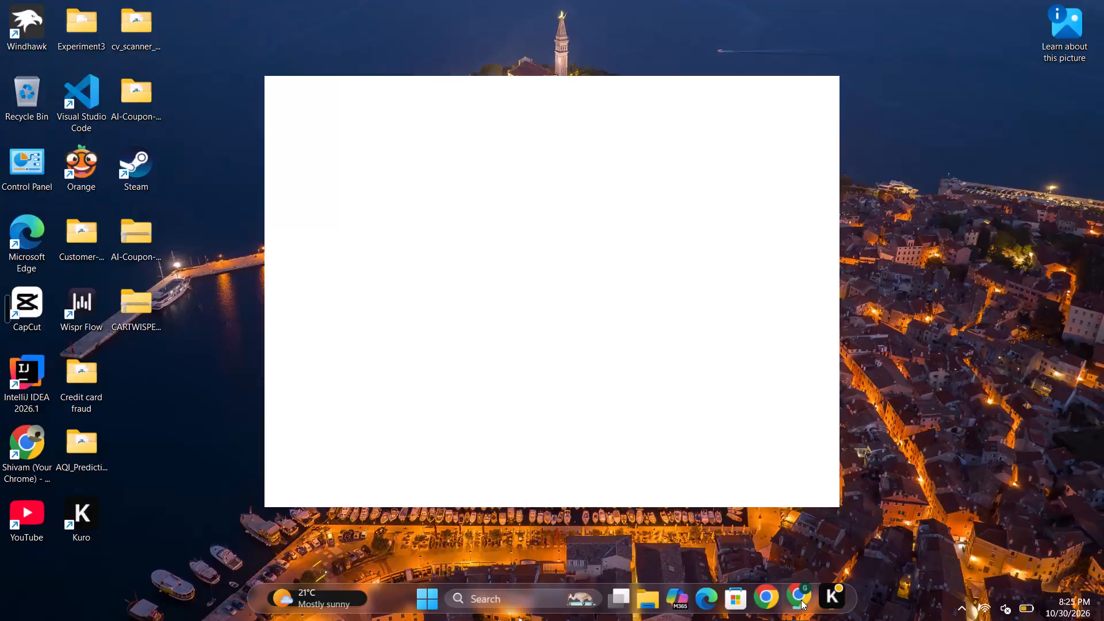
Launch Proton VPN from the recent apps in Windows search.
left_click(539, 608)
left_click(539, 596)
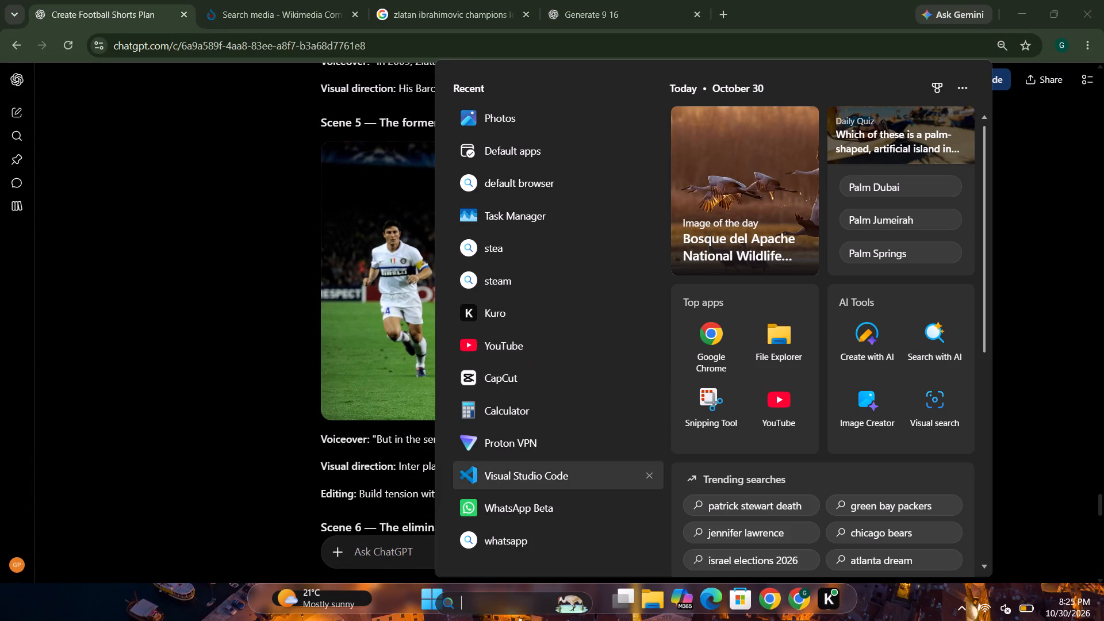
left_click(509, 453)
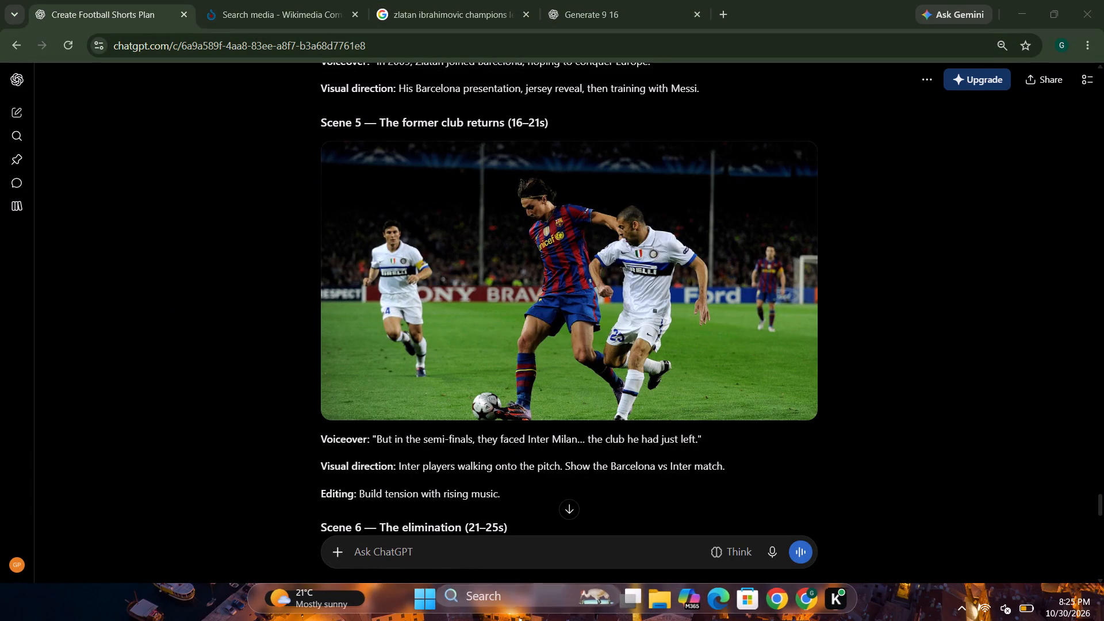
left_click(518, 592)
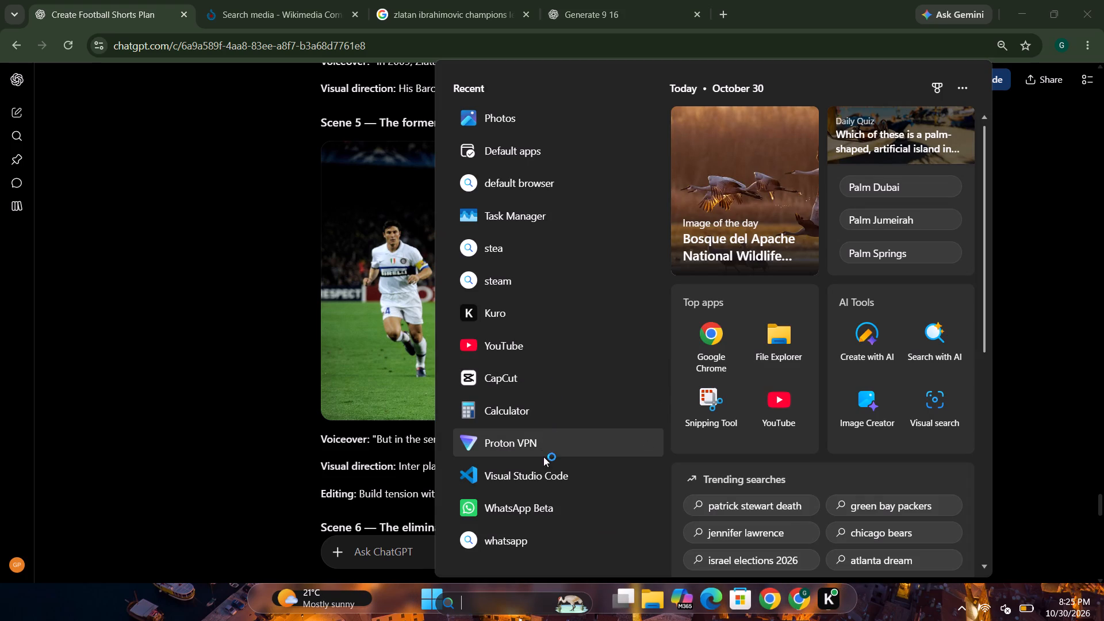
left_click(542, 447)
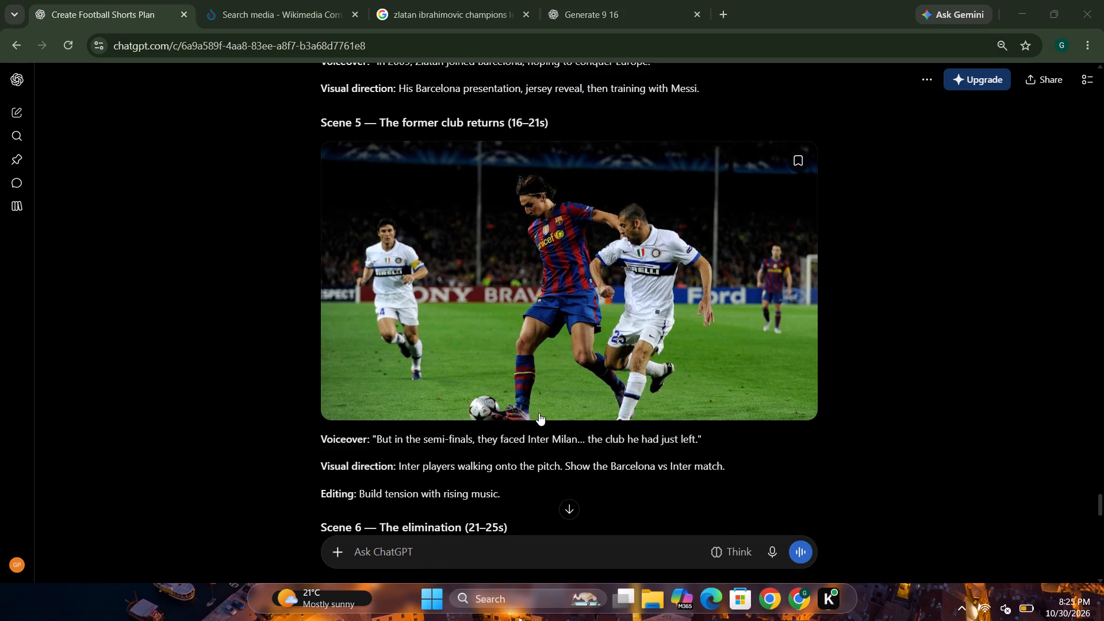
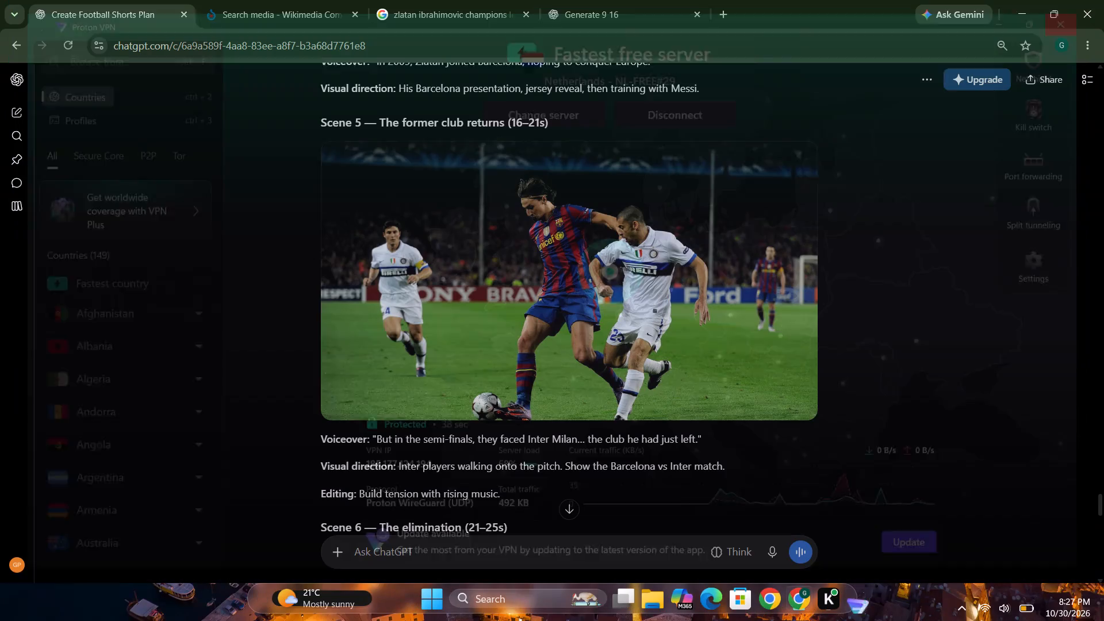
Check the hidden system tray icons for Proton VPN.
left_click(950, 599)
left_click(955, 600)
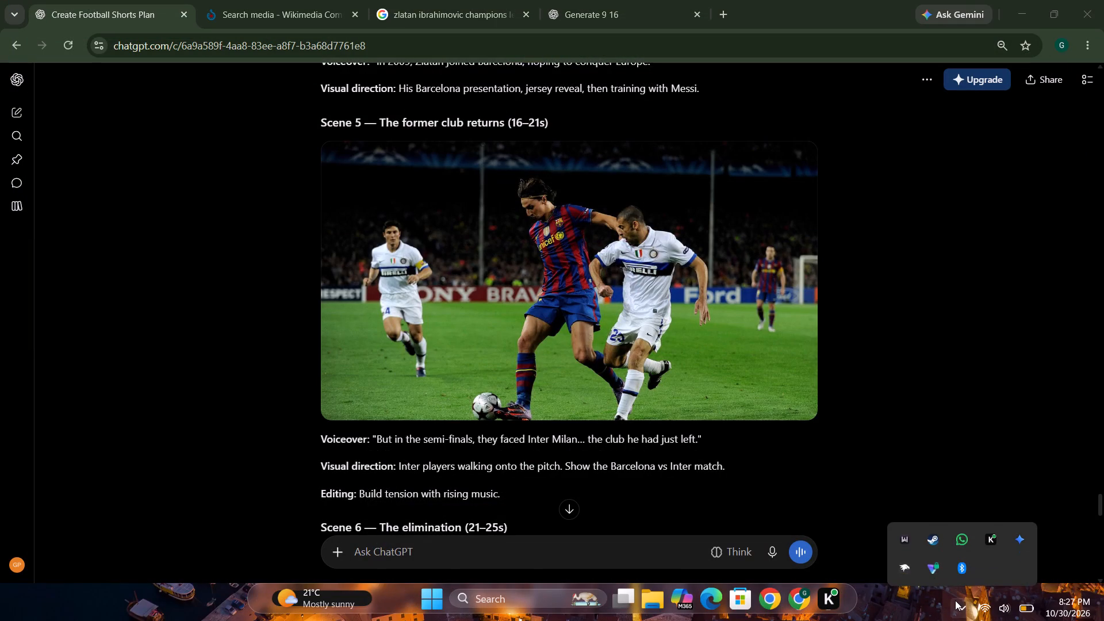
left_click(955, 600)
Launch CapCut from the recent apps in Windows search.
left_click(517, 592)
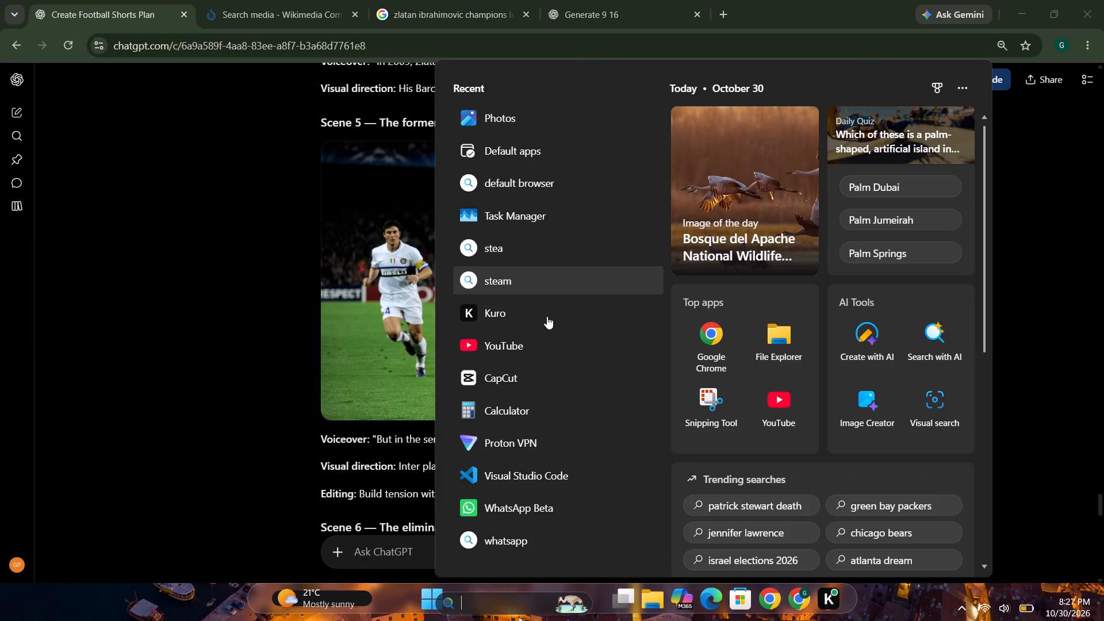
left_click(570, 371)
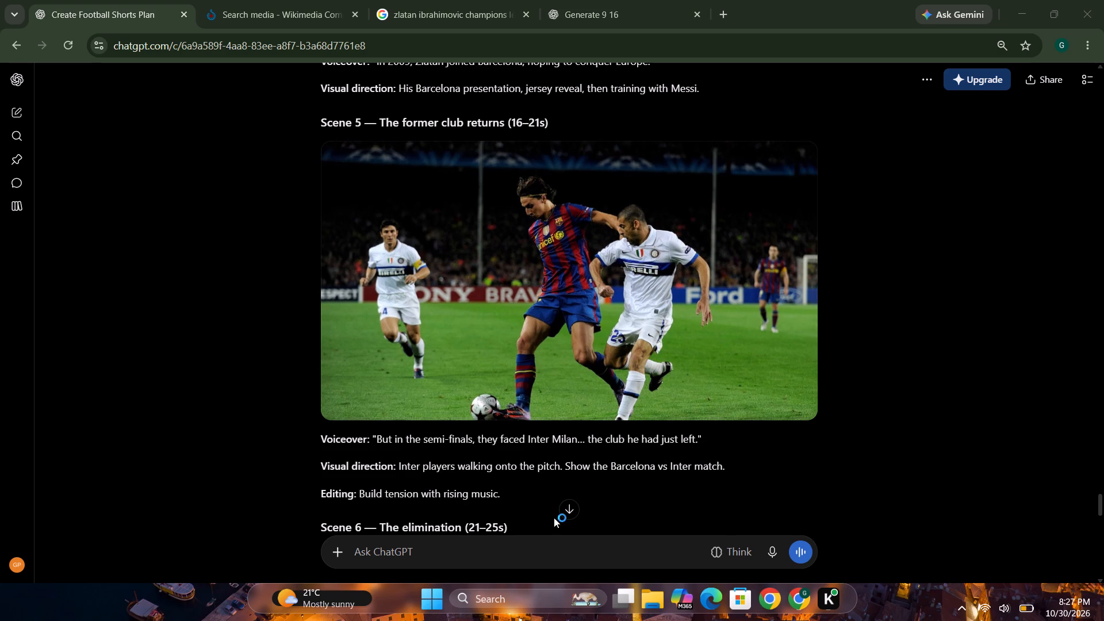
left_click(547, 605)
left_click(528, 380)
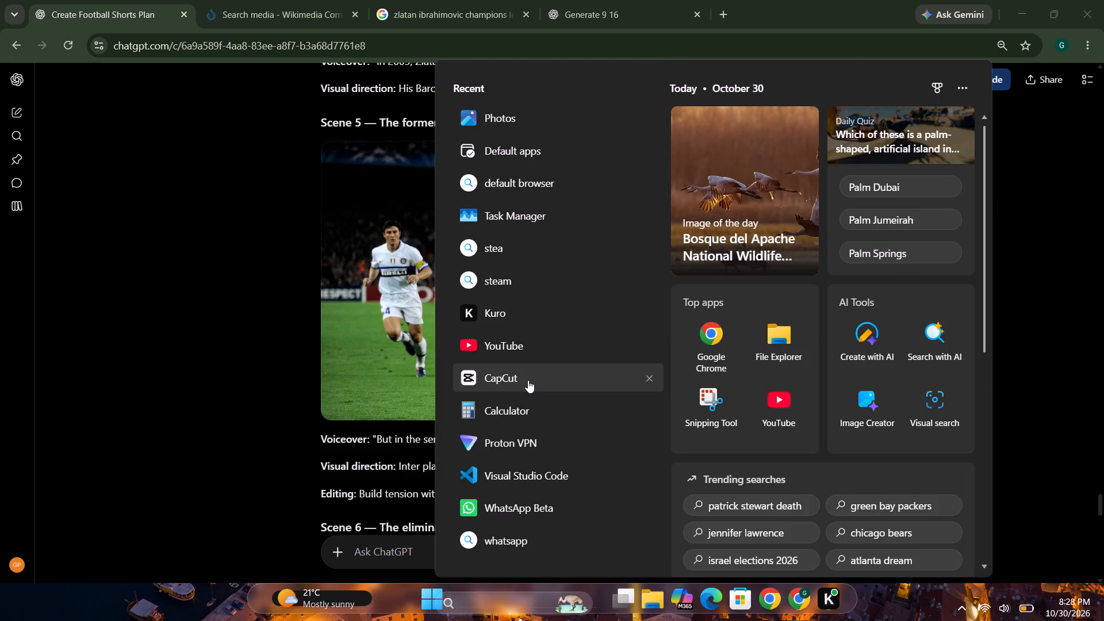
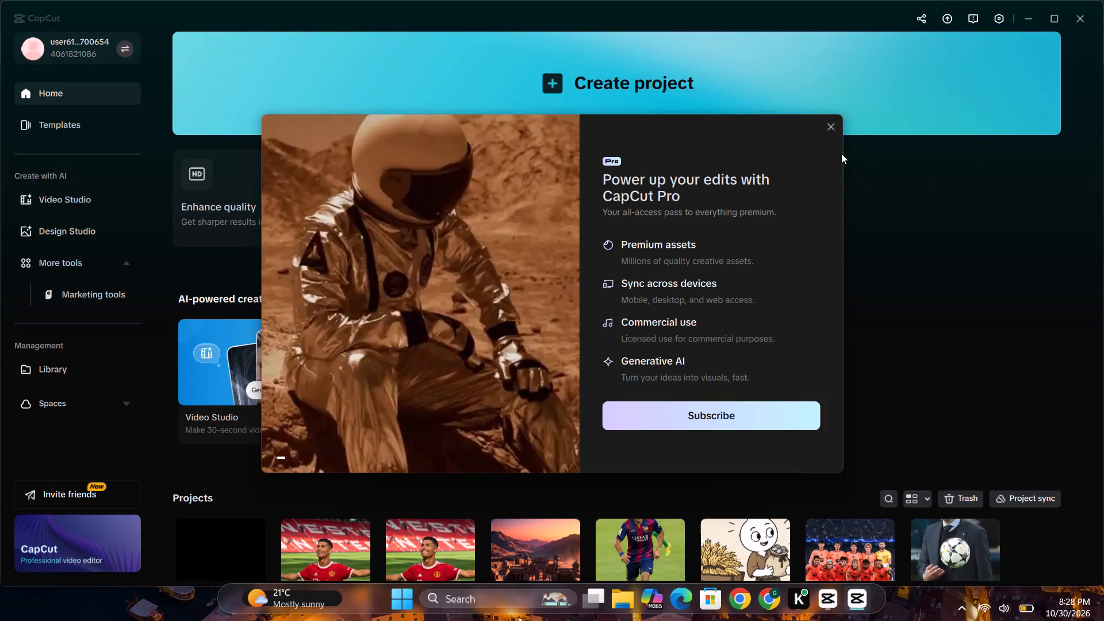
Dismiss the CapCut Pro subscription offer and create a new project.
left_click(835, 126)
left_click(715, 74)
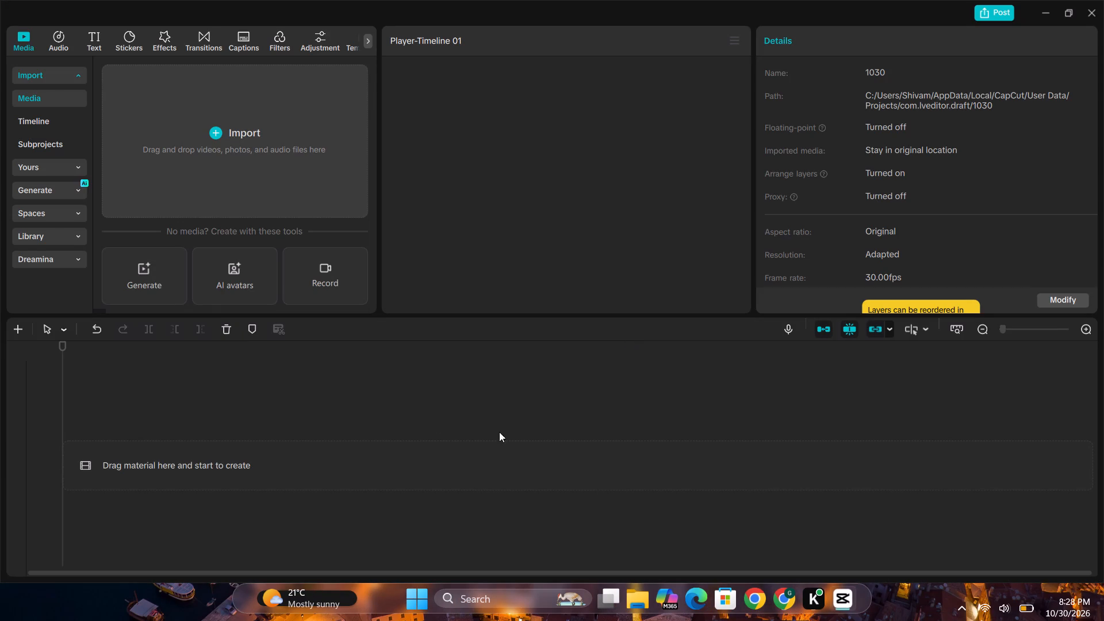
Import today's ElevenLabs "Titan - Young Epic Storyteller" voiceover from the Downloads folder into the project media.
left_click(258, 109)
left_click(248, 156)
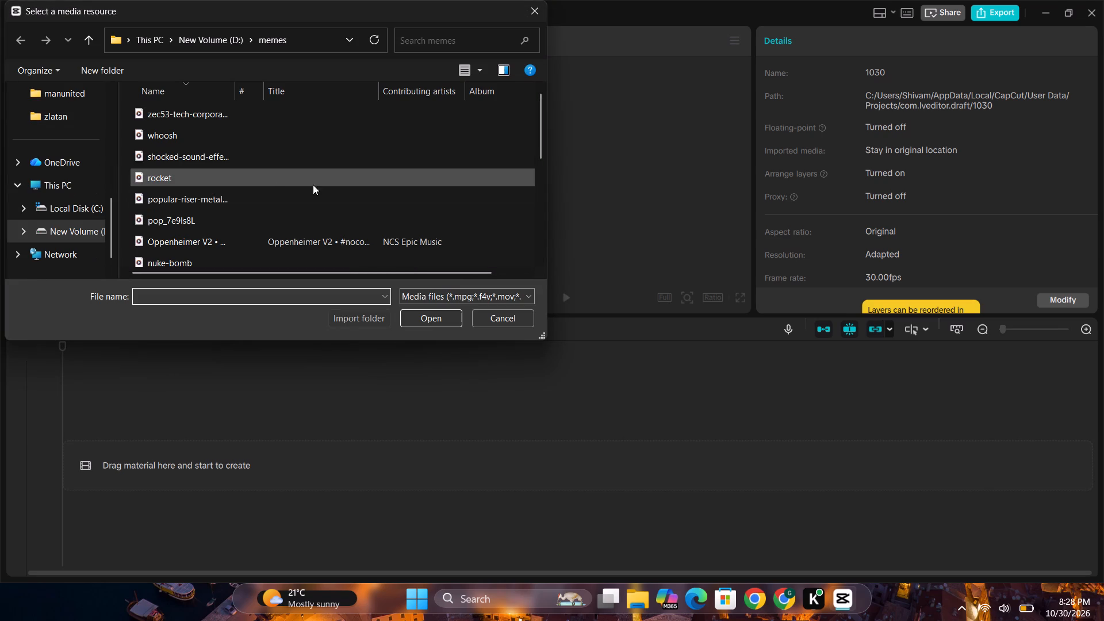
scroll(35, 174, "up", 3)
left_click(47, 166)
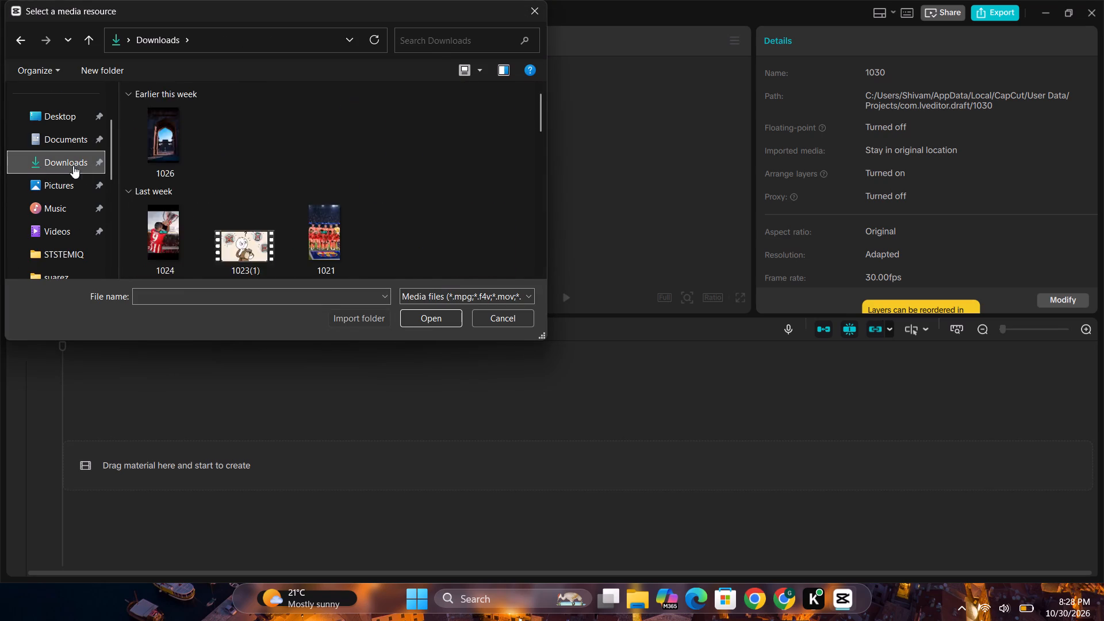
left_click(168, 138)
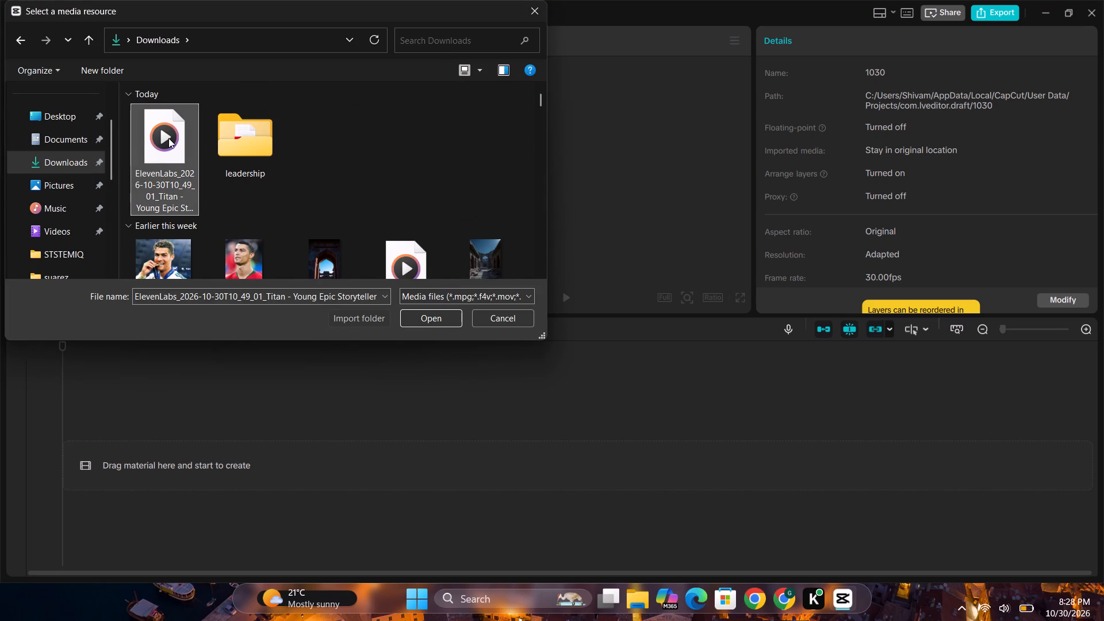
left_click(364, 177)
double_click(175, 139)
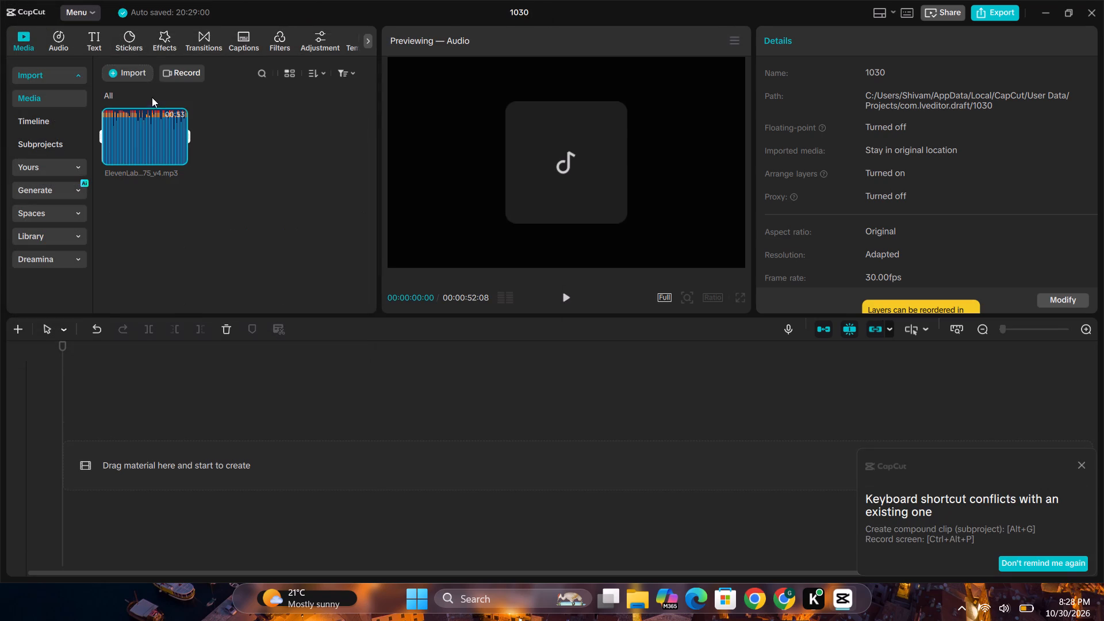
Import all the images from the zlatan folder into the project media.
left_click(147, 75)
left_click(165, 101)
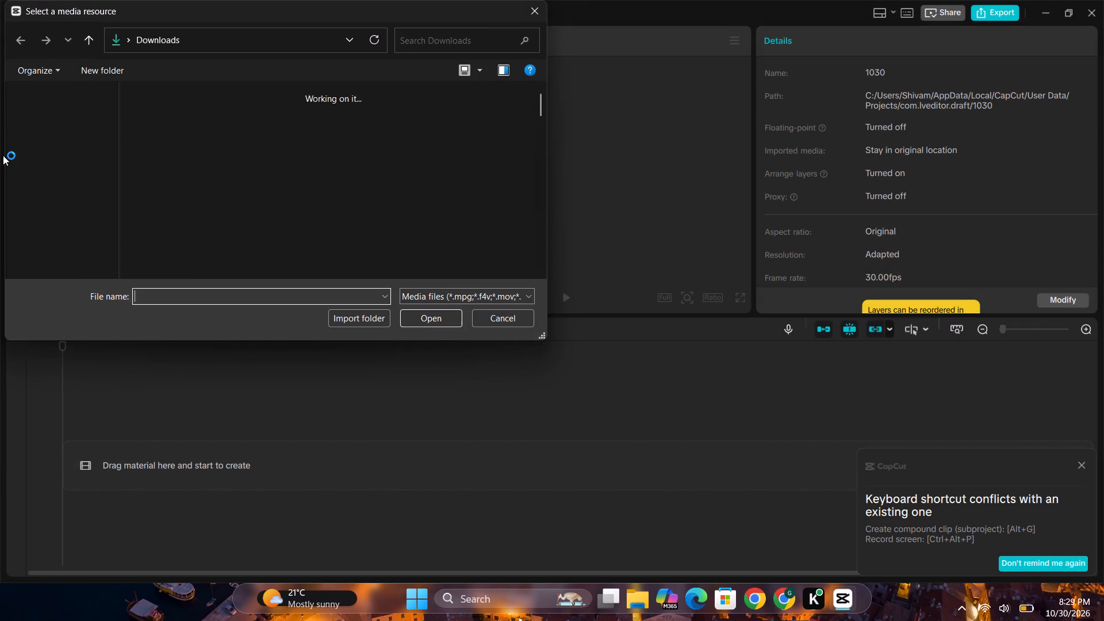
scroll(38, 162, "down", 2)
left_click(63, 198)
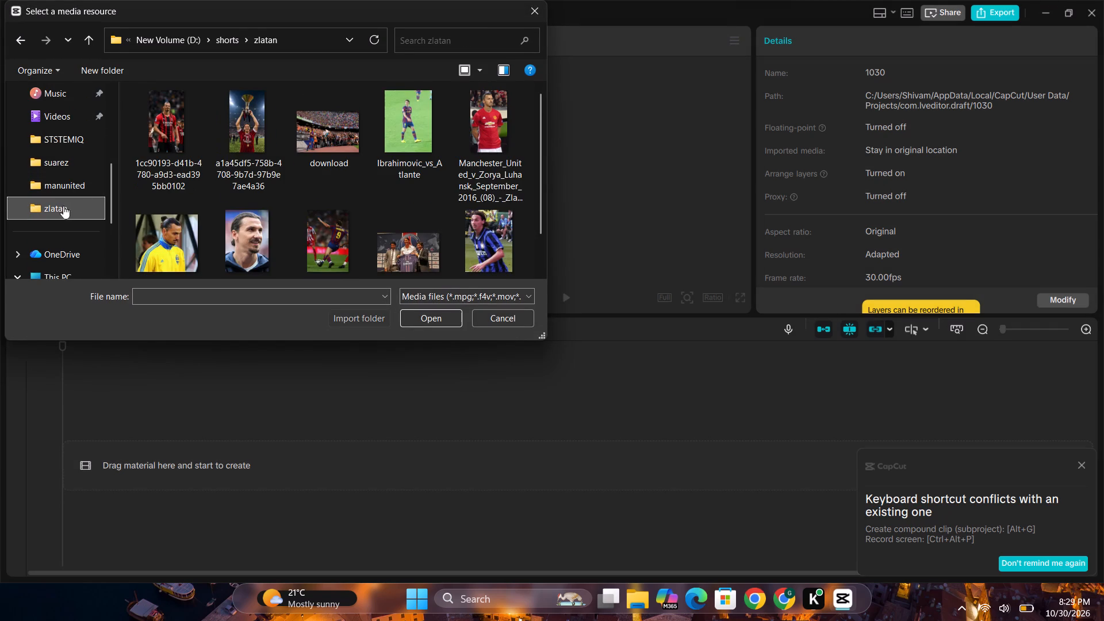
scroll(218, 195, "down", 1)
left_click(298, 171)
key("ctrl+a")
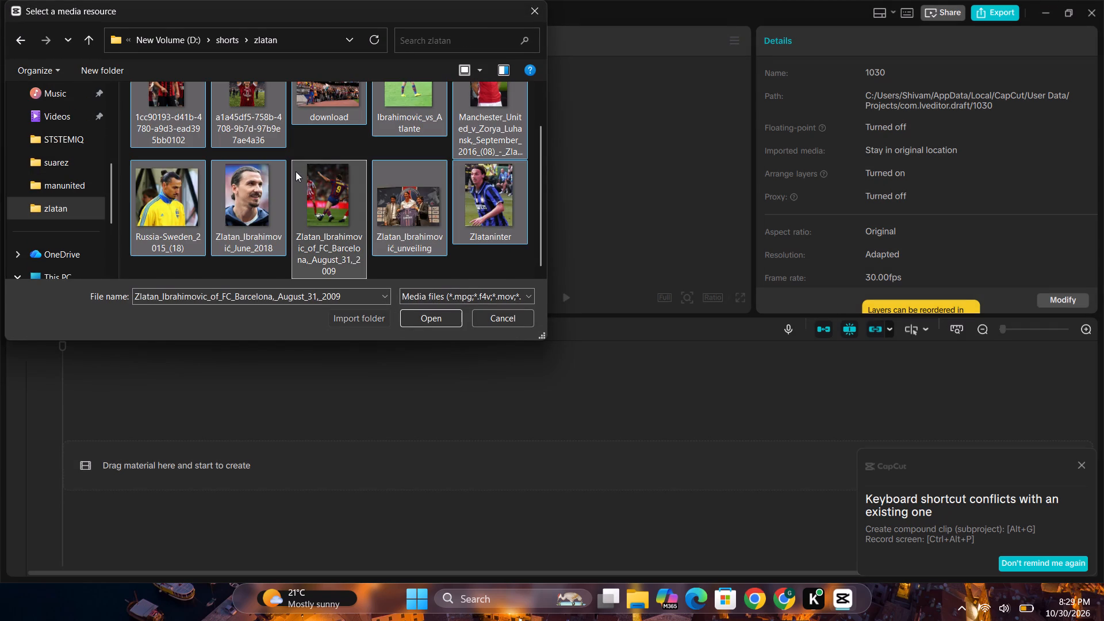
key("Return")
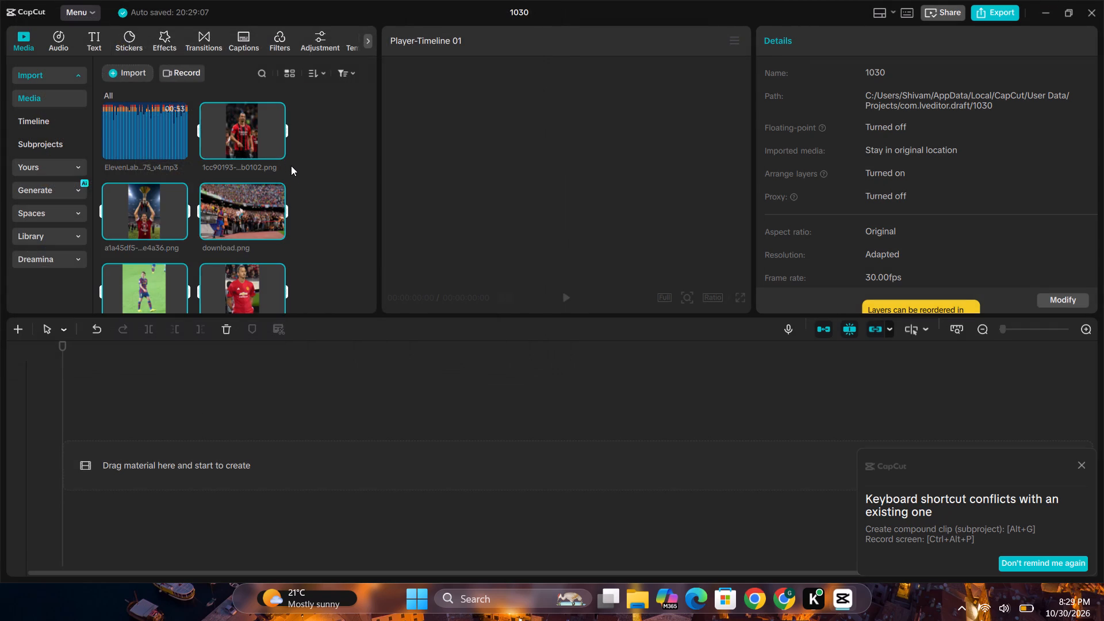
scroll(296, 171, "down", 6)
scroll(277, 190, "up", 6)
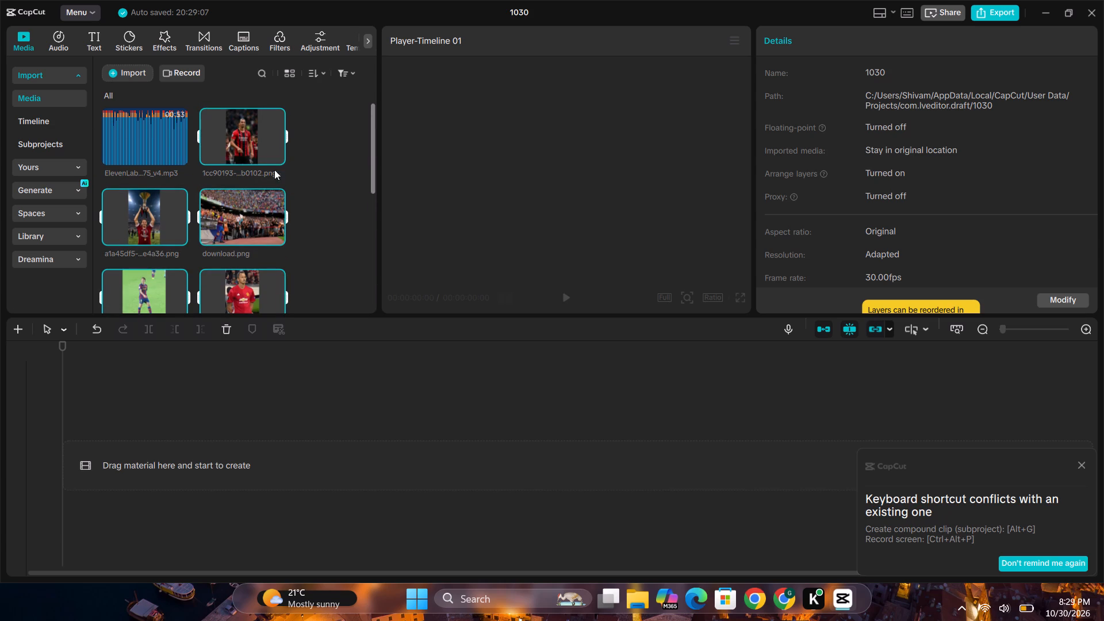
Browse to the memes folder on New Volume (D:) for another media import.
left_click(134, 67)
left_click(160, 99)
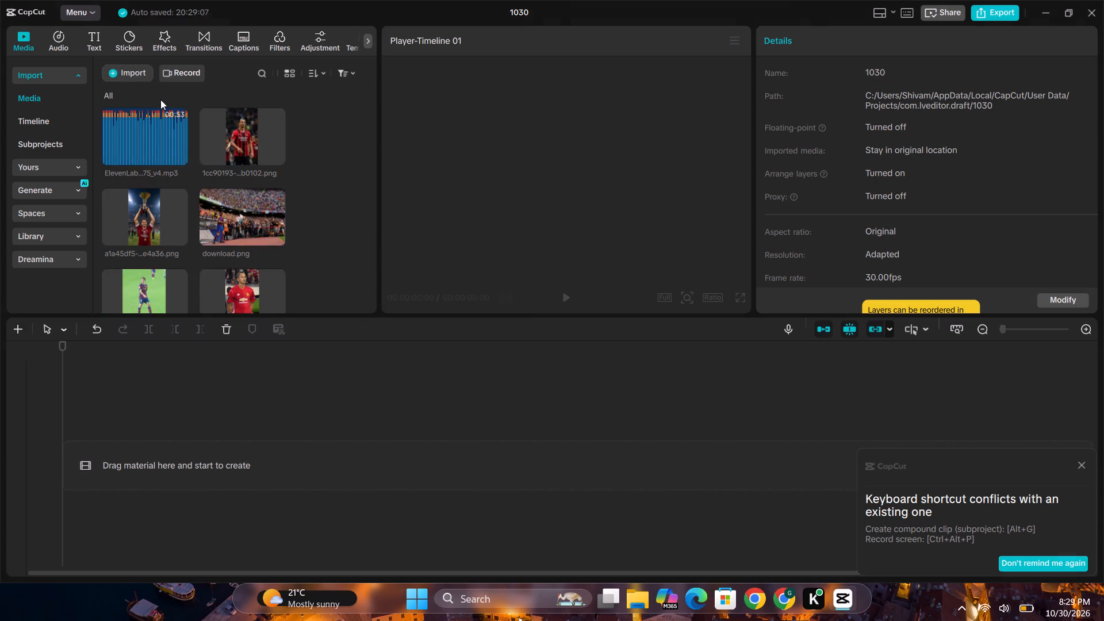
left_click(85, 212)
scroll(85, 212, "up", 3)
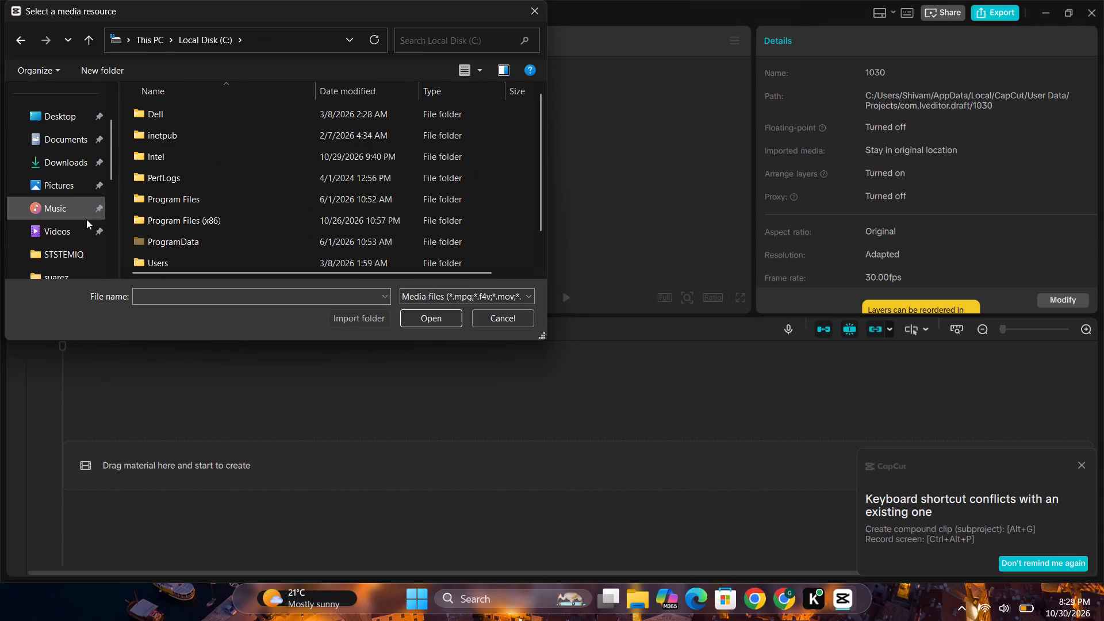
scroll(64, 238, "down", 1)
left_click(72, 247)
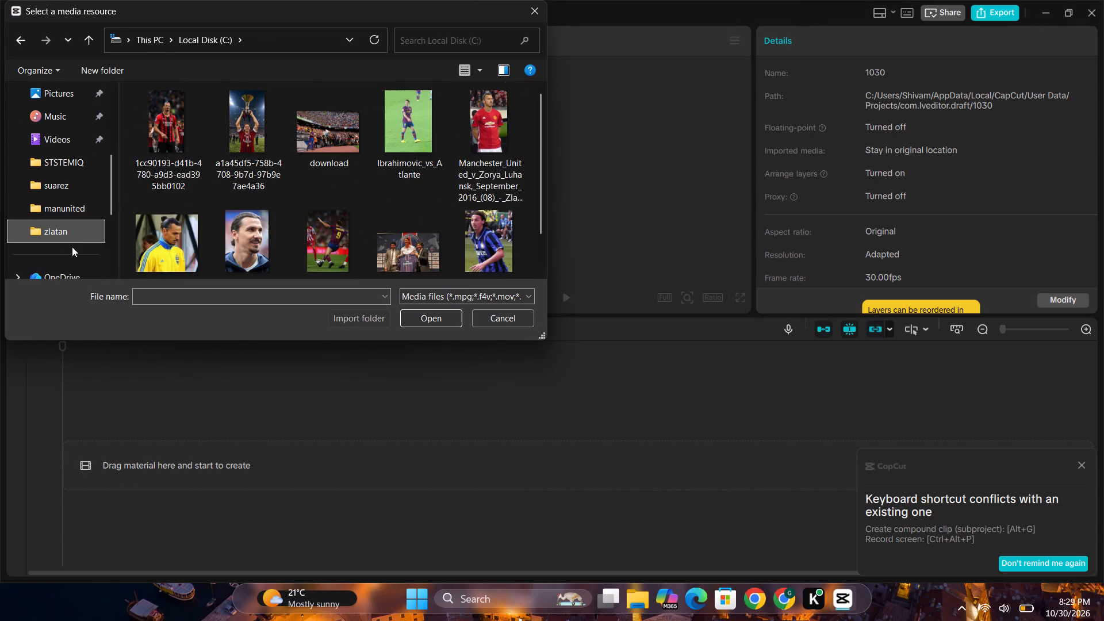
left_click(73, 201)
scroll(77, 132, "up", 2)
left_click(78, 252)
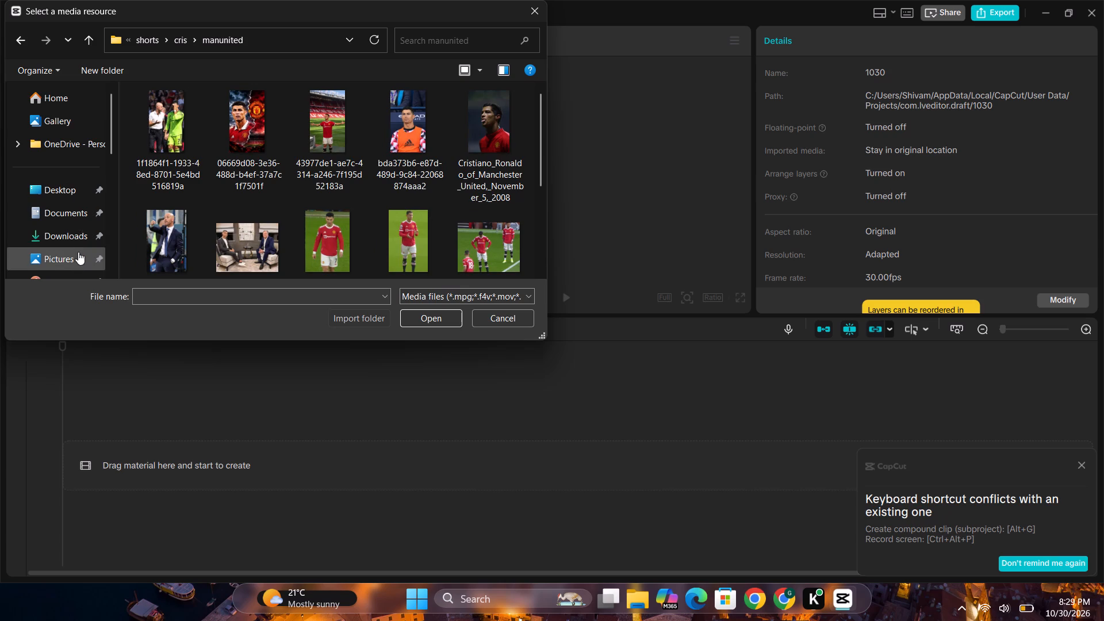
scroll(74, 243, "down", 6)
left_click(70, 215)
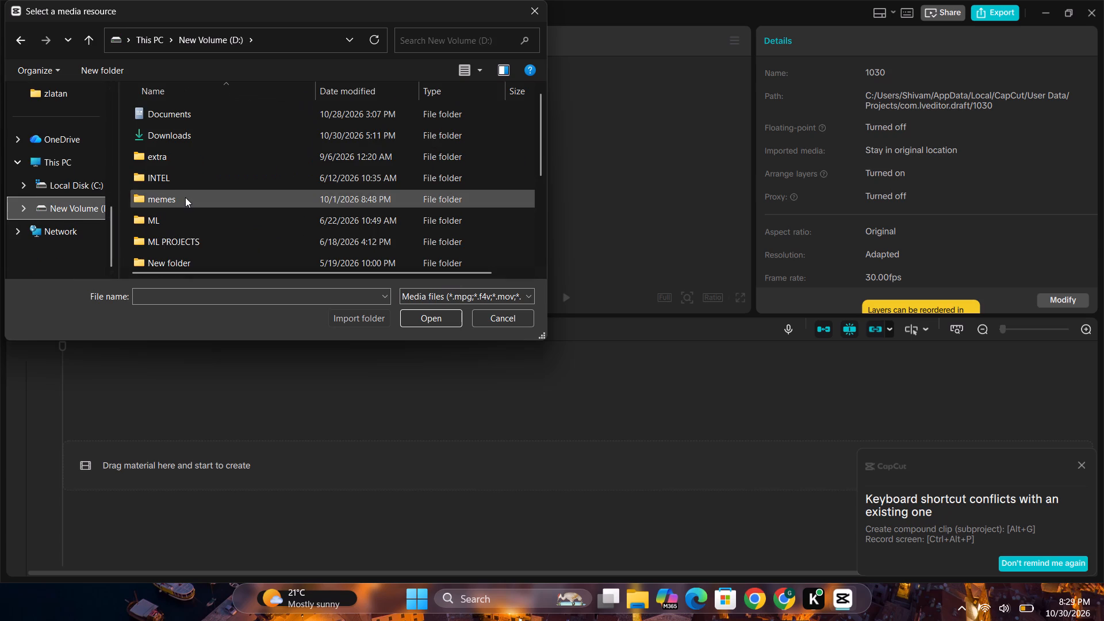
double_click(185, 197)
Import the whoosh, popular-riser-metallic, mouse-click, money-soundfx, camera flash, dobcommunications paper-bag and alexgrohl storytelling audio files together.
left_click(200, 137)
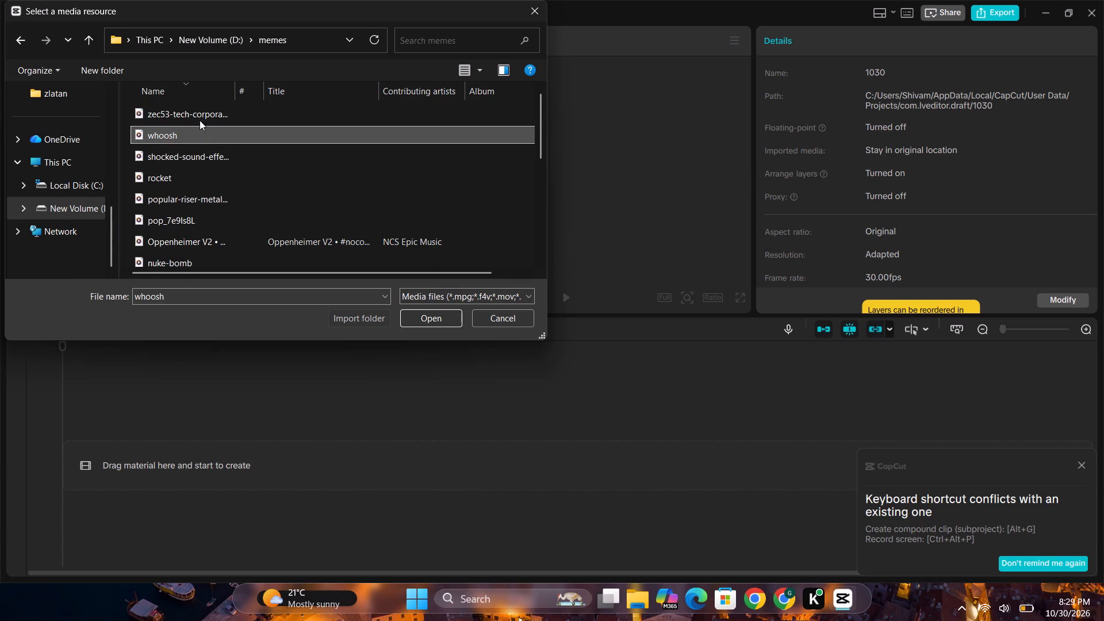
left_click(182, 196, "ctrl")
left_click(186, 214, "ctrl")
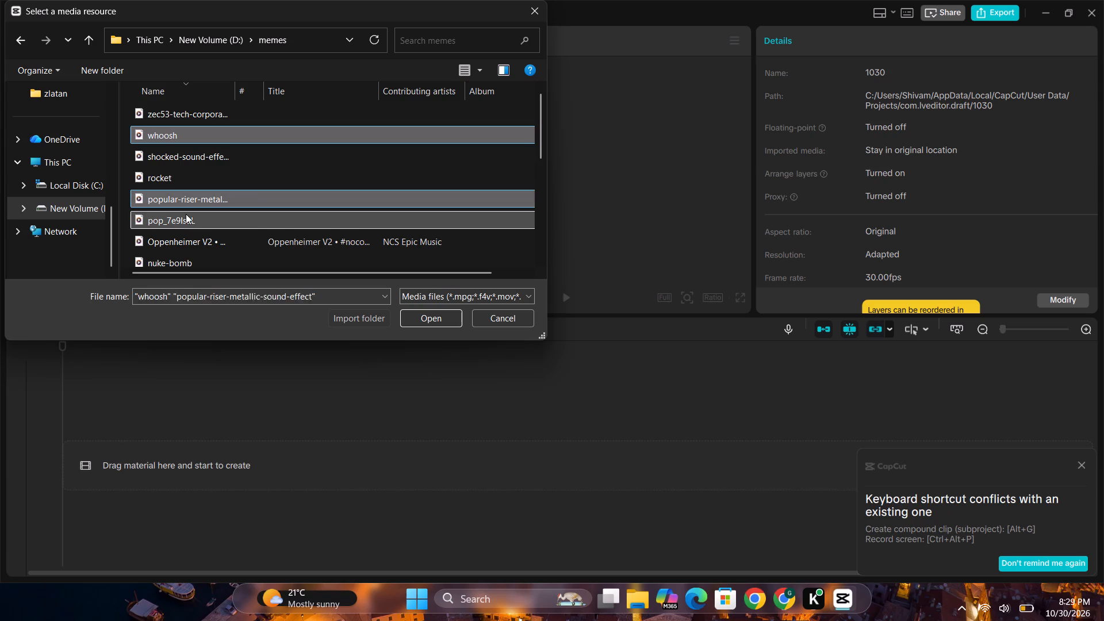
left_click(204, 217, "ctrl")
scroll(181, 201, "down", 1)
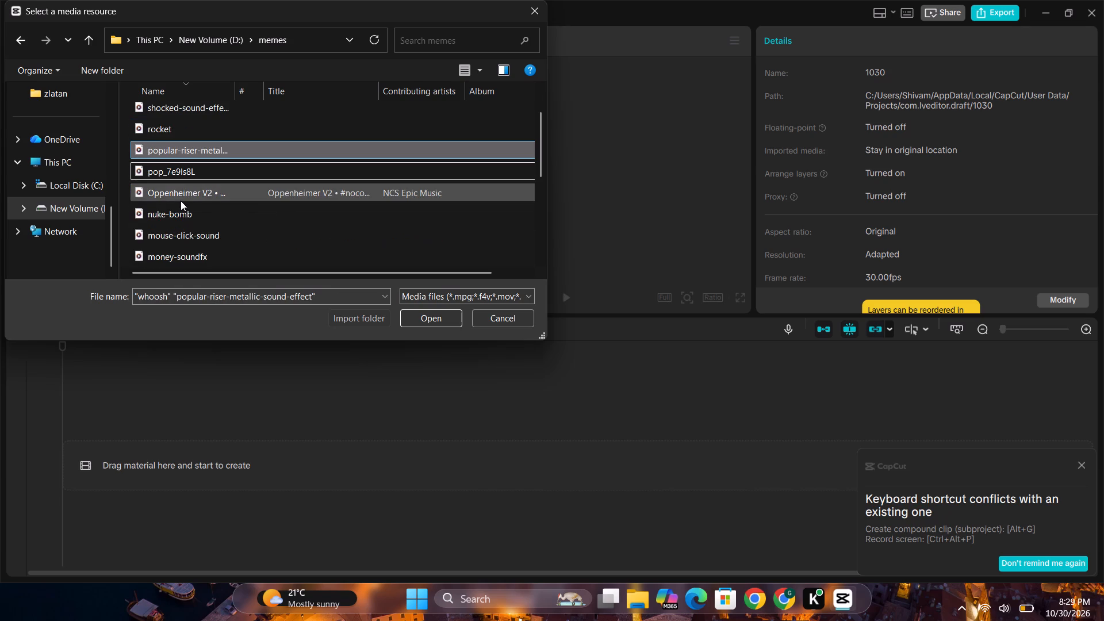
left_click(183, 237, "ctrl")
left_click(207, 258, "ctrl")
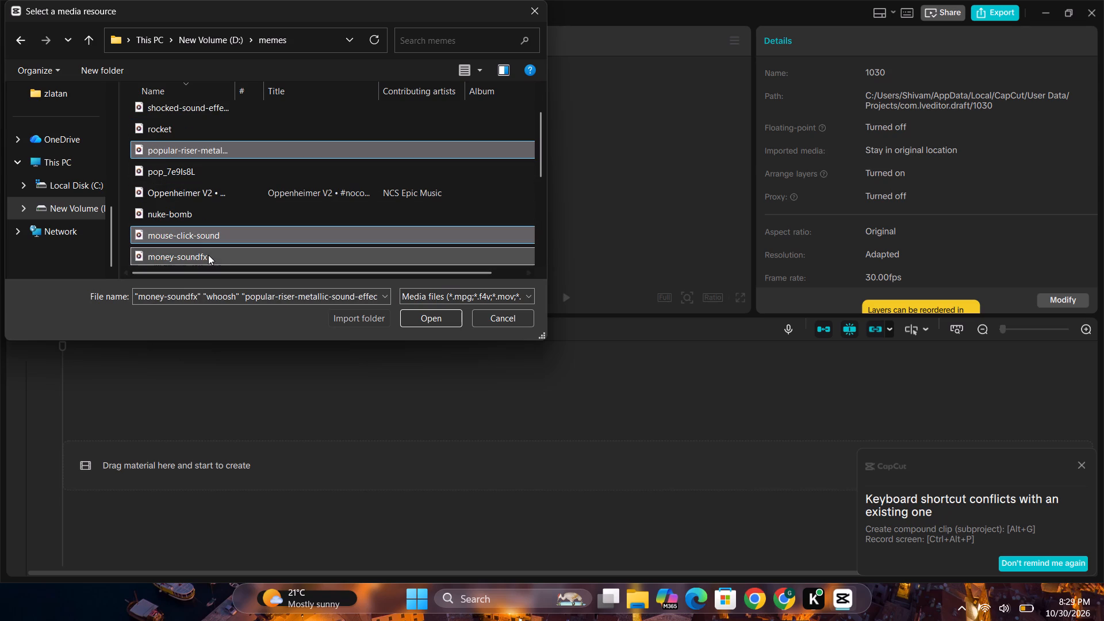
scroll(229, 222, "down", 1)
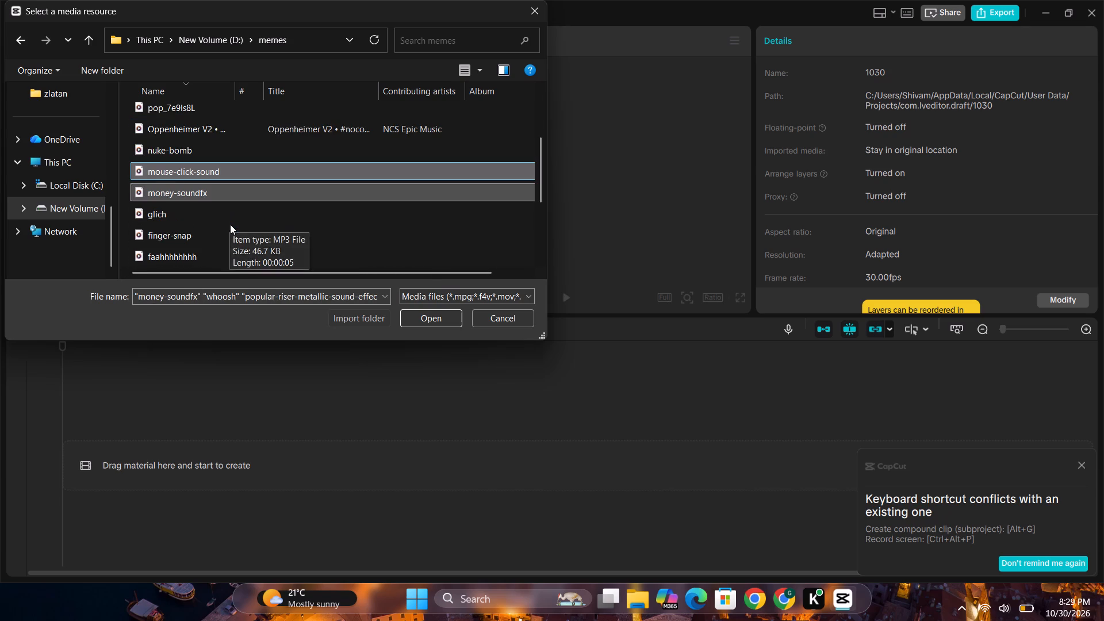
scroll(227, 237, "down", 1)
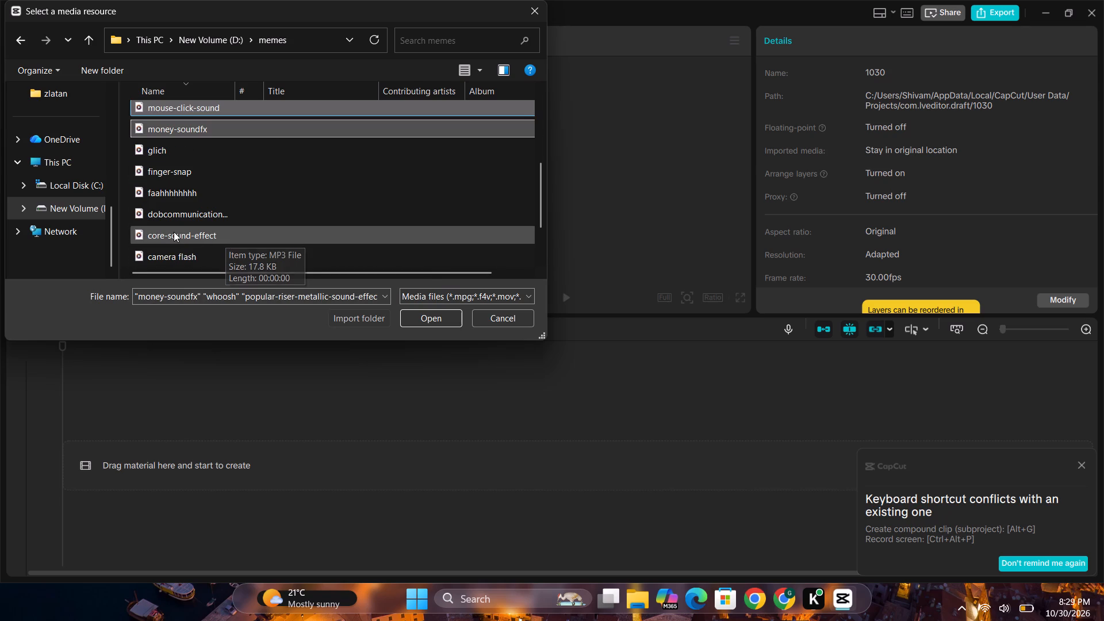
left_click(190, 250, "ctrl")
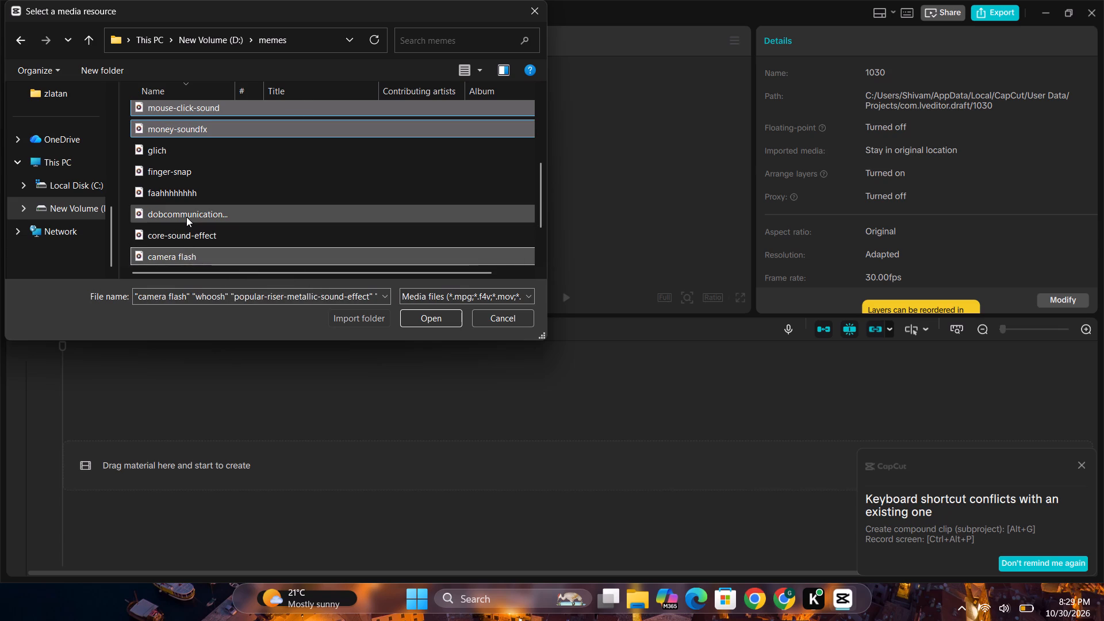
left_click(186, 217, "ctrl")
scroll(186, 217, "down", 2)
left_click(193, 258, "ctrl")
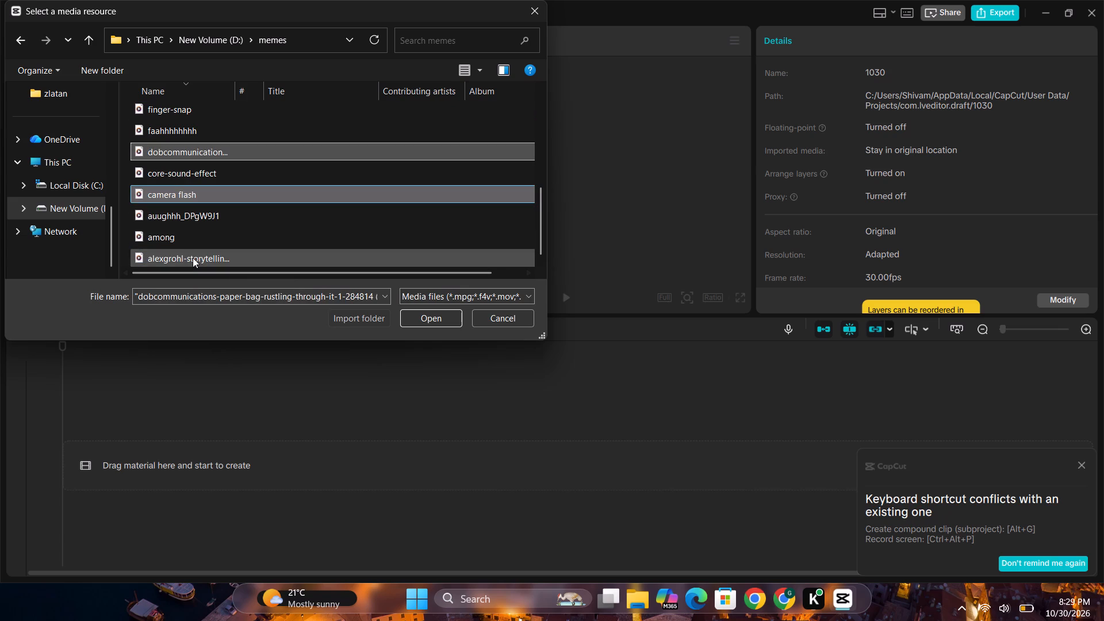
left_click(411, 323)
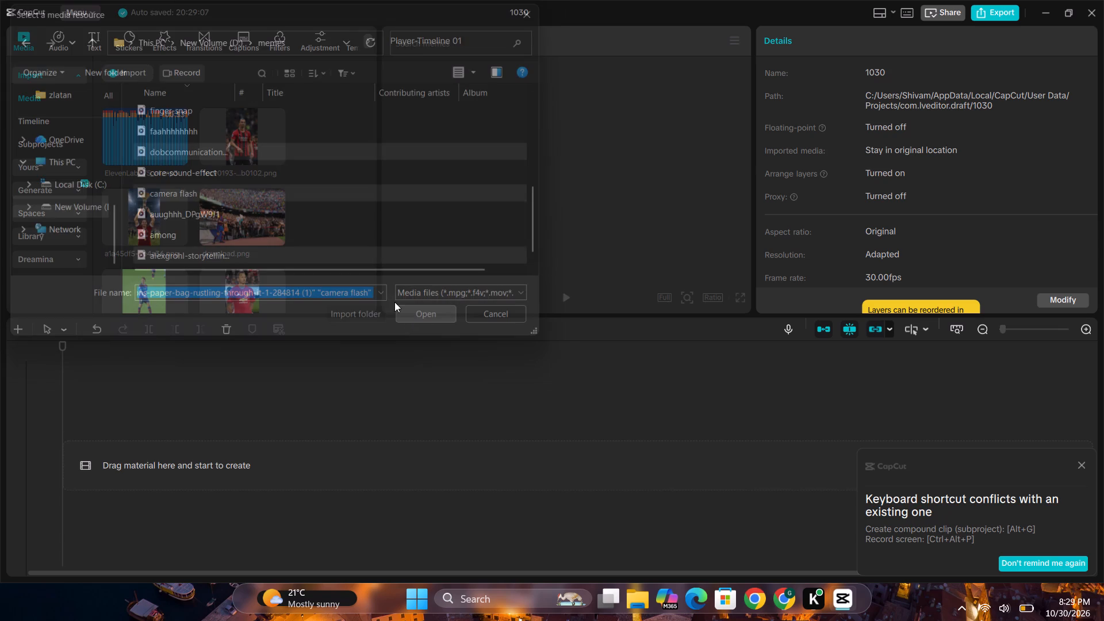
Look through the imported images and sound effects in the project media.
scroll(303, 242, "down", 8)
scroll(303, 242, "up", 1)
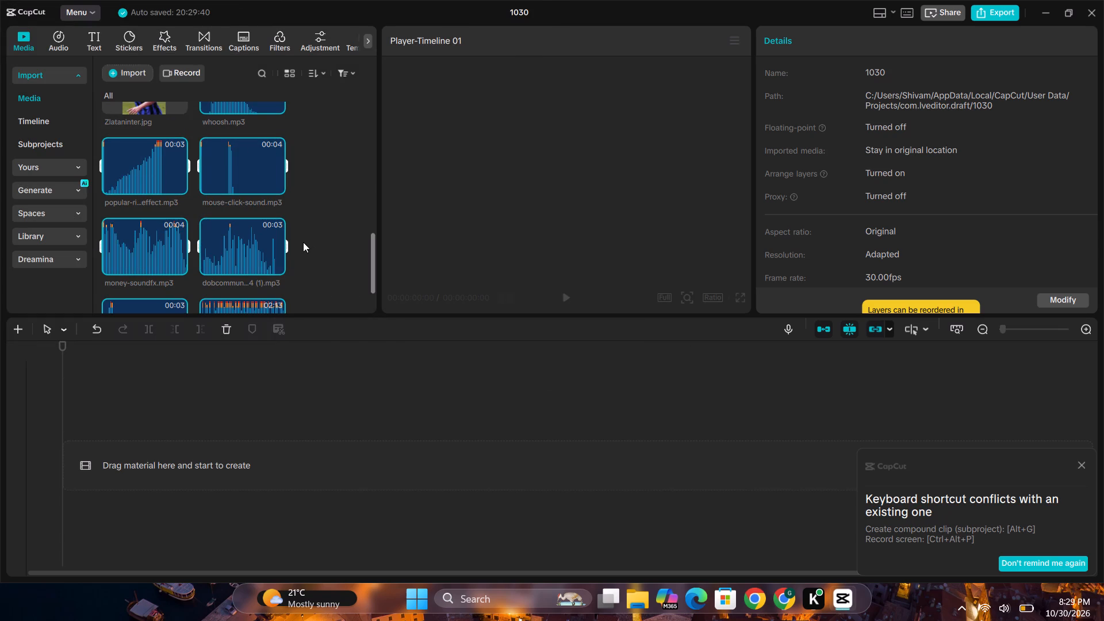
scroll(301, 215, "up", 2)
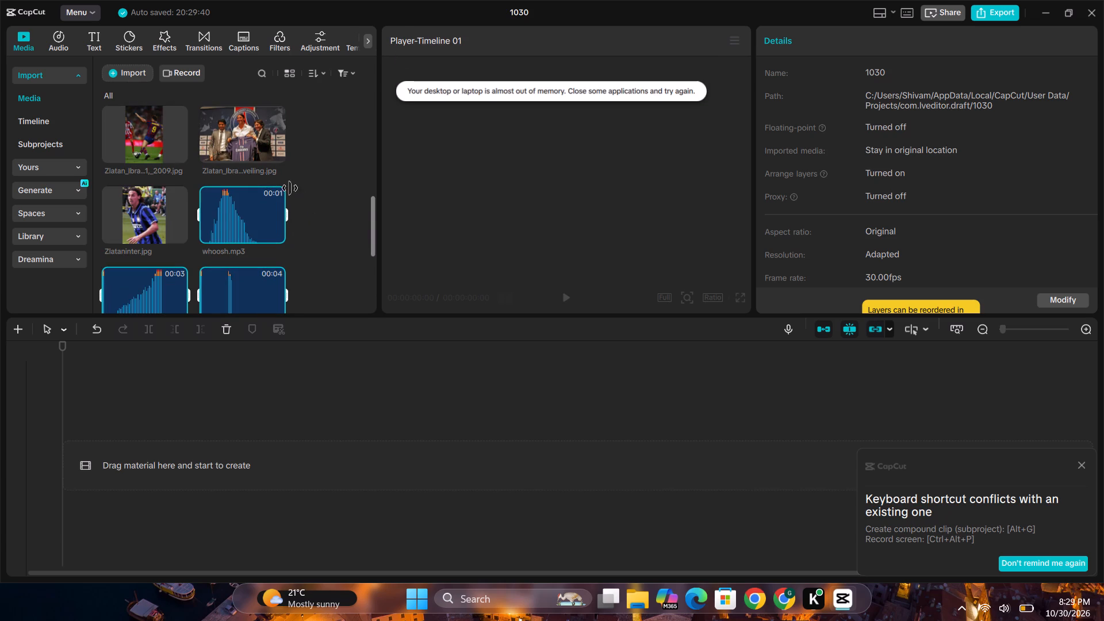
scroll(258, 184, "down", 3)
scroll(258, 184, "up", 1)
scroll(257, 184, "down", 1)
scroll(258, 183, "up", 1)
scroll(259, 183, "down", 5)
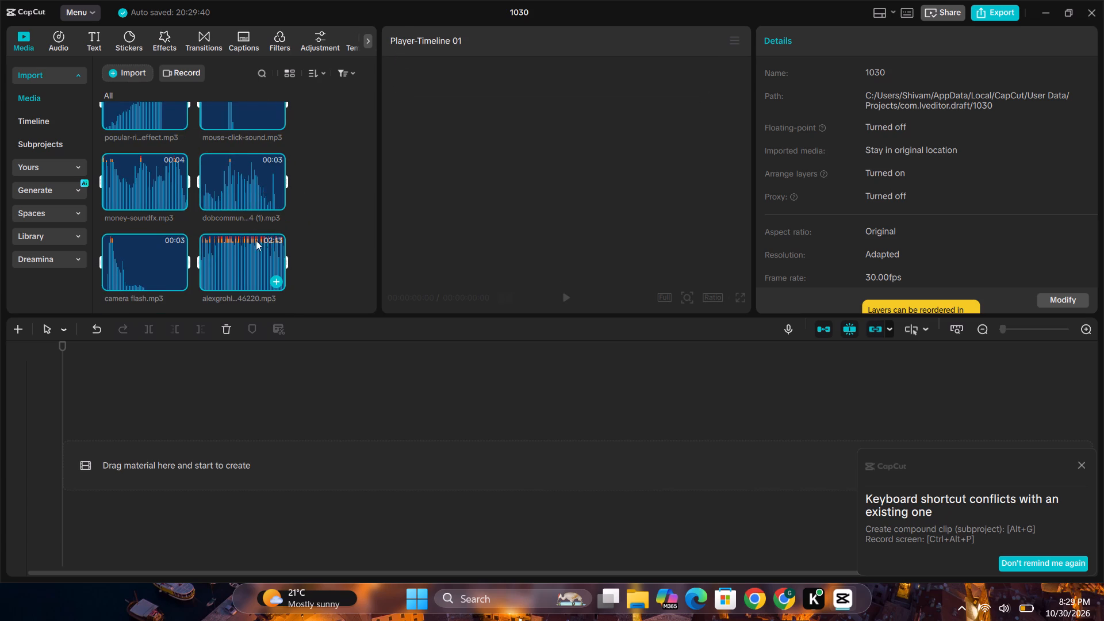
scroll(258, 239, "up", 13)
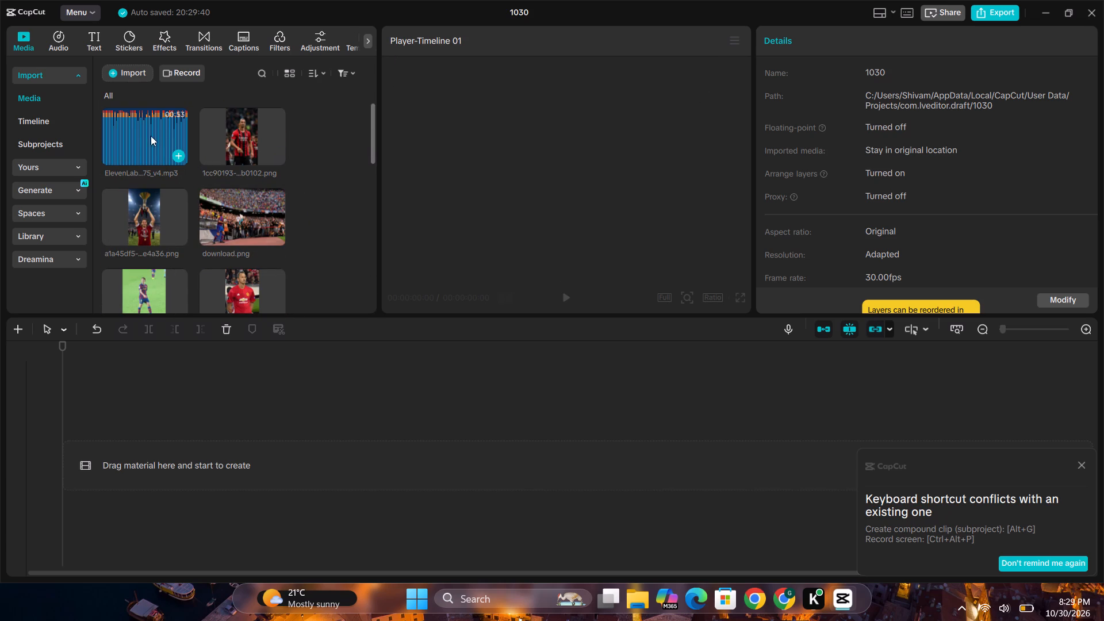
Place the ElevenLabs voiceover on the audio track at the start of the timeline.
left_click(151, 135)
left_click_drag(140, 126, 149, 497)
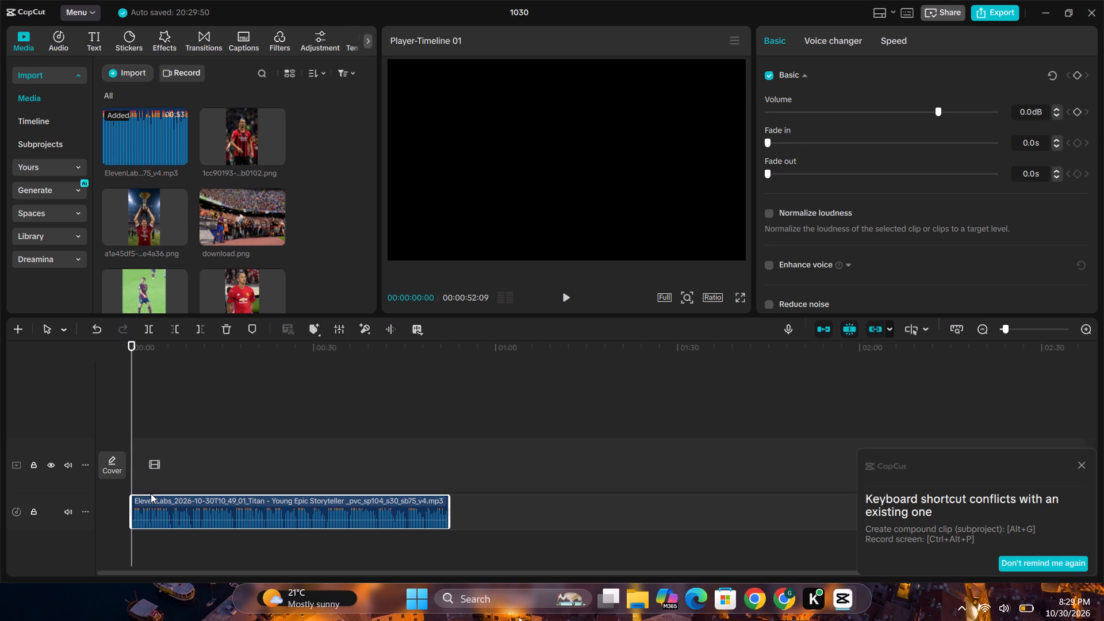
Dismiss the keyboard shortcut conflict notice and split the voiceover clip at 00:00:06:05, in the pause after the opening narration.
key("ctrl+equal")
key("ctrl+equal")
key("ctrl+equal")
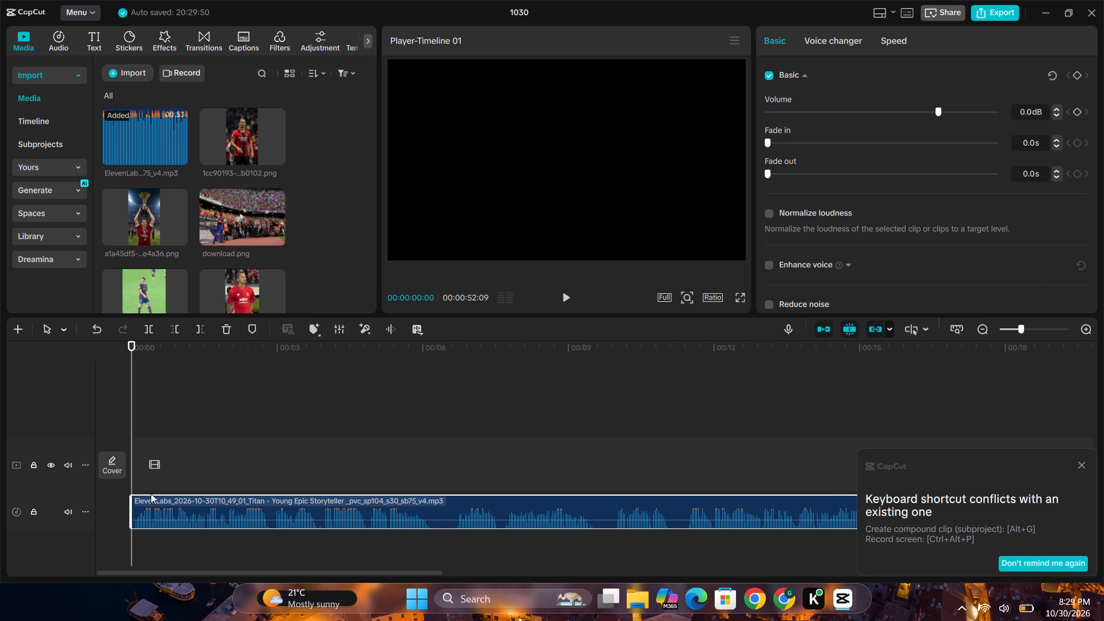
key("ctrl+equal")
key("ctrl+minus")
key("ctrl+equal")
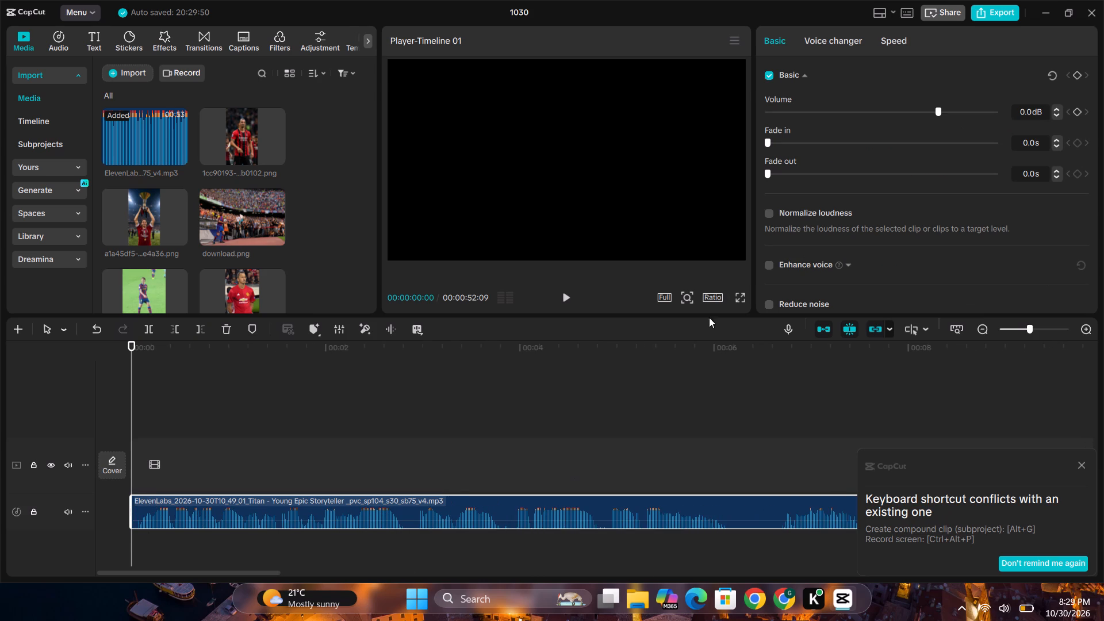
left_click(1078, 459)
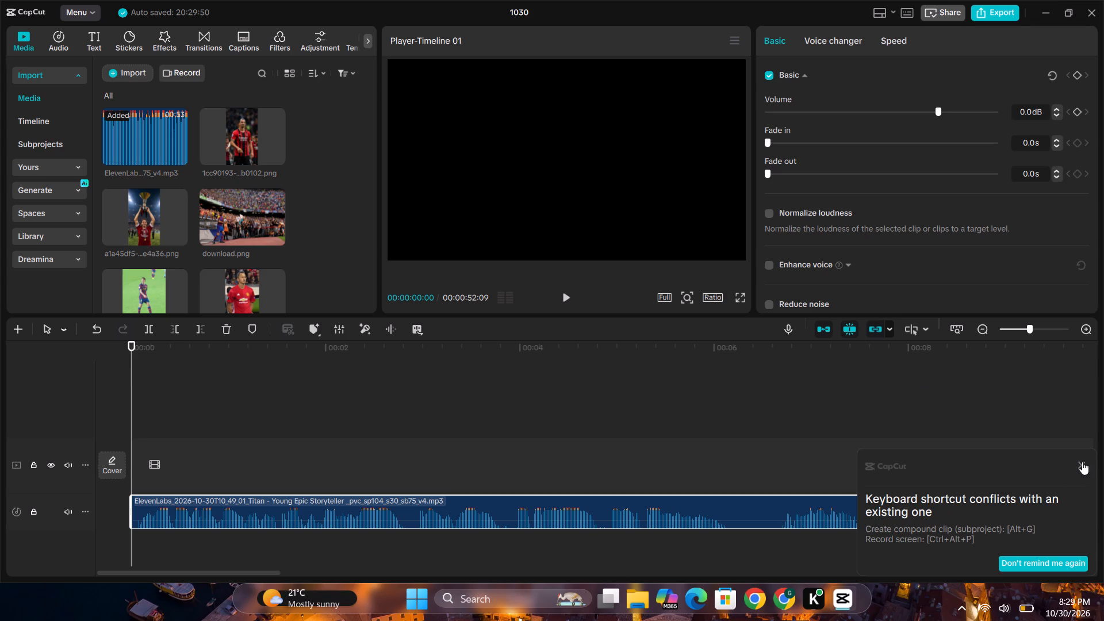
left_click(1082, 462)
left_click(719, 470)
left_click(740, 510)
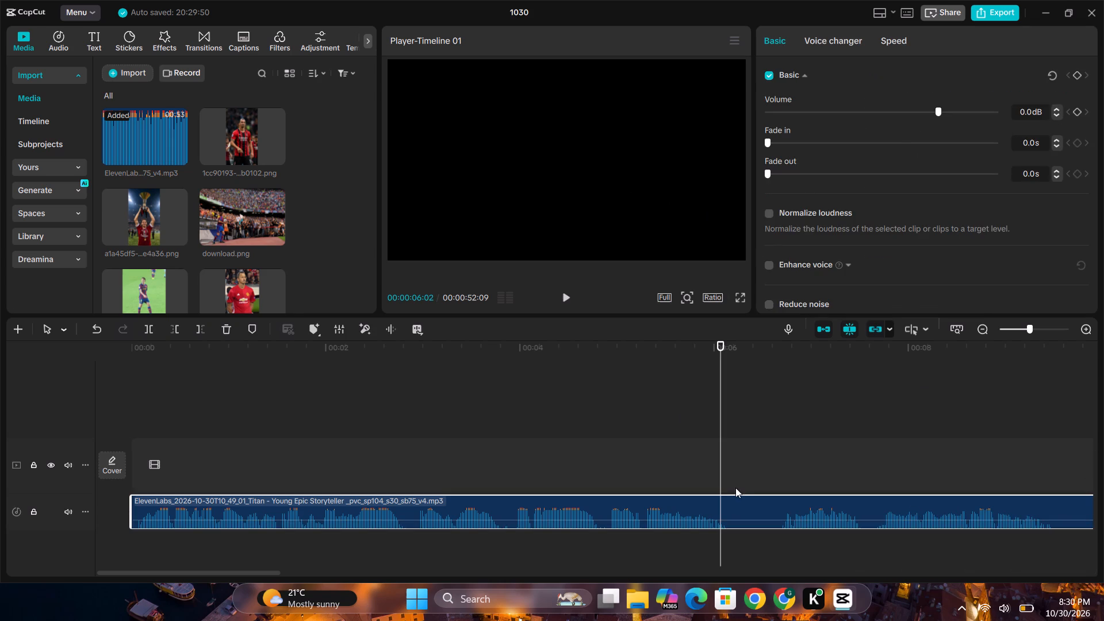
left_click(731, 486)
left_click(738, 503)
left_click(146, 327)
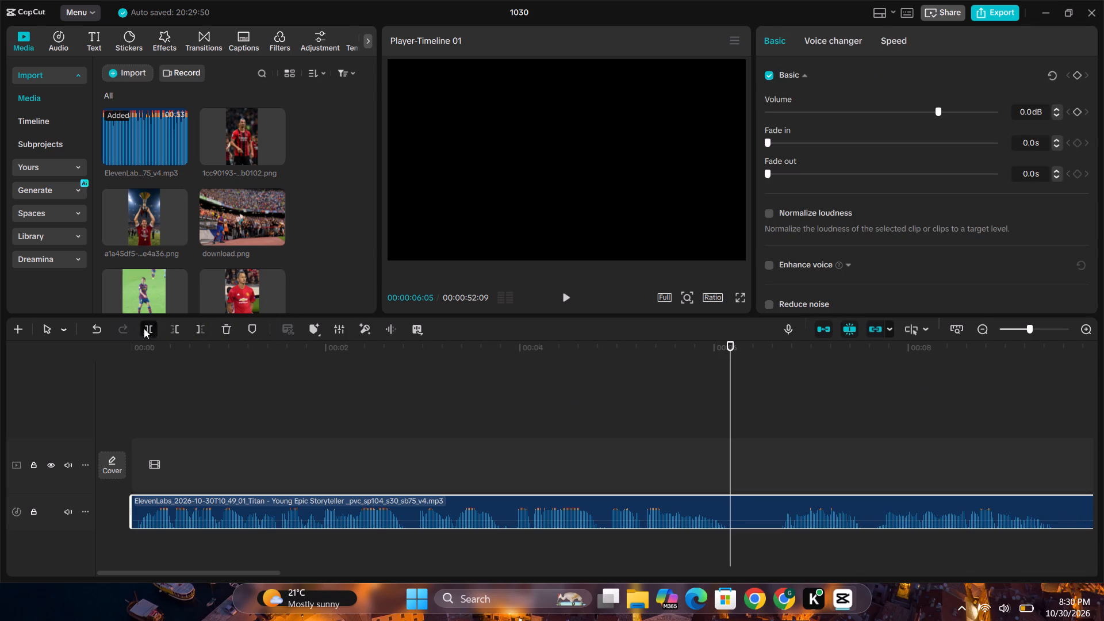
Cut the silent stretch between 00:00:06:05 and 00:00:06:21 out of the voiceover and move the following clip back to close the gap.
left_click(782, 485)
left_click(808, 522)
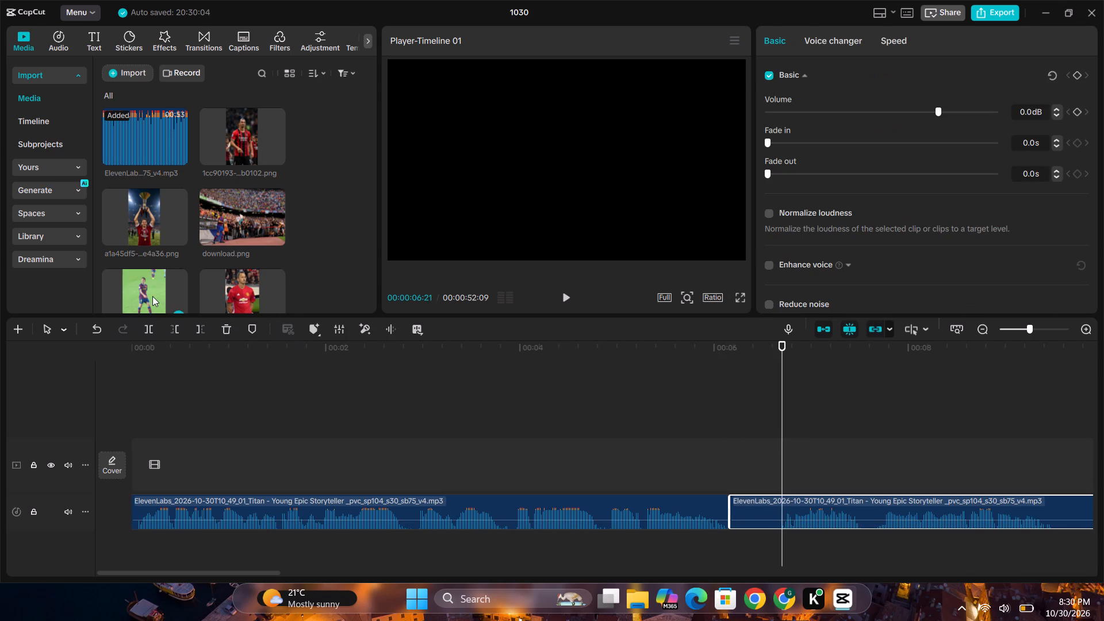
left_click(148, 333)
left_click(760, 509)
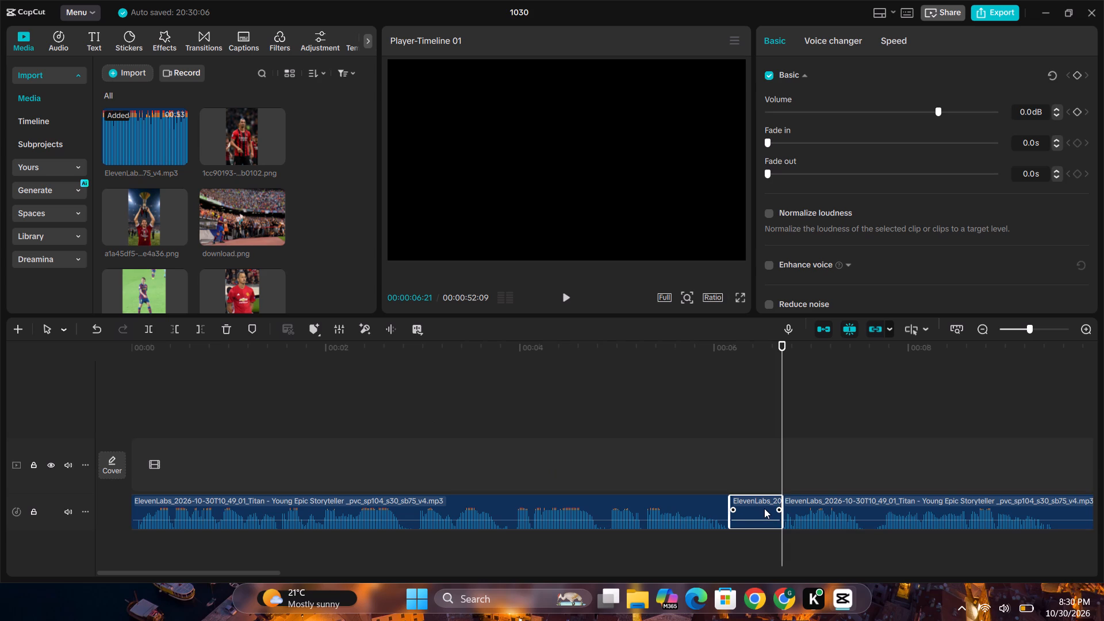
key("Delete")
left_click(848, 503)
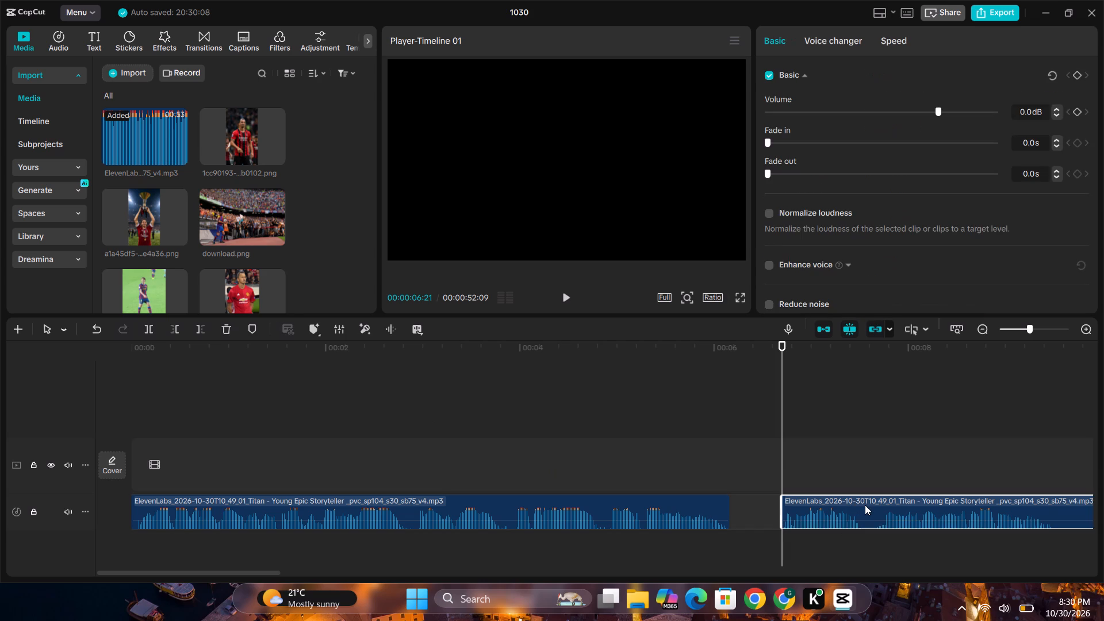
left_click_drag(866, 505, 815, 509)
left_click(686, 475)
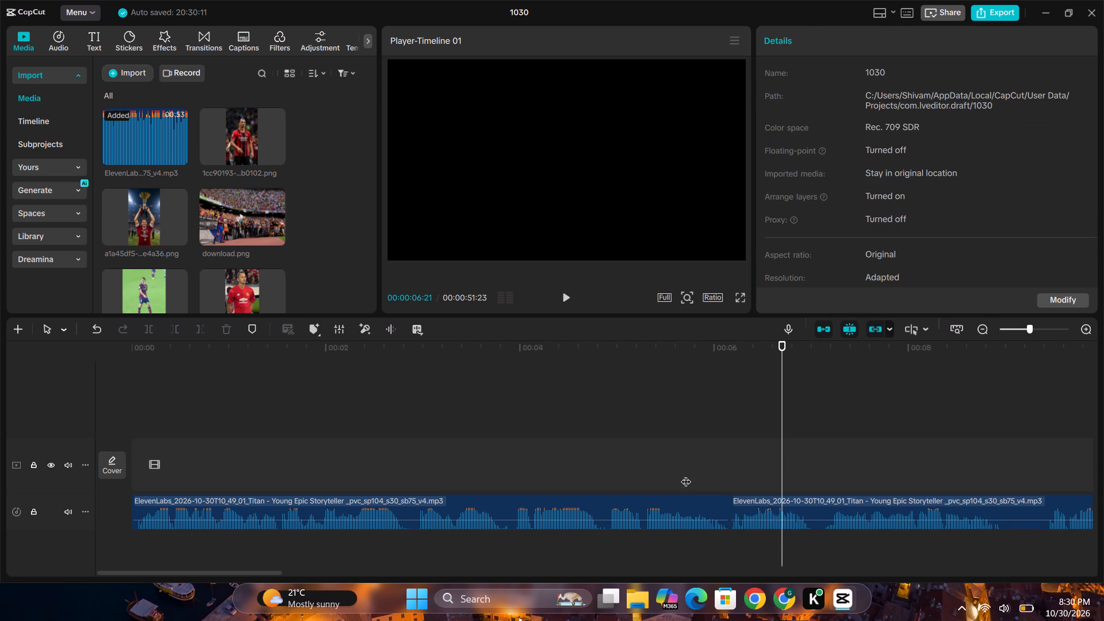
Split the voiceover at 00:00:09:01 and 00:00:09:11, delete the silent piece between, and move the following clip back against the previous one.
left_click_drag(260, 569, 328, 575)
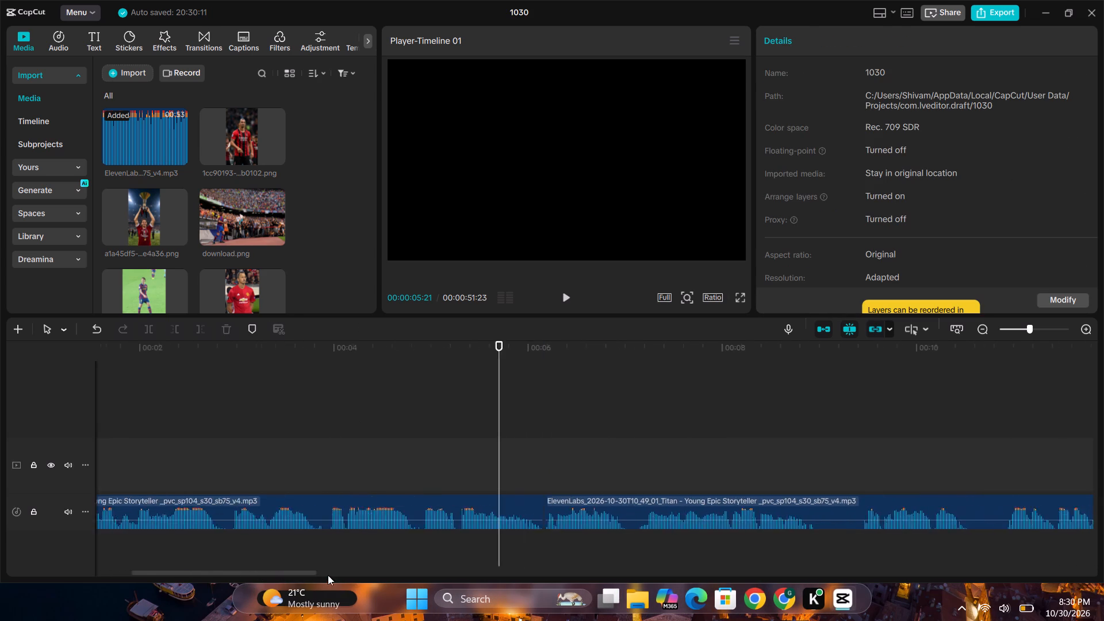
left_click_drag(328, 575, 386, 583)
left_click(329, 482)
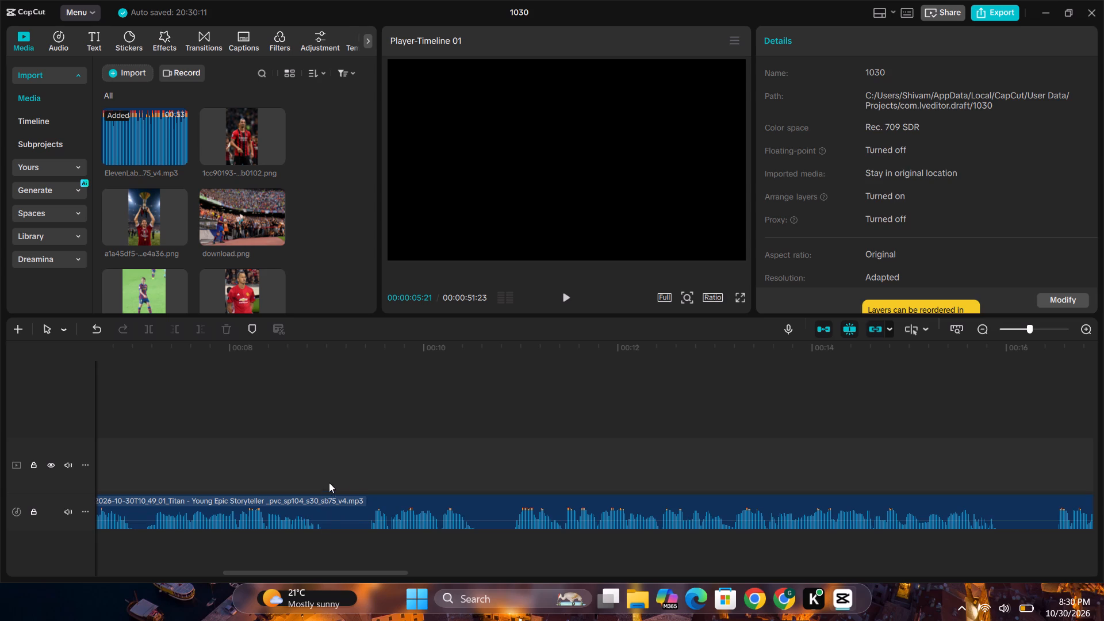
left_click(346, 520)
left_click(153, 331)
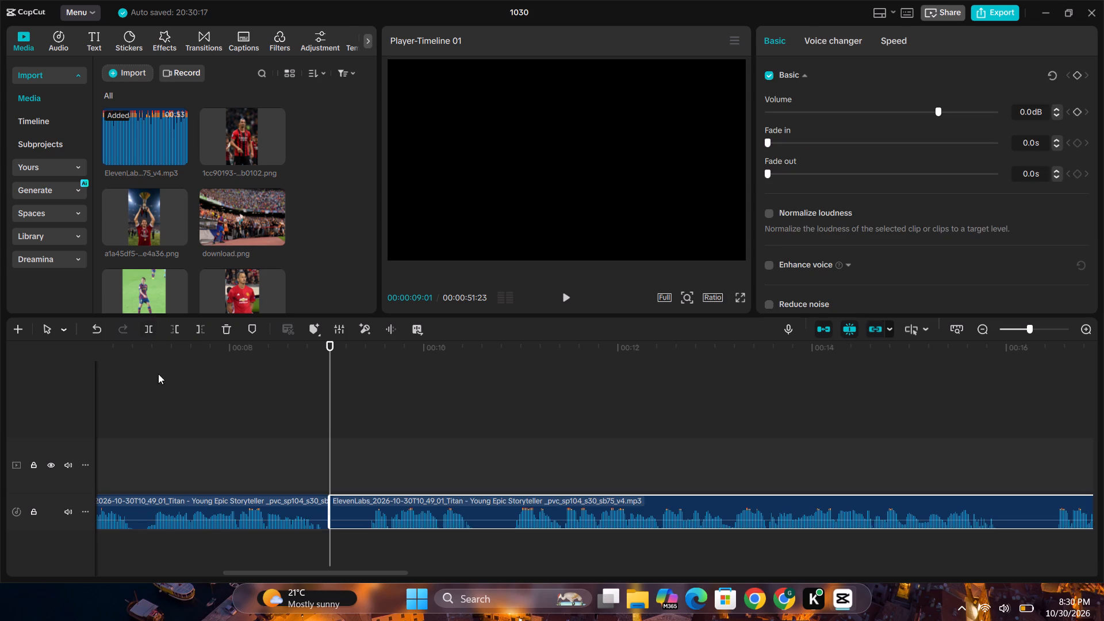
left_click(360, 492)
left_click(369, 484)
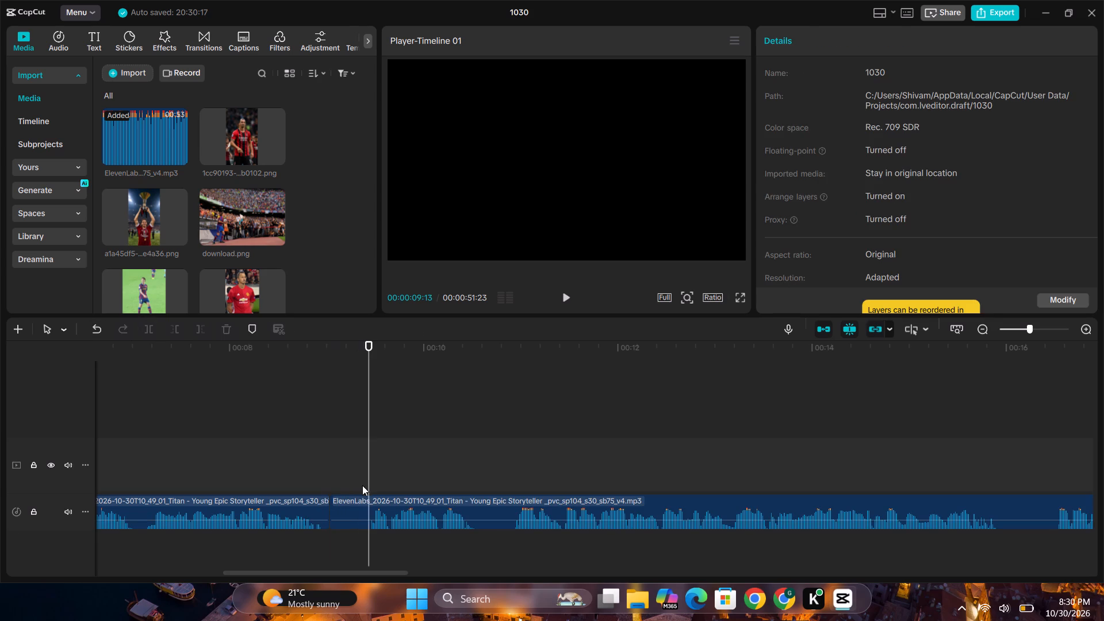
left_click(362, 485)
left_click(382, 512)
left_click(147, 332)
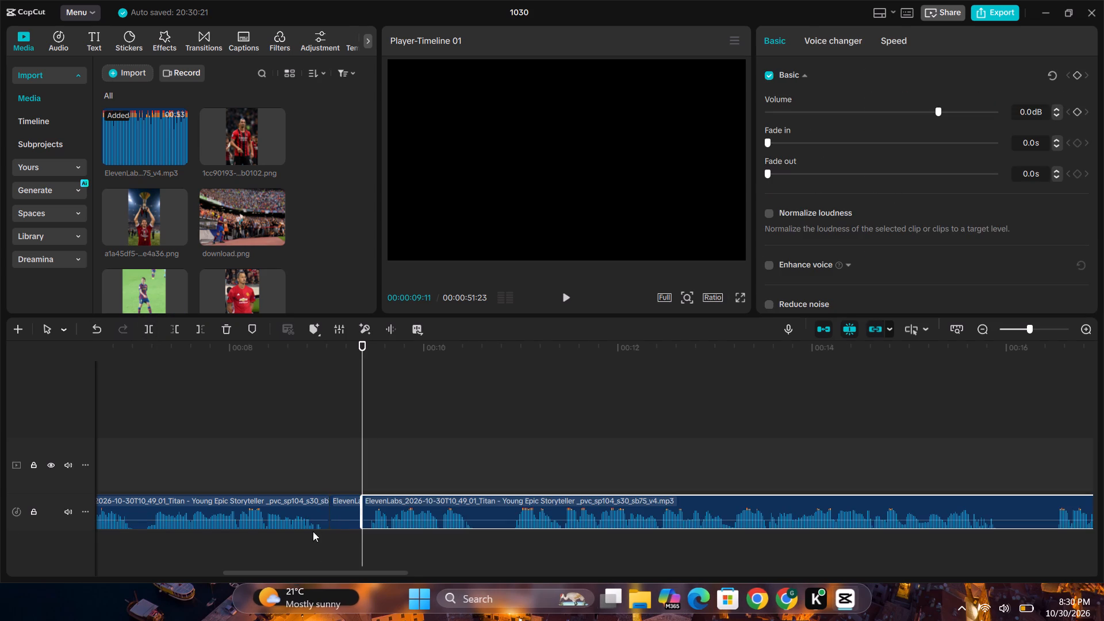
left_click(348, 509)
key("Delete")
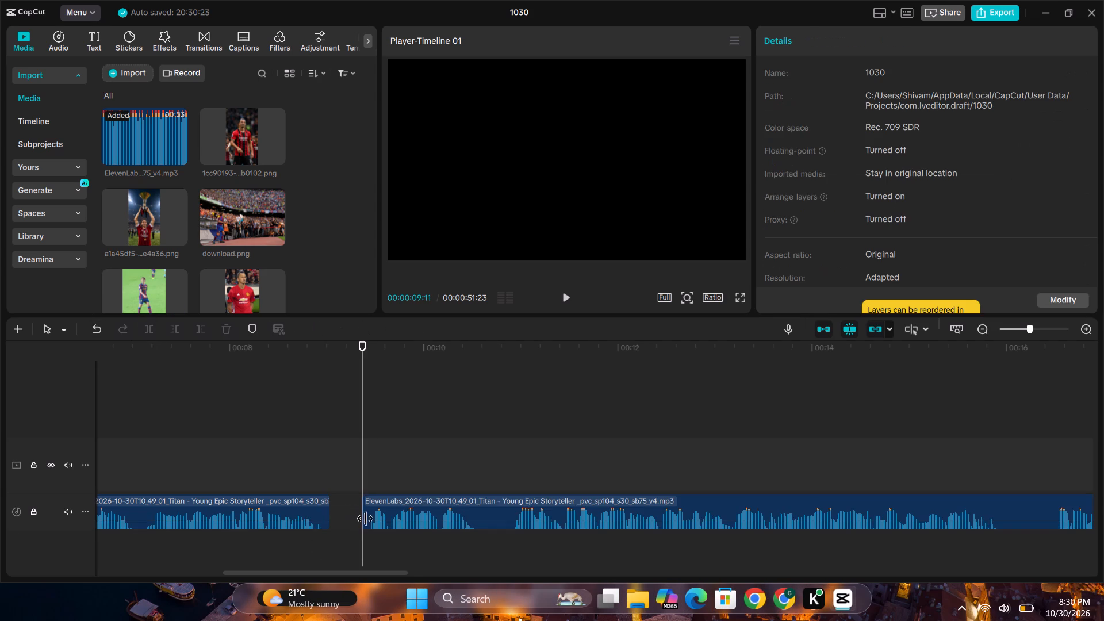
left_click_drag(489, 504, 453, 505)
Remove the voiceover pause from 00:00:10:04 to 00:00:10:16 and close the gap with the following clip.
left_click(437, 478)
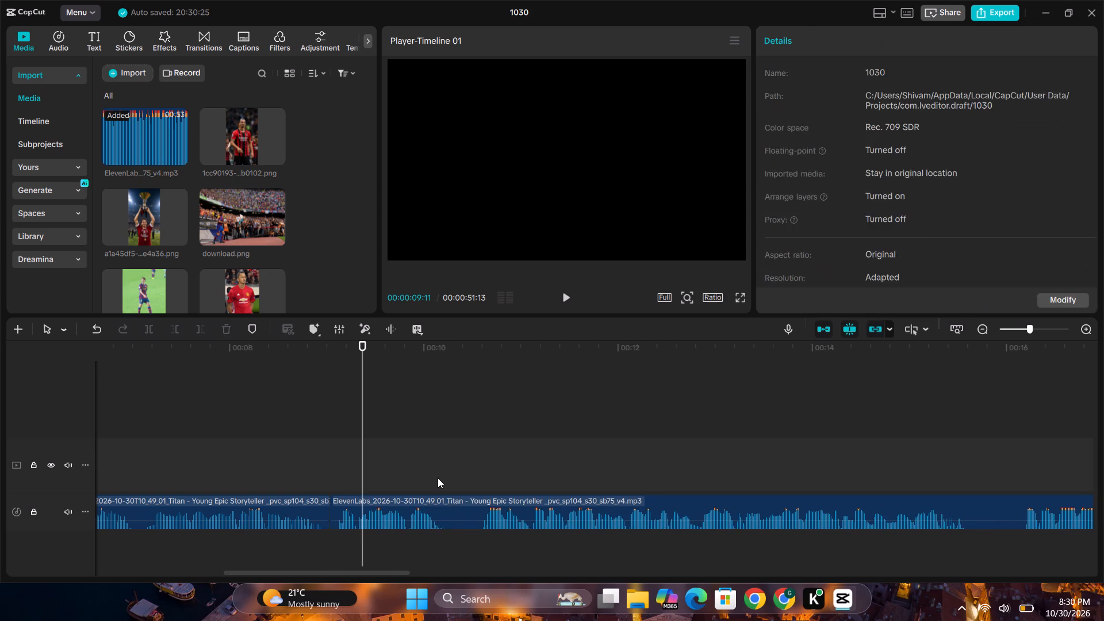
left_click(445, 521)
left_click(148, 329)
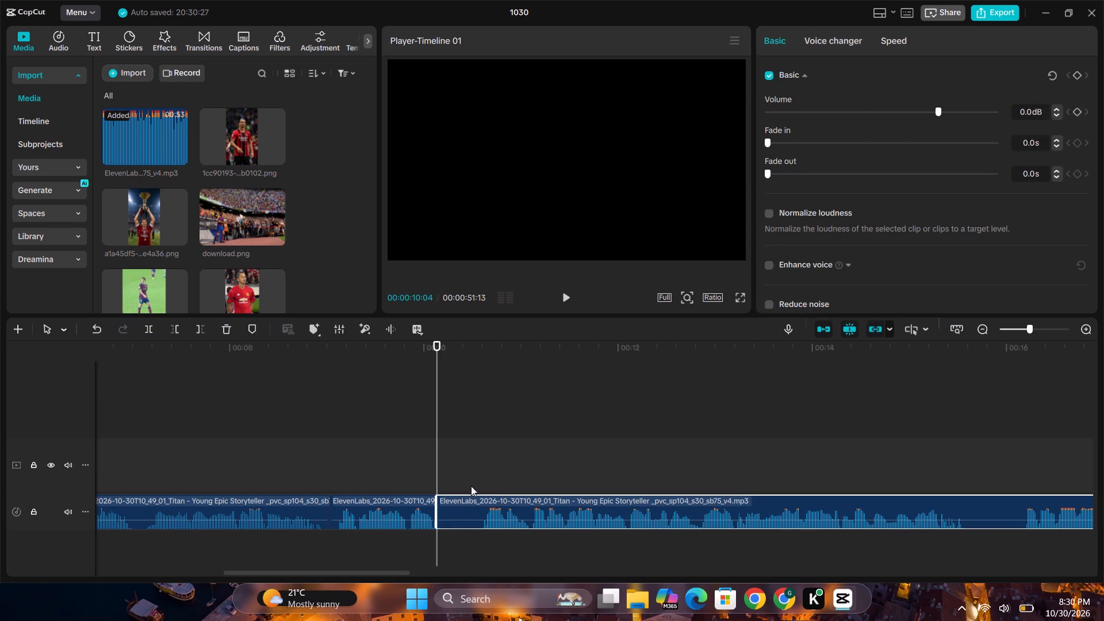
left_click(477, 484)
left_click(495, 501)
left_click(152, 330)
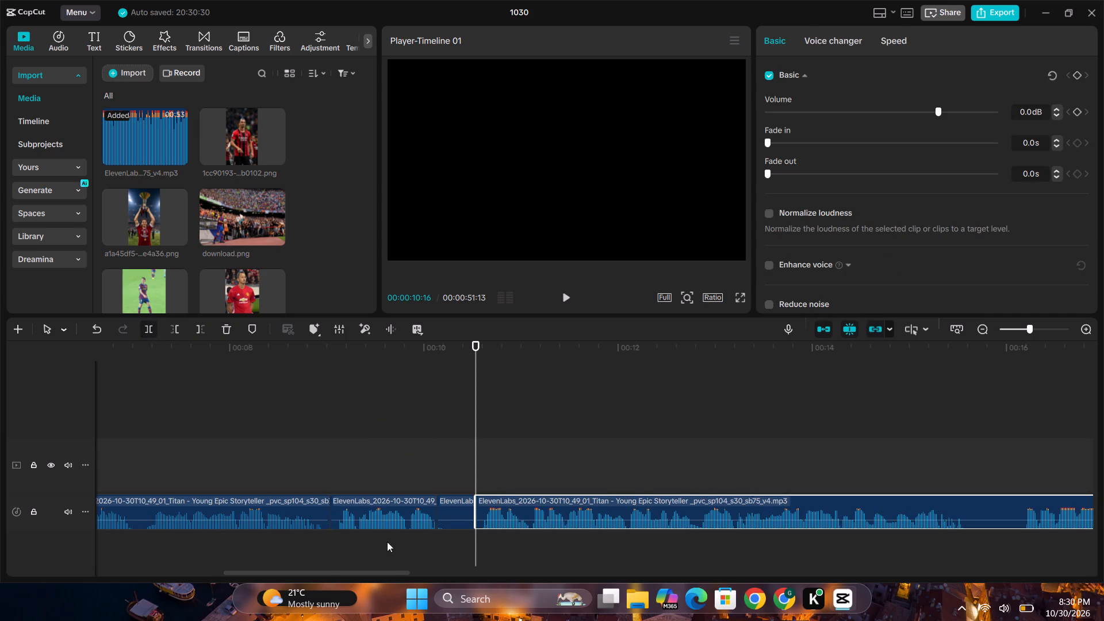
left_click(443, 507)
key("Delete")
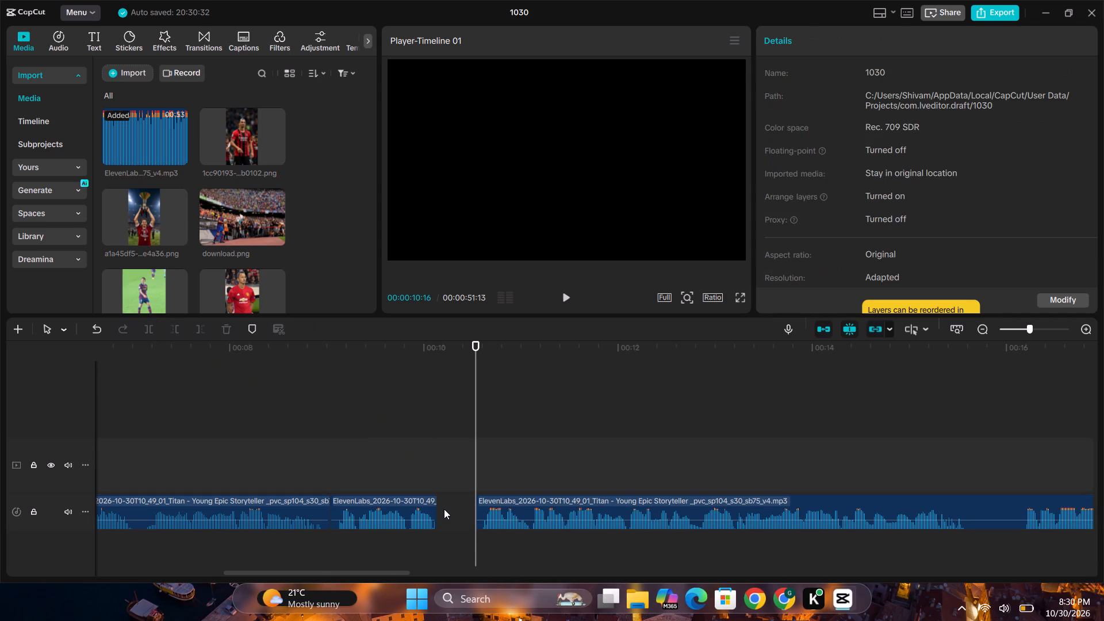
left_click(502, 509)
left_click_drag(527, 509, 492, 509)
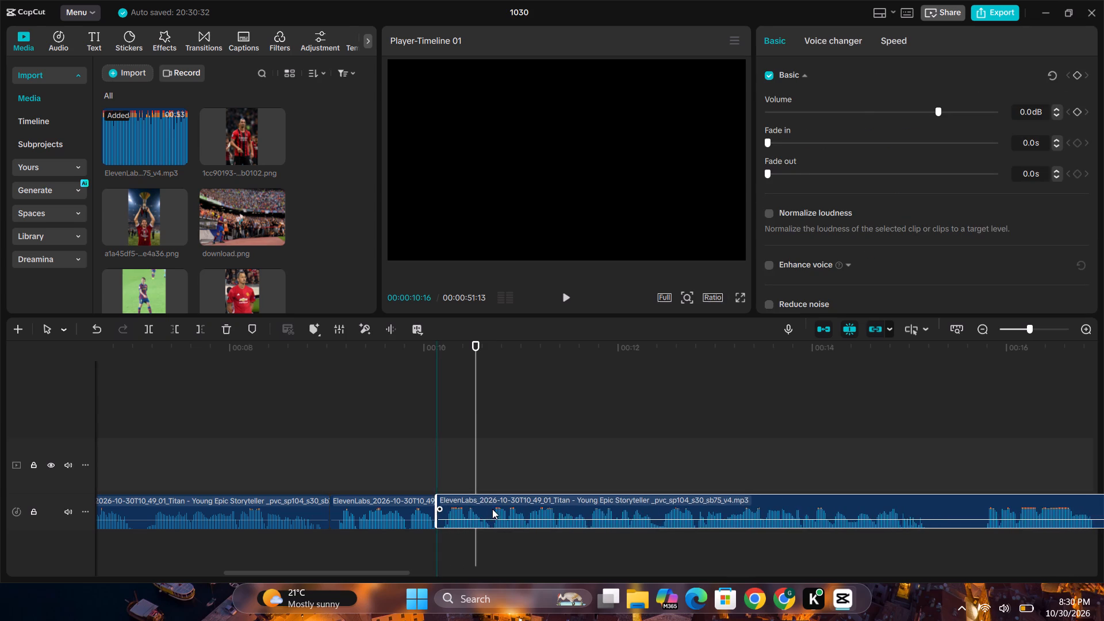
left_click_drag(492, 509, 489, 509)
left_click(528, 450)
Split the voiceover at 00:00:15:05 and 00:00:15:18, delete the silent piece between, and join the following clip to the previous one.
left_click(378, 568)
left_click_drag(382, 570, 423, 569)
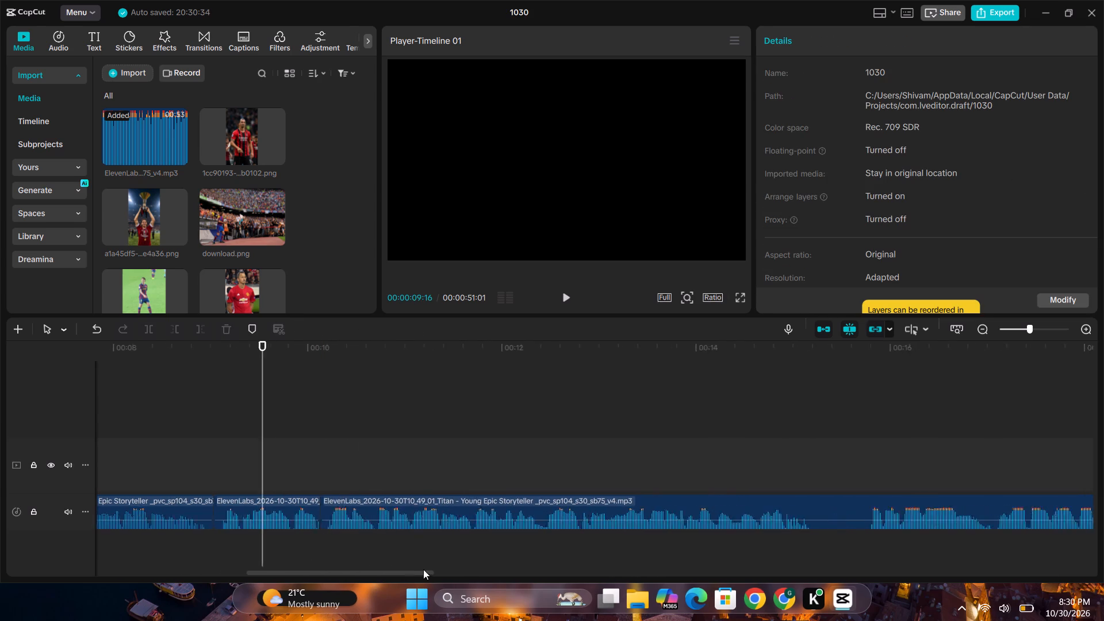
left_click_drag(423, 569, 459, 568)
left_click(516, 484)
left_click(523, 507)
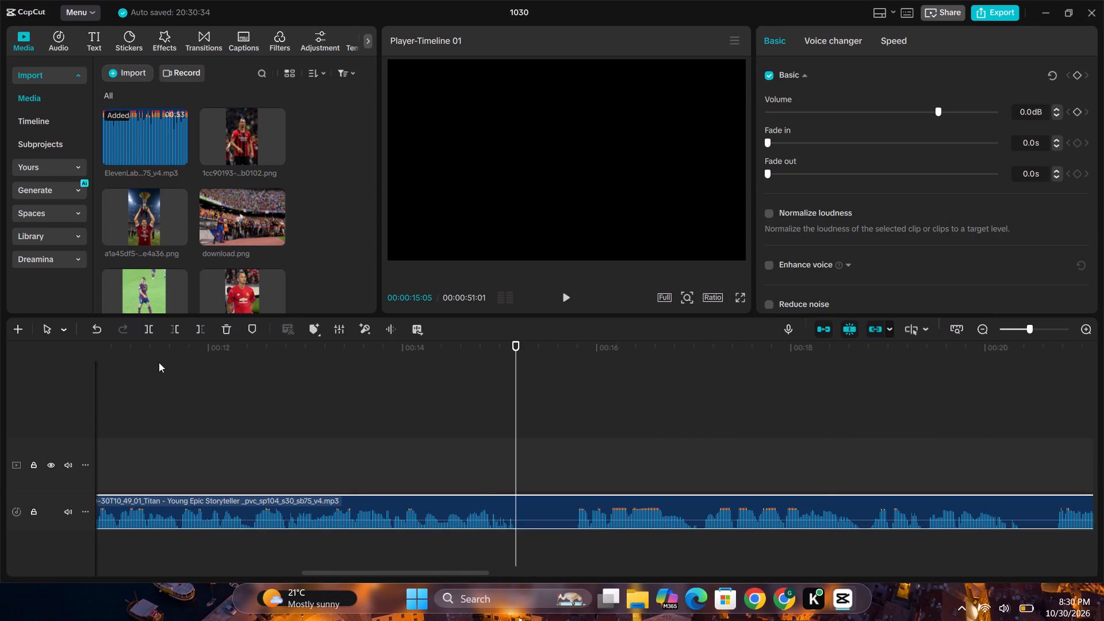
left_click(148, 335)
left_click(559, 486)
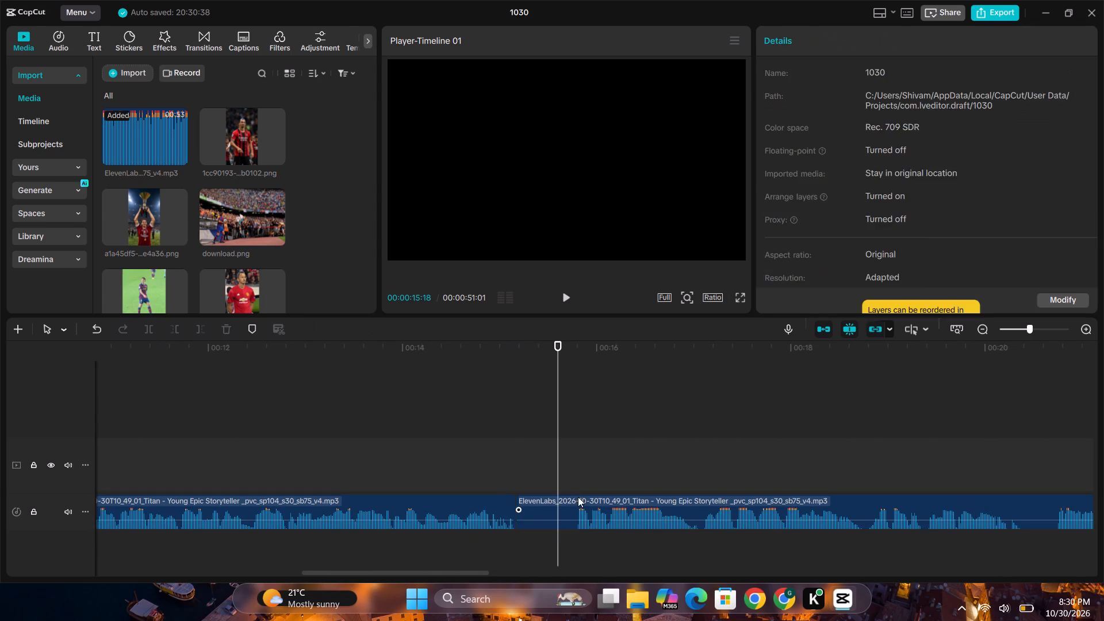
left_click(578, 497)
left_click(155, 329)
left_click(537, 513)
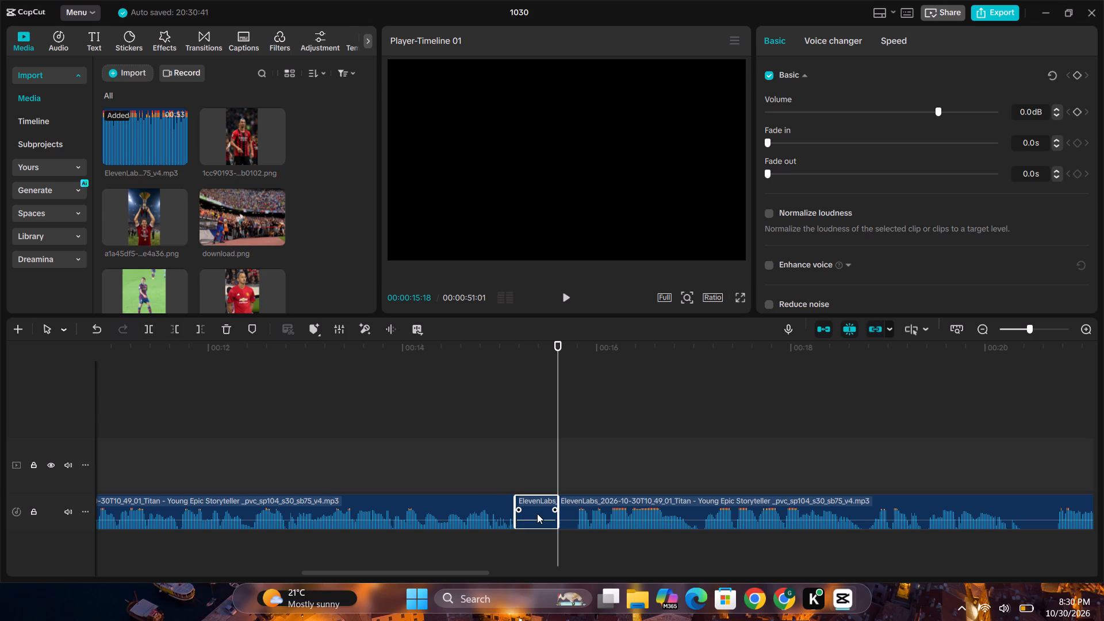
key("Delete")
left_click(617, 507)
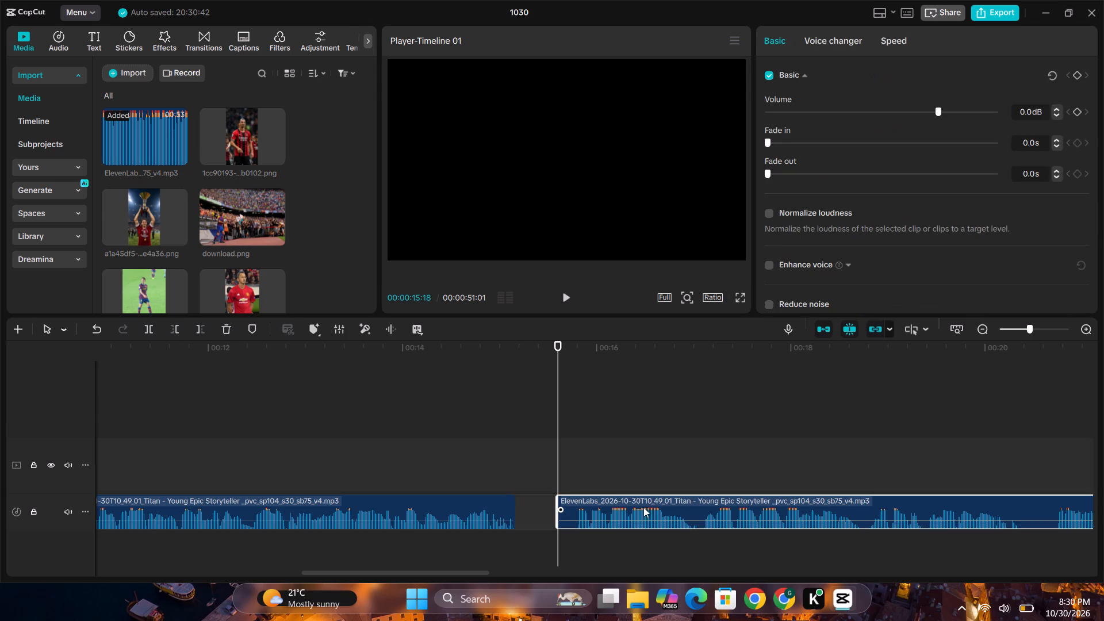
left_click_drag(643, 507, 602, 509)
left_click(505, 462)
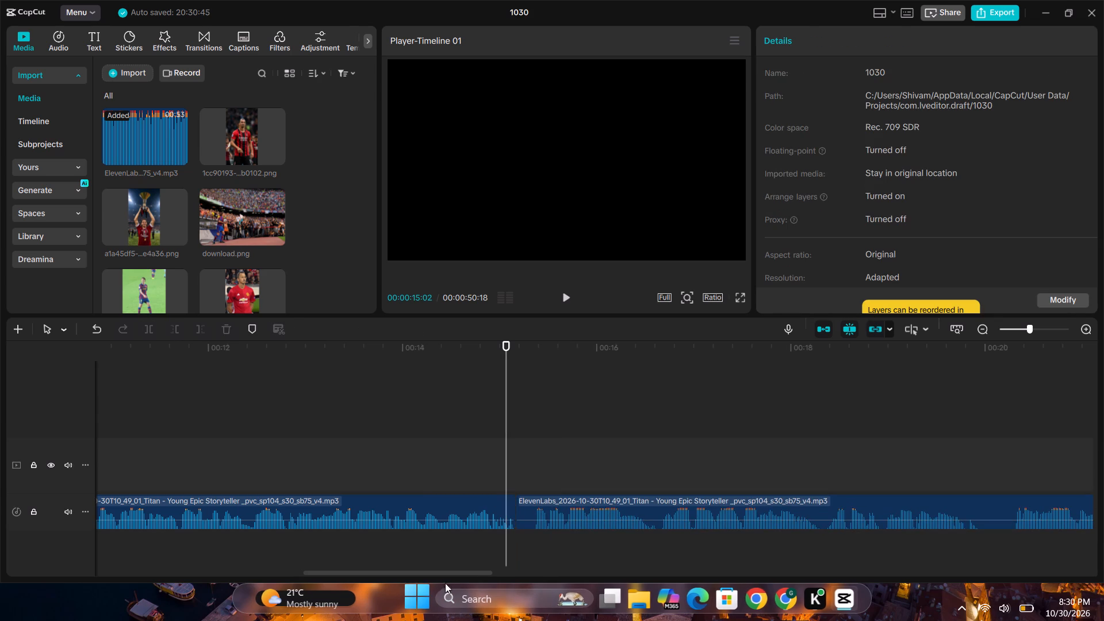
Cut the pause between 00:00:22:28 and 00:00:23:12 out of the voiceover and move the following clip back to close the gap.
left_click_drag(440, 572, 582, 573)
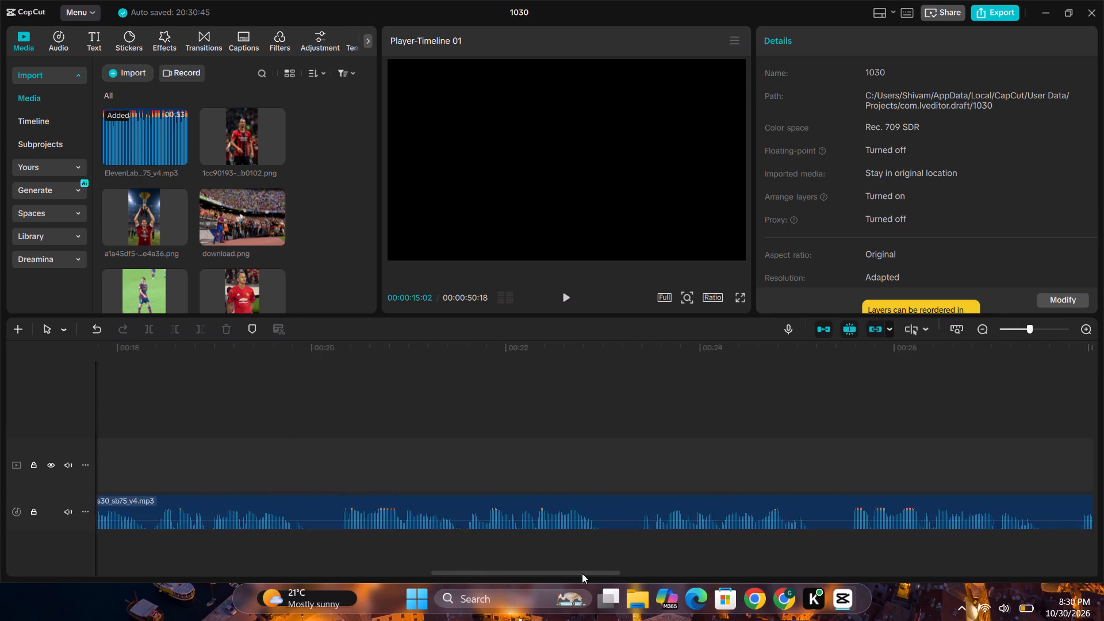
left_click_drag(582, 573, 600, 573)
left_click(426, 478)
left_click(449, 503)
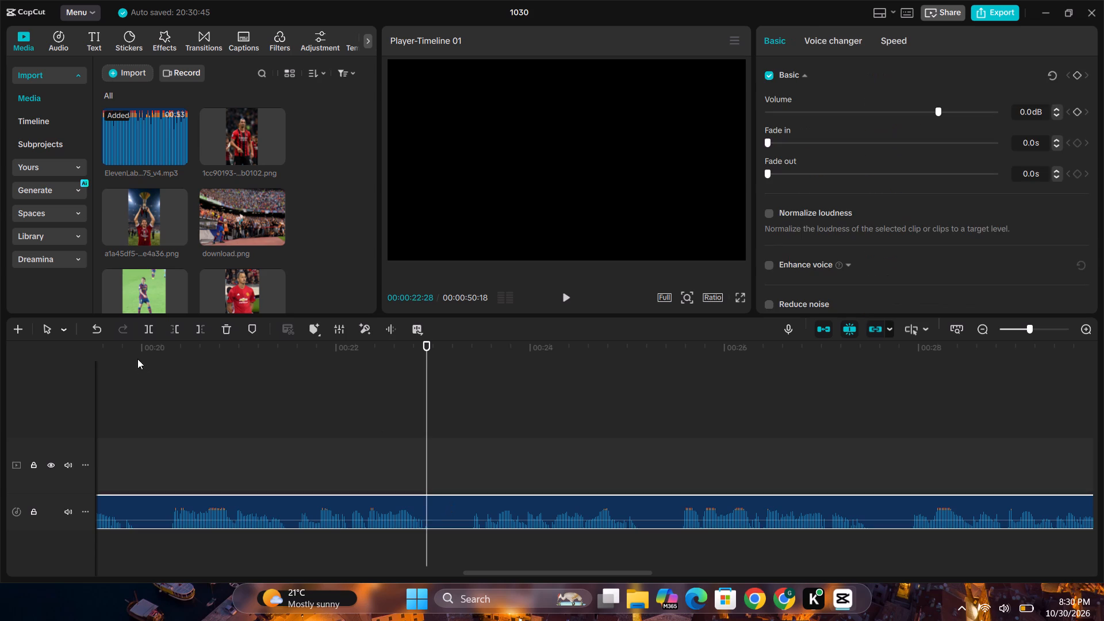
left_click(149, 332)
left_click(470, 488)
left_click(481, 500)
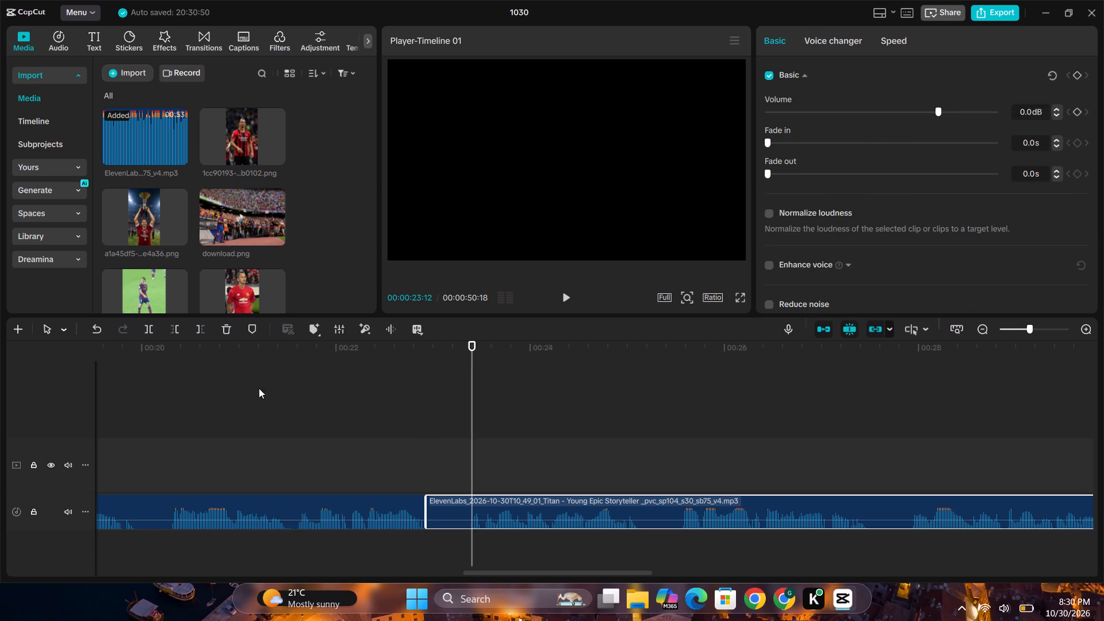
left_click(150, 331)
left_click(443, 508)
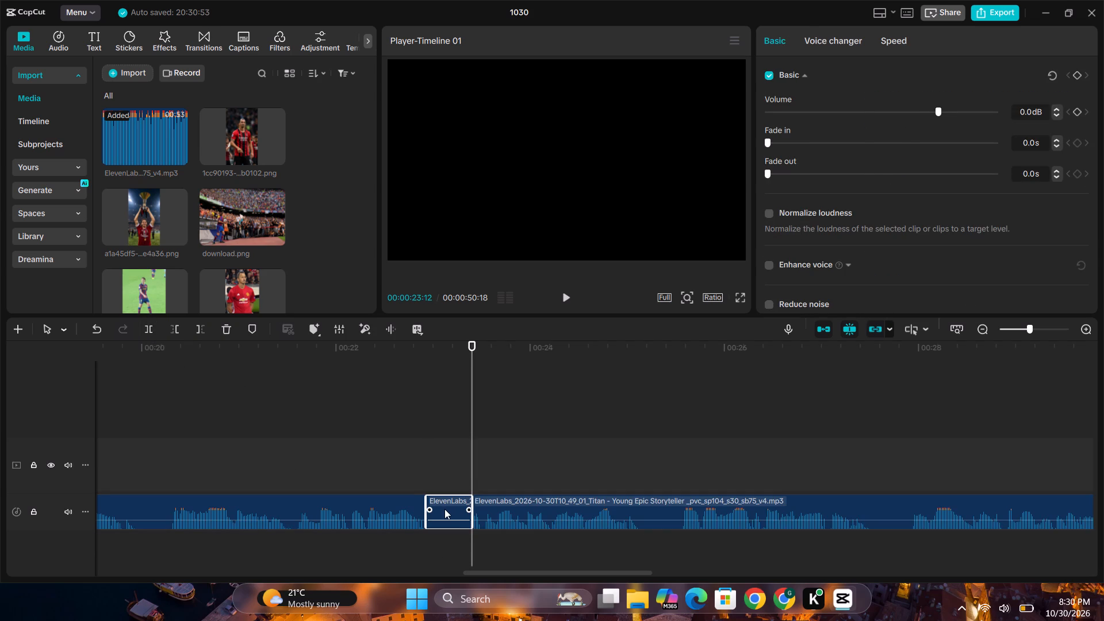
key("Delete")
left_click(545, 519)
left_click_drag(528, 512, 497, 513)
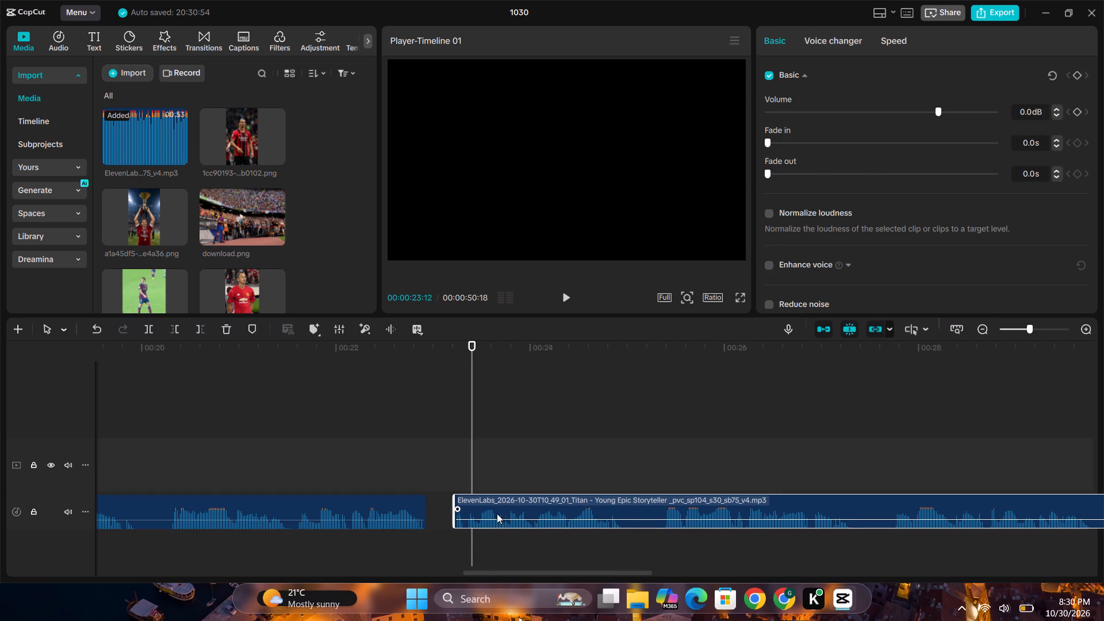
left_click_drag(497, 513, 485, 513)
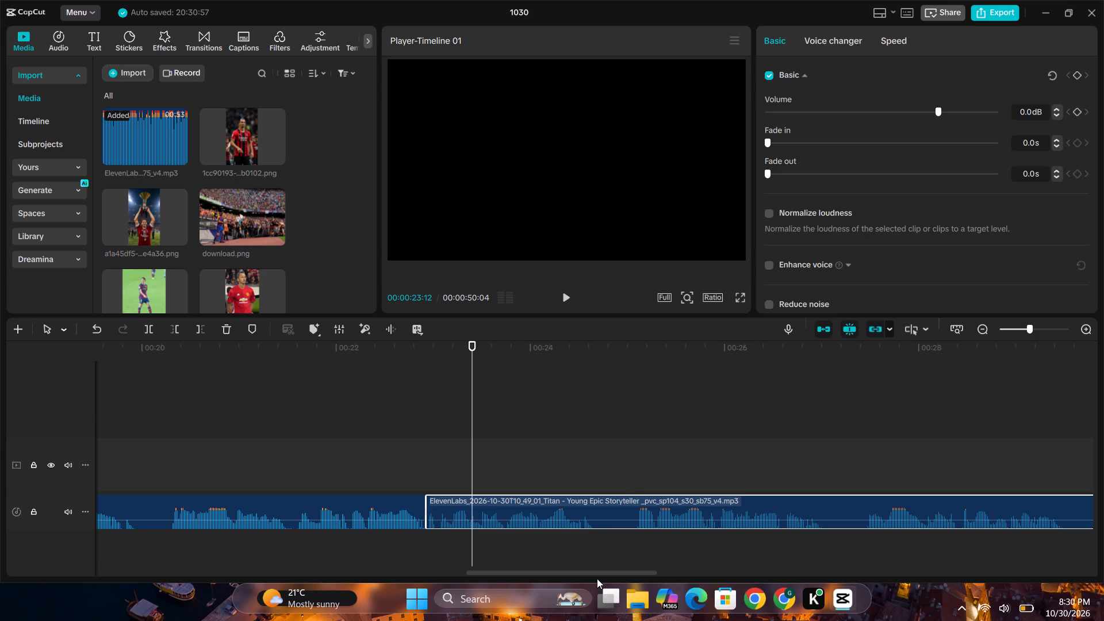
Remove the voiceover pause from 00:00:26:29 to 00:00:27:12 and move the following clip back against the previous one.
left_click_drag(597, 570, 651, 578)
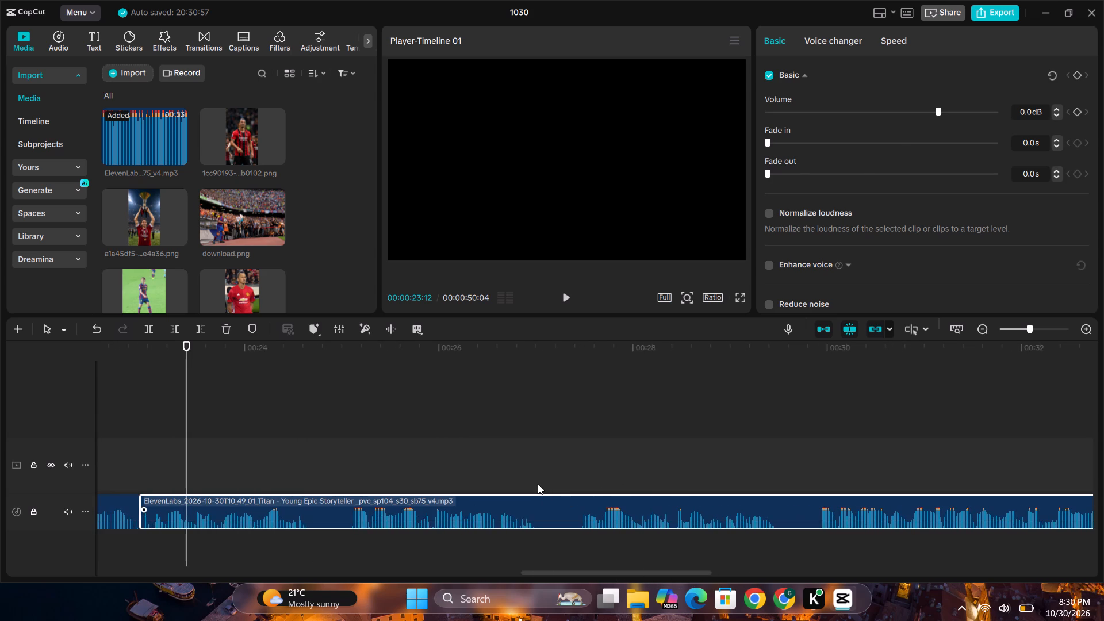
left_click(533, 478)
left_click(545, 501)
left_click(142, 328)
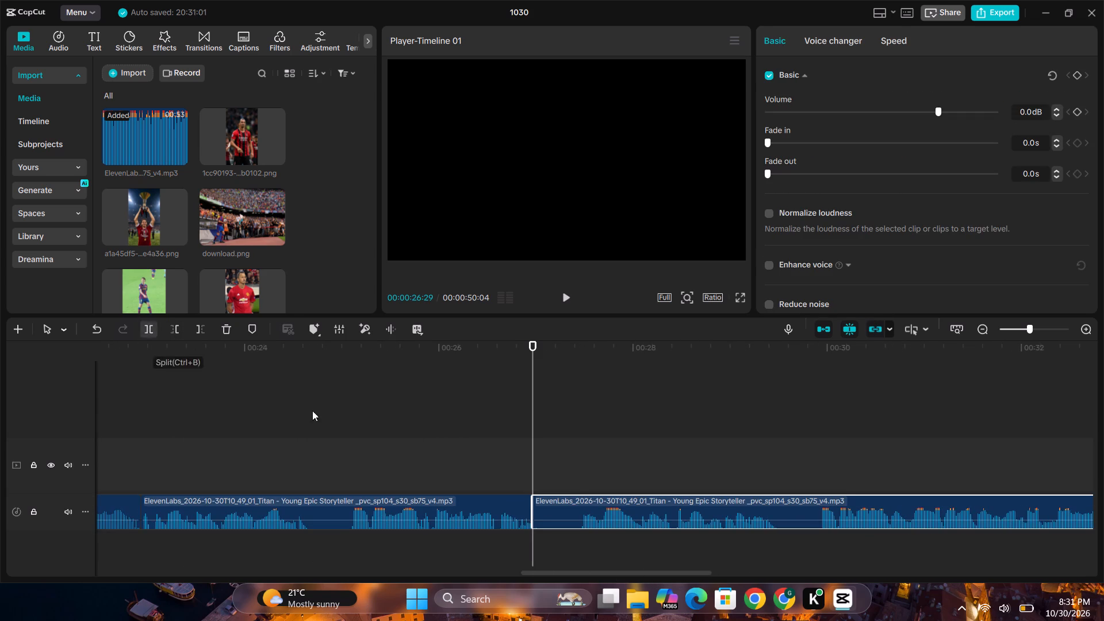
left_click(573, 485)
left_click(583, 500)
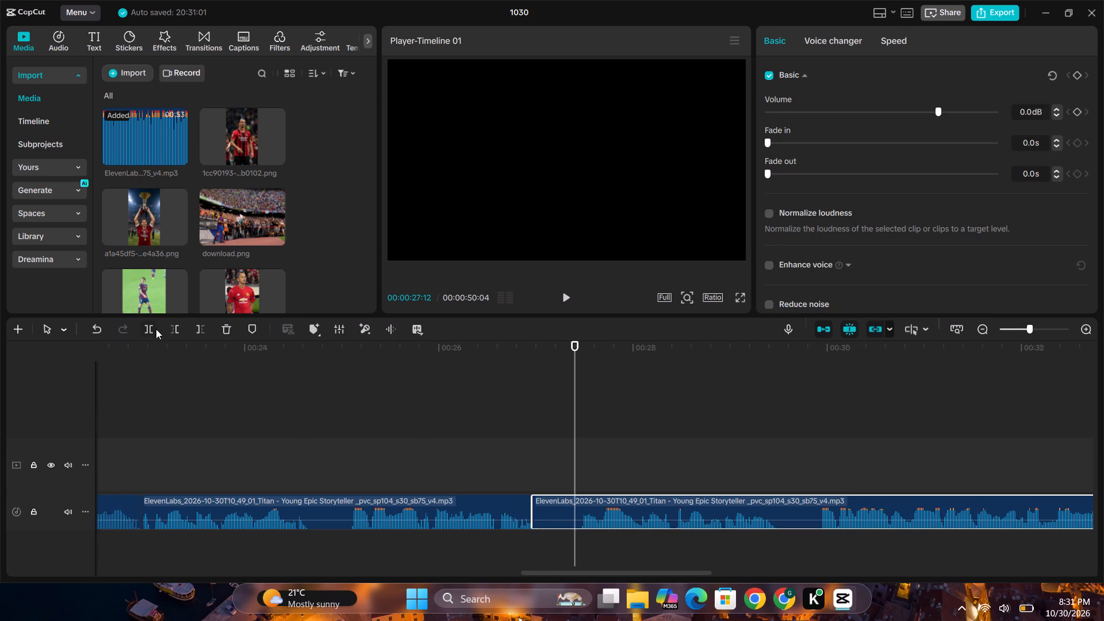
left_click(152, 329)
left_click(547, 511)
key("Delete")
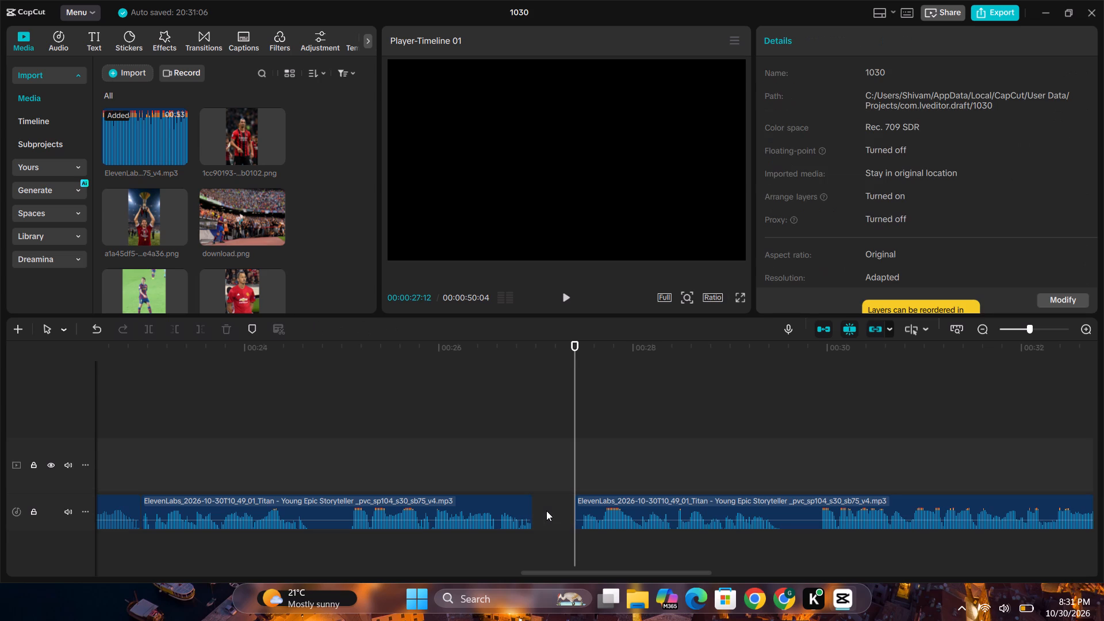
left_click_drag(672, 509, 627, 507)
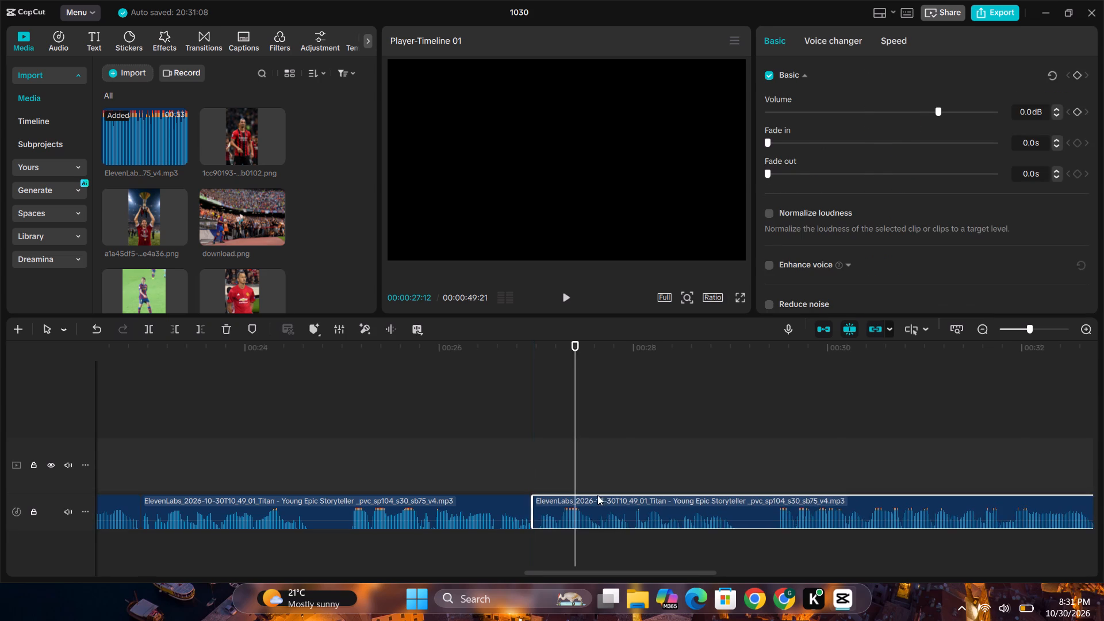
left_click(534, 456)
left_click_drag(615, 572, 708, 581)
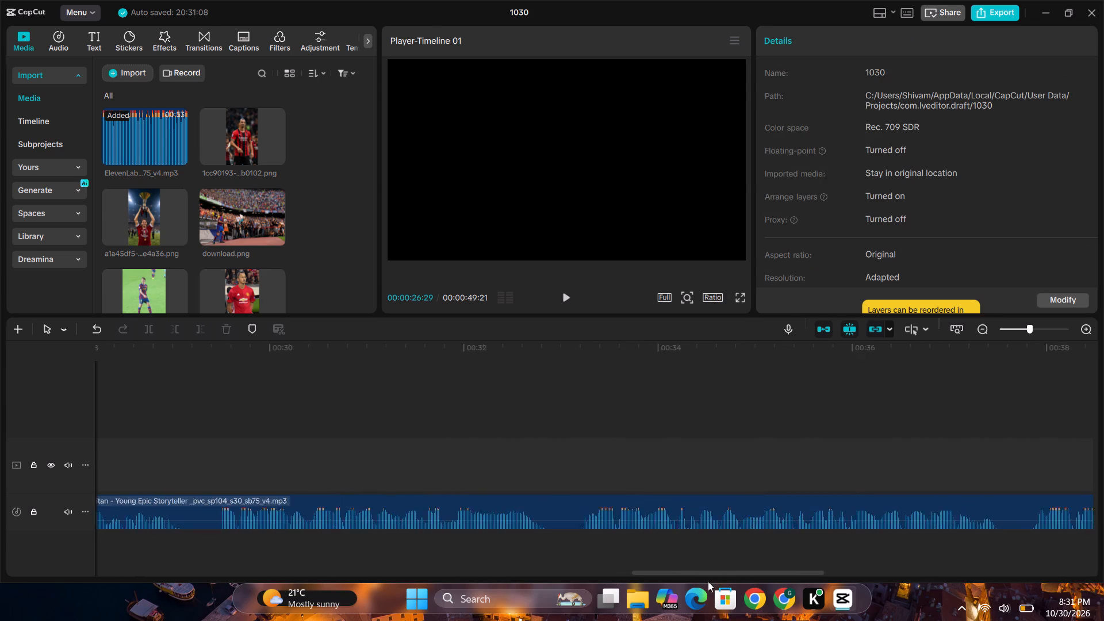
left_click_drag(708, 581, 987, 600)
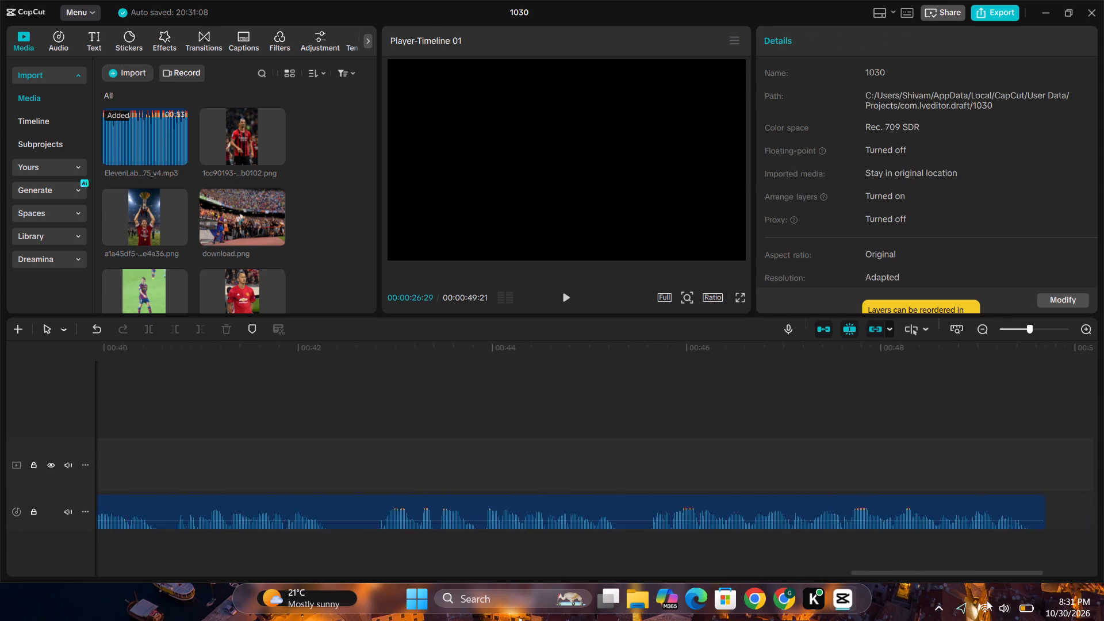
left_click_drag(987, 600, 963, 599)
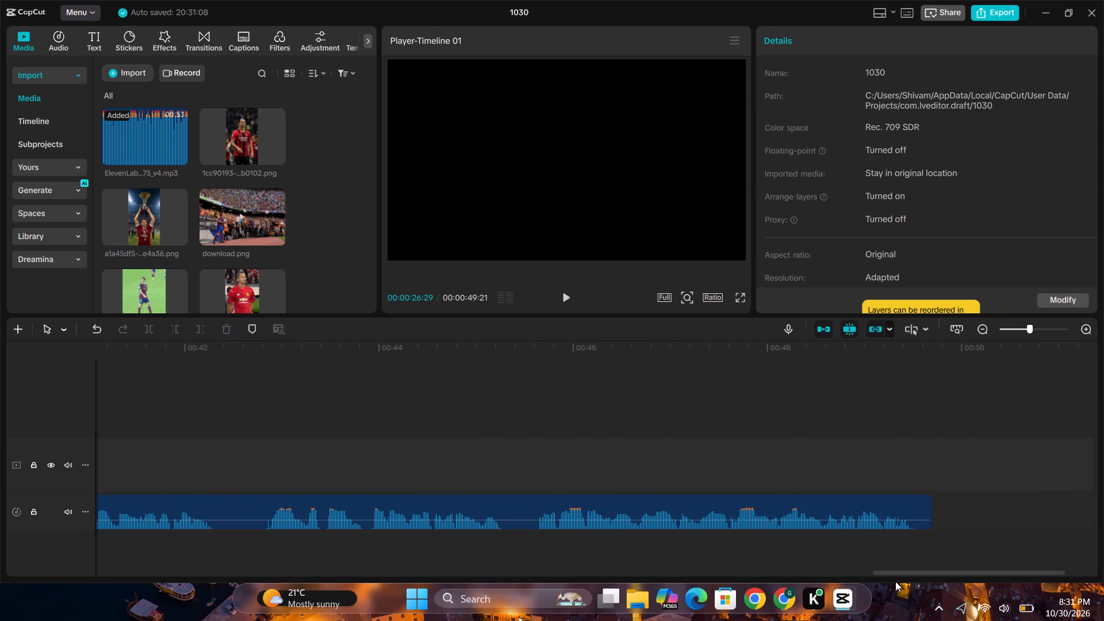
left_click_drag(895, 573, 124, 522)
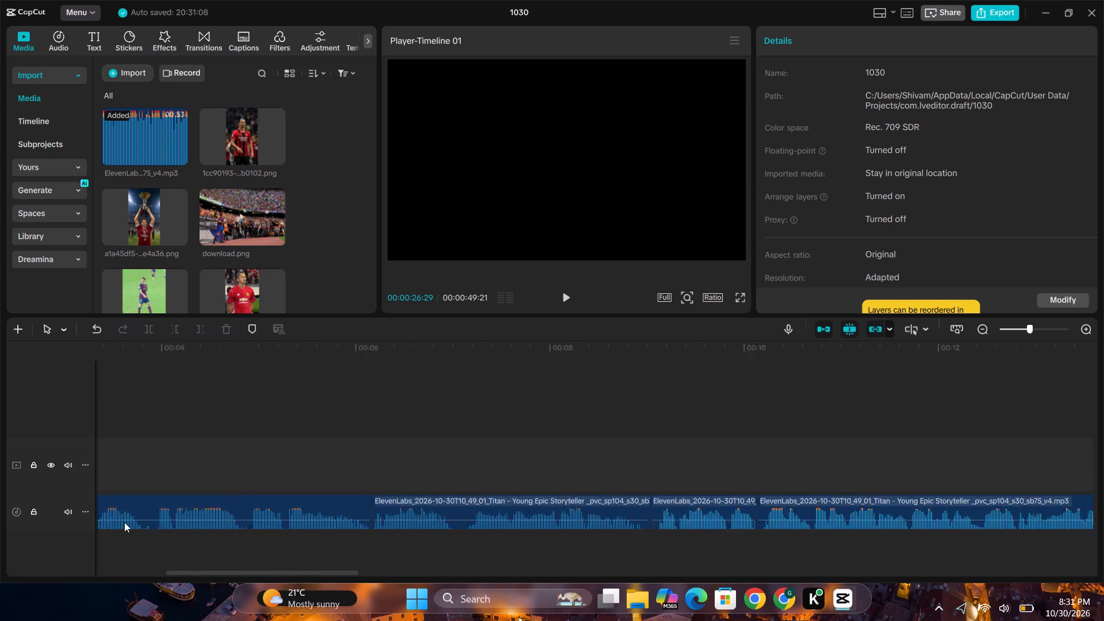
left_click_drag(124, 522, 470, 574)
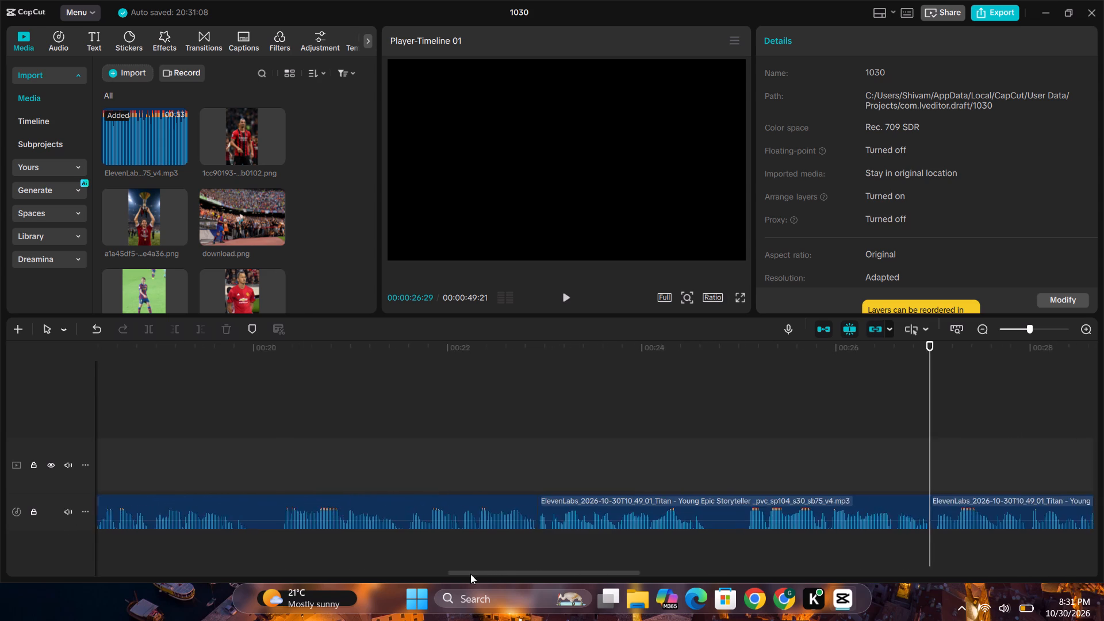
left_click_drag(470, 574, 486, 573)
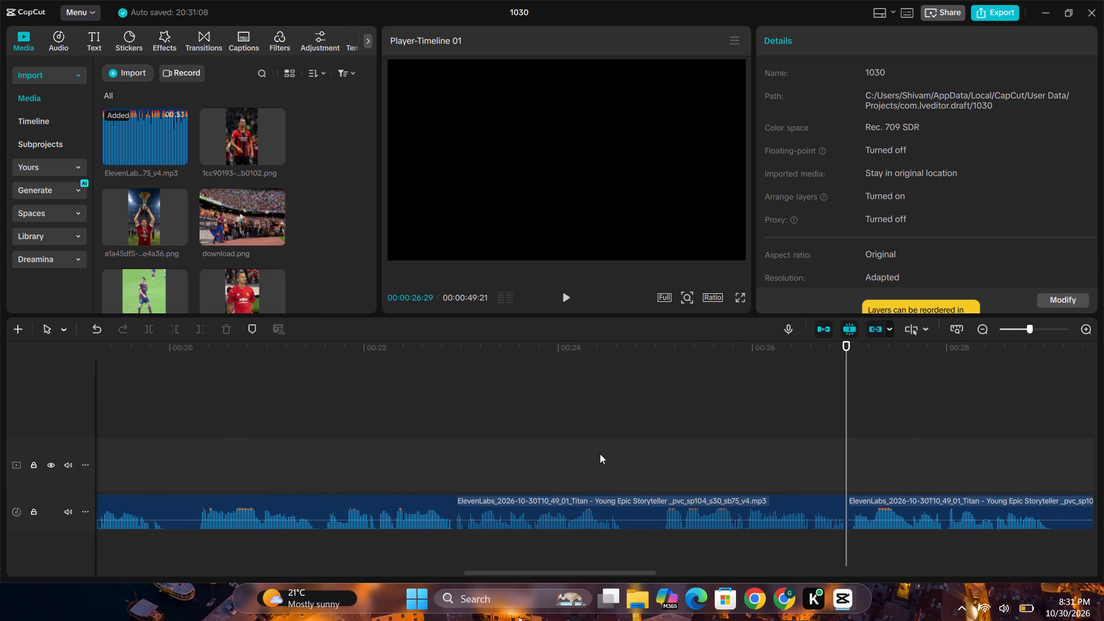
Cut the voiceover pause between 00:00:24:20 and 00:00:25:01 and move the two following clips back to close the gap.
left_click(623, 476)
left_click(638, 501)
left_click(172, 333)
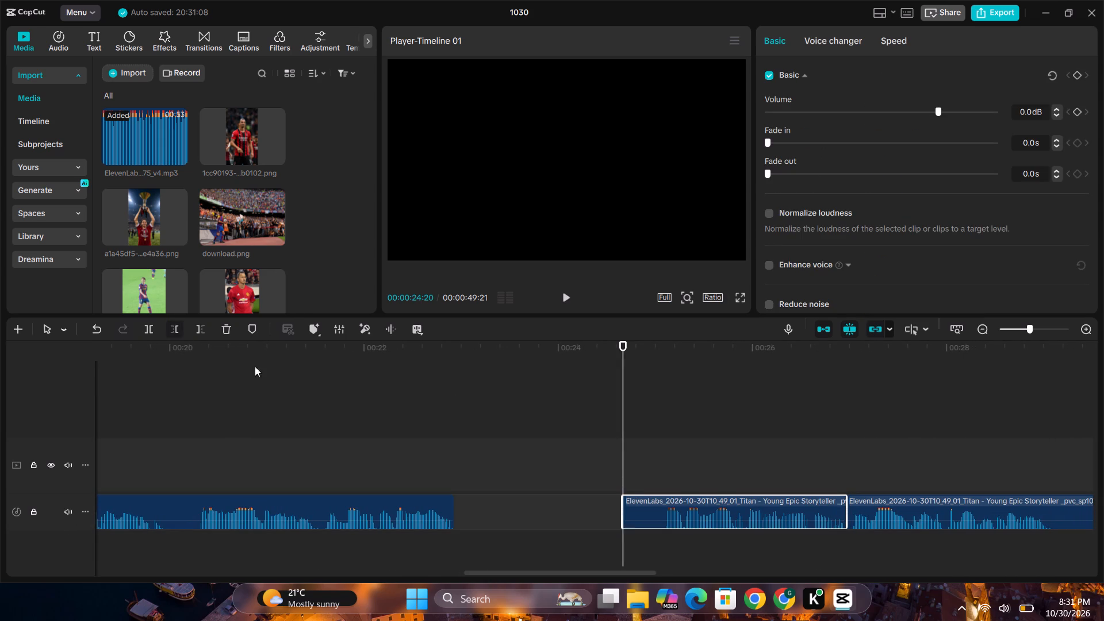
key("ctrl+z")
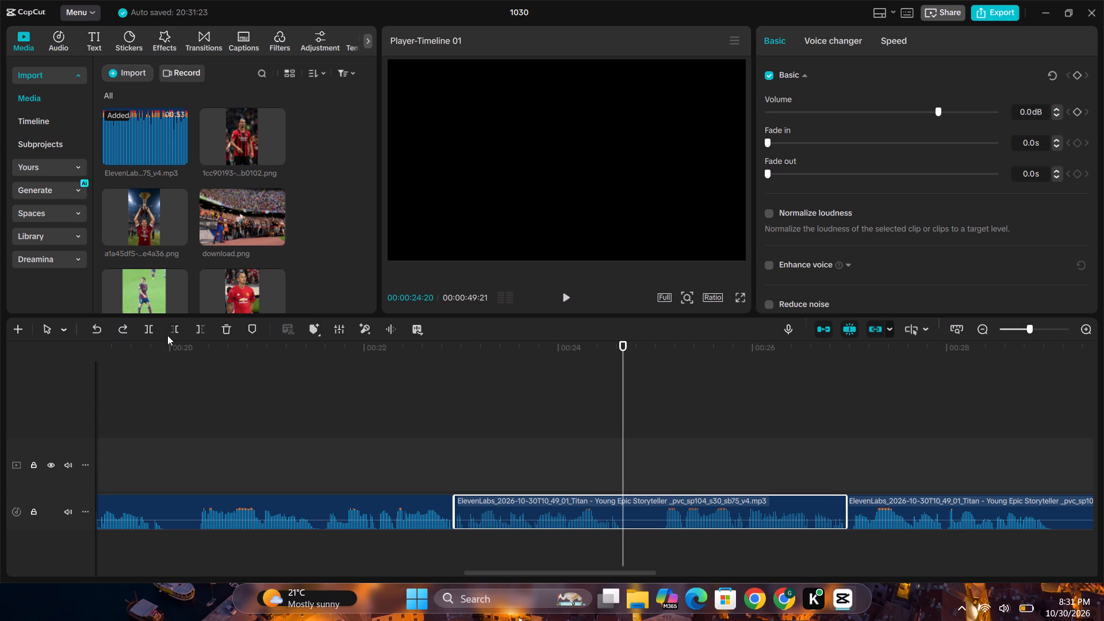
left_click(154, 332)
left_click(658, 483)
left_click(670, 499)
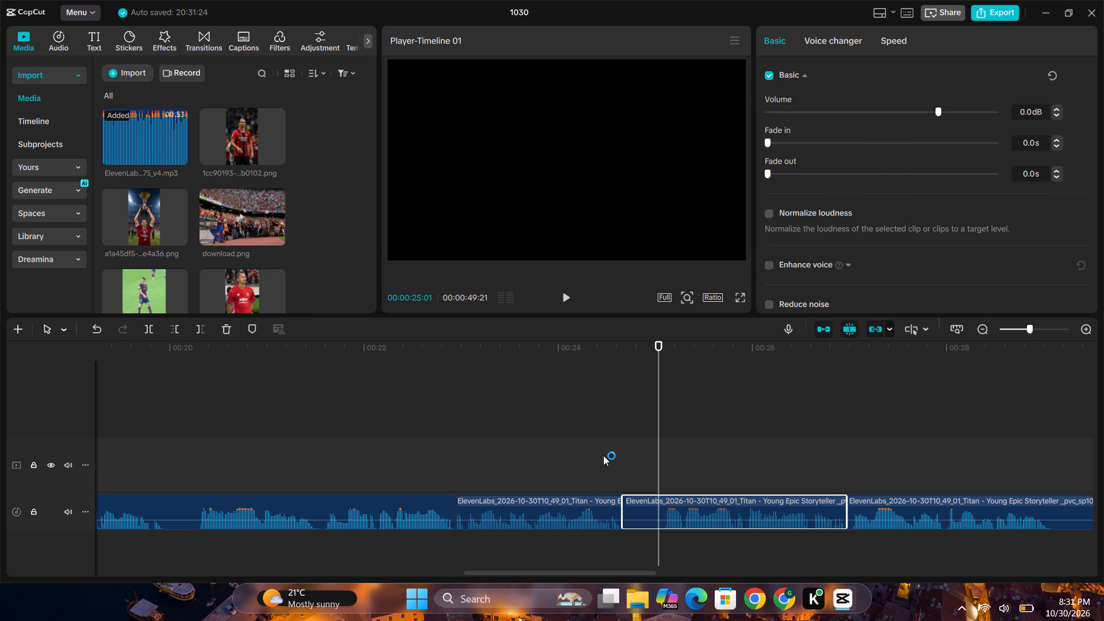
left_click(151, 329)
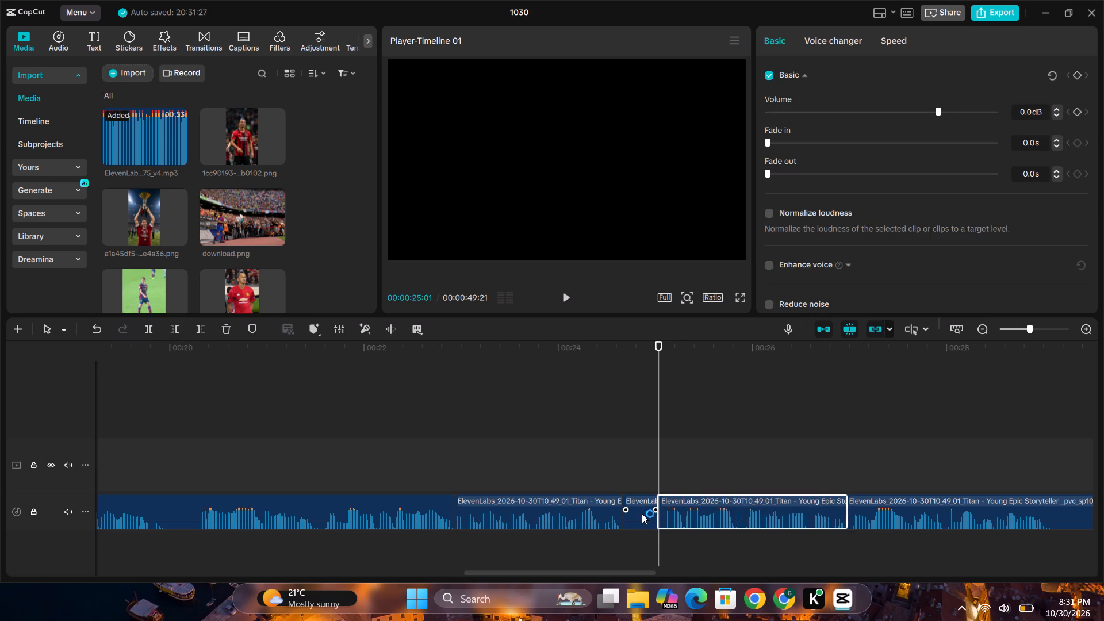
left_click(643, 513)
key("Delete")
left_click(731, 508)
left_click_drag(745, 503, 722, 503)
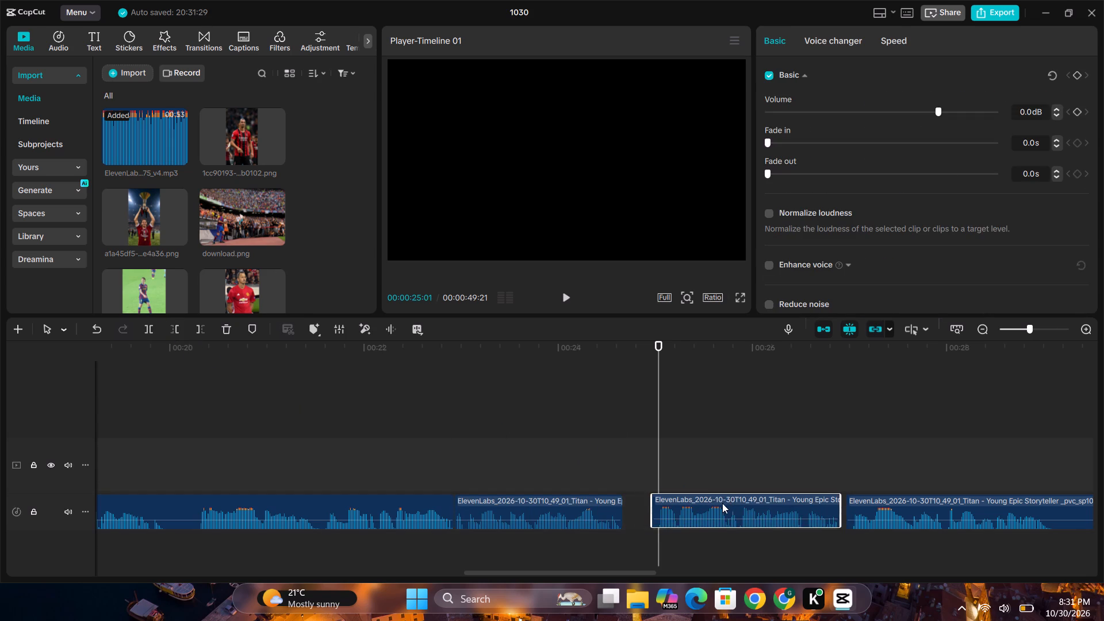
left_click_drag(722, 503, 707, 504)
left_click_drag(952, 498, 913, 499)
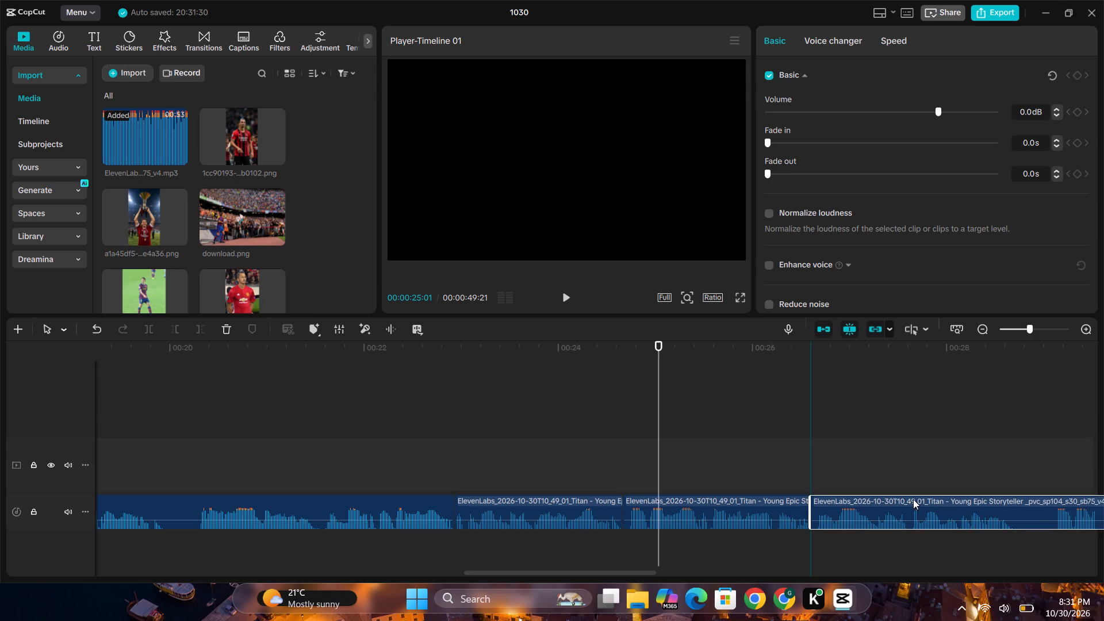
Split the voiceover at 00:00:32:14 and 00:00:32:24, delete the silent piece between, and join the following clip to the previous one.
left_click_drag(561, 572, 711, 570)
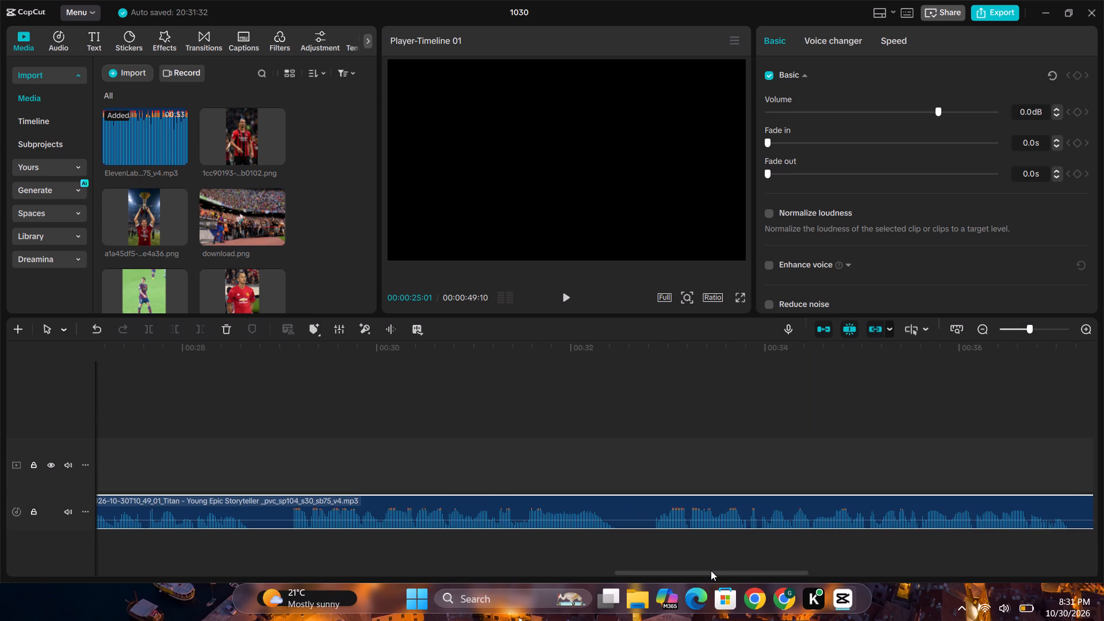
left_click(595, 478)
left_click(608, 480)
left_click(617, 512)
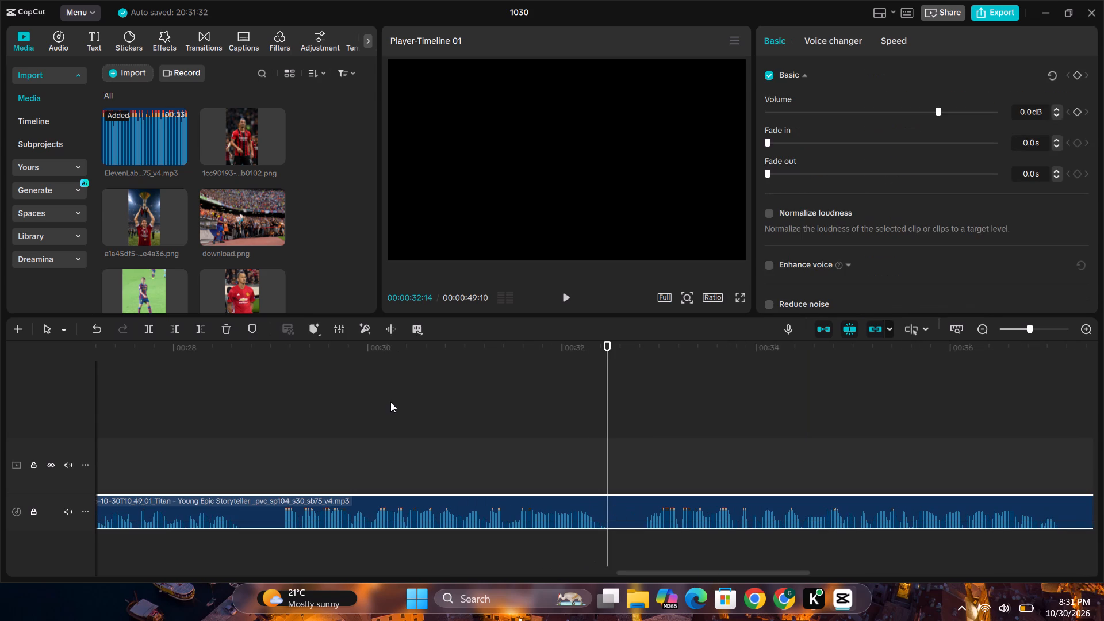
left_click(156, 322)
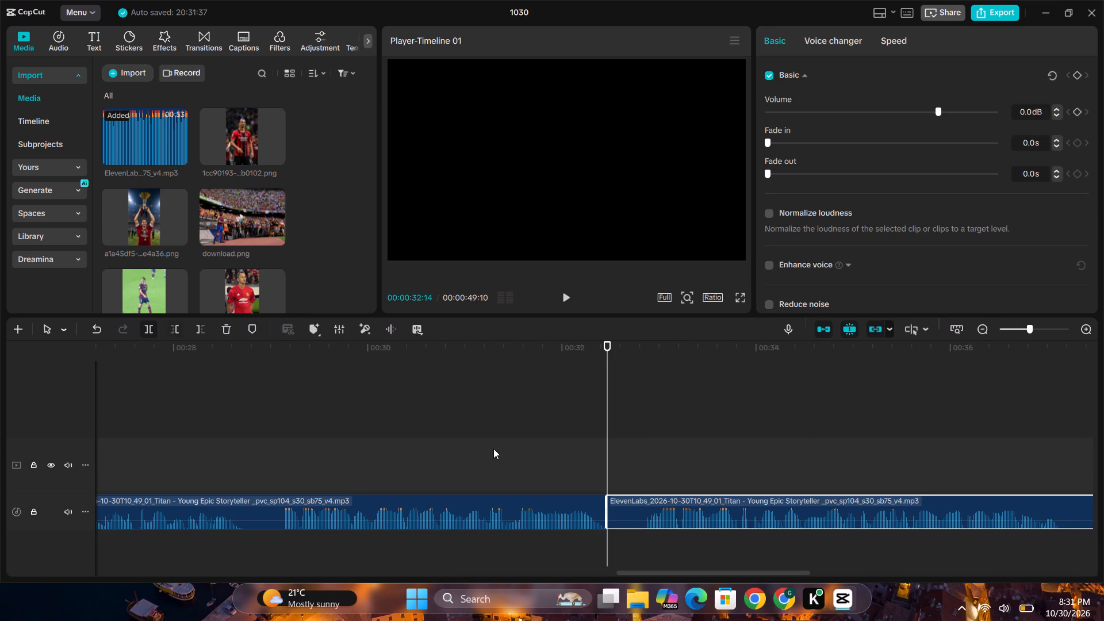
left_click(641, 482)
left_click(663, 501)
left_click(149, 325)
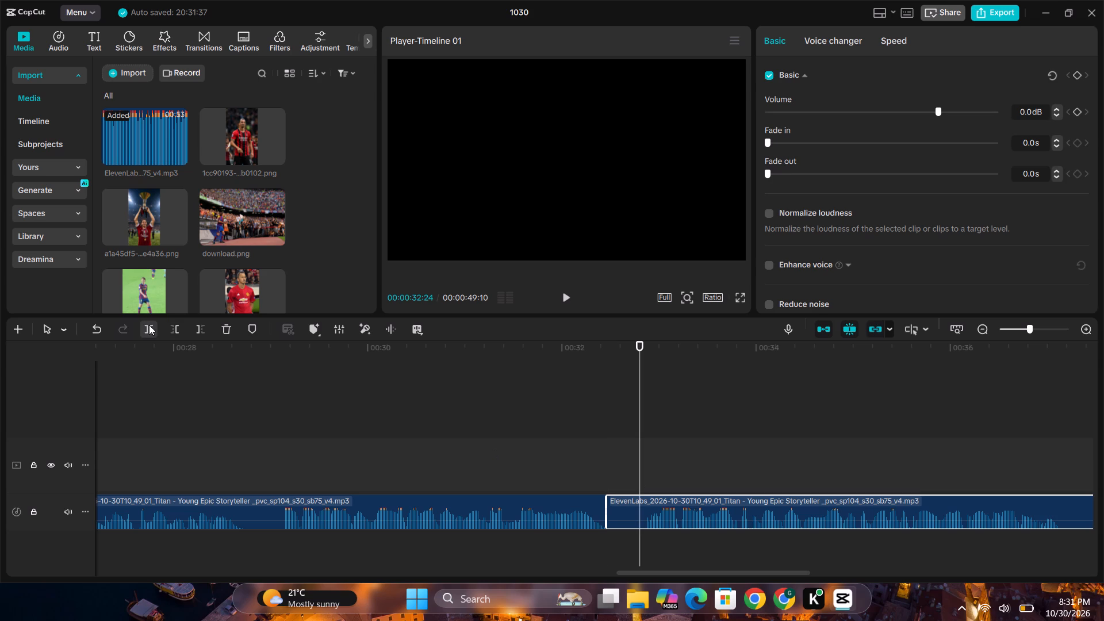
left_click(616, 509)
key("Delete")
left_click(684, 499)
left_click_drag(694, 499, 615, 507)
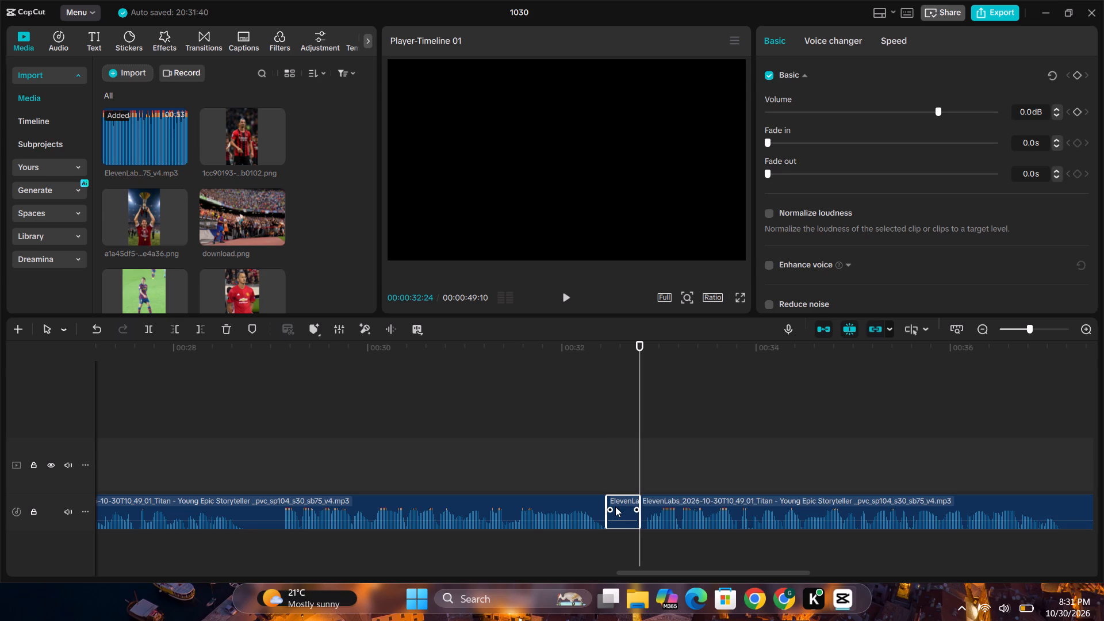
left_click_drag(615, 507, 663, 497)
Remove the voiceover pause from 00:00:36:25 to 00:00:37:05 and move the following clip back against the previous one.
left_click_drag(689, 572, 723, 574)
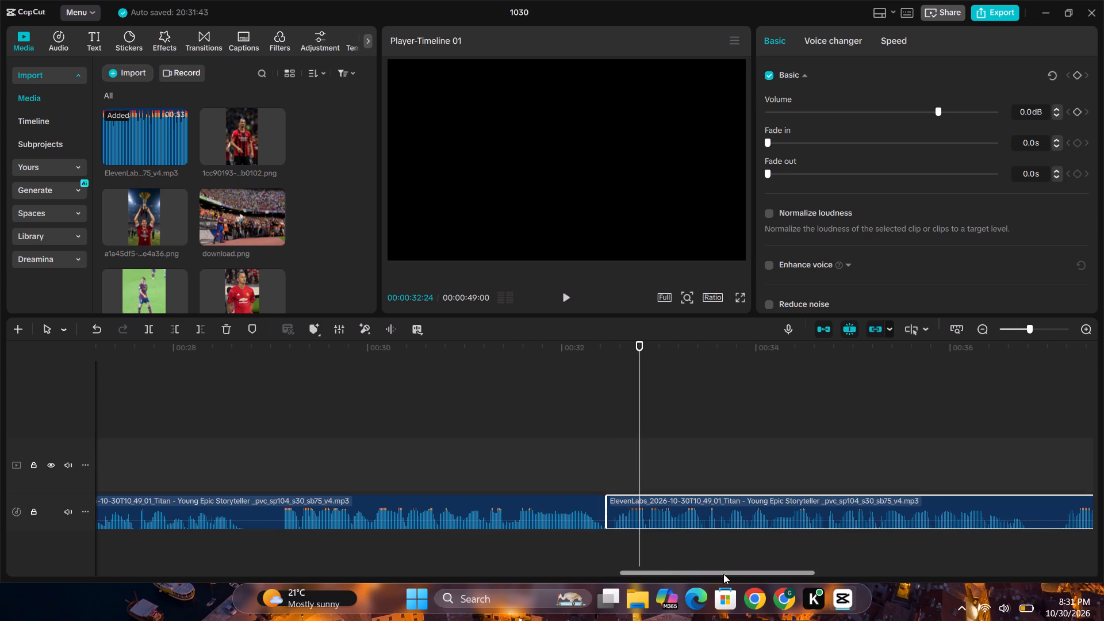
left_click_drag(723, 574, 759, 572)
left_click(676, 478)
left_click(697, 507)
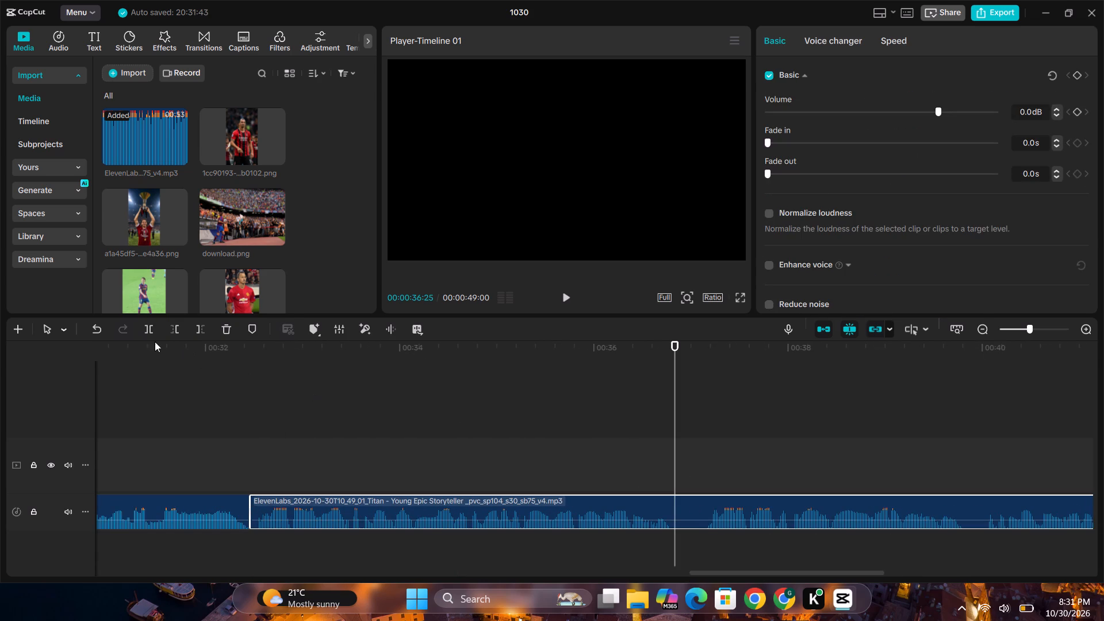
left_click(146, 329)
left_click(706, 485)
left_click(717, 504)
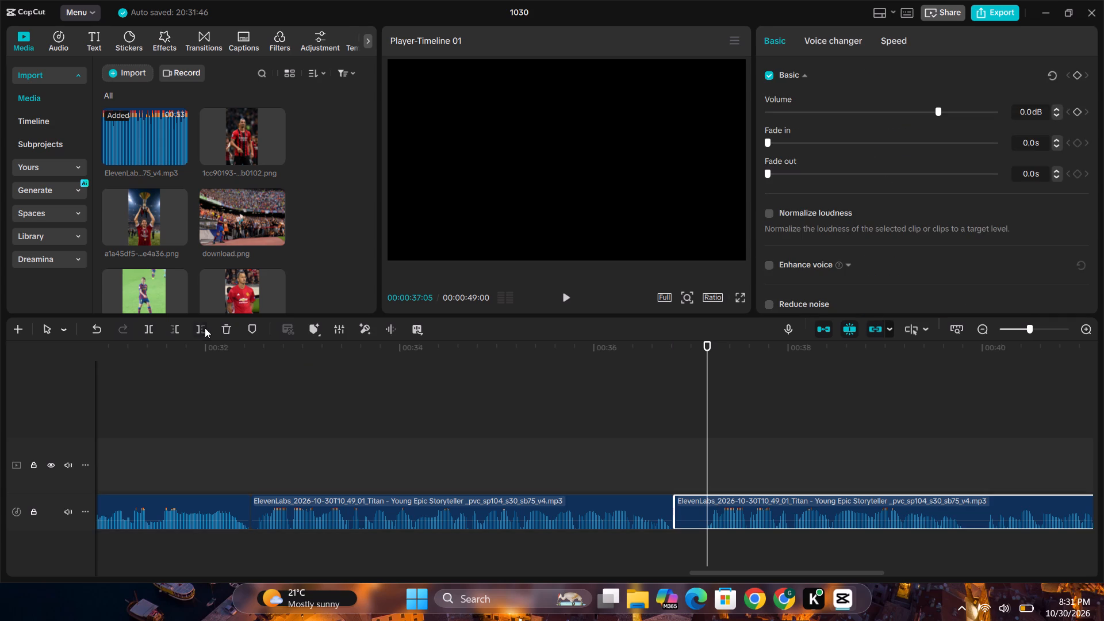
left_click(151, 328)
left_click(685, 513)
key("Delete")
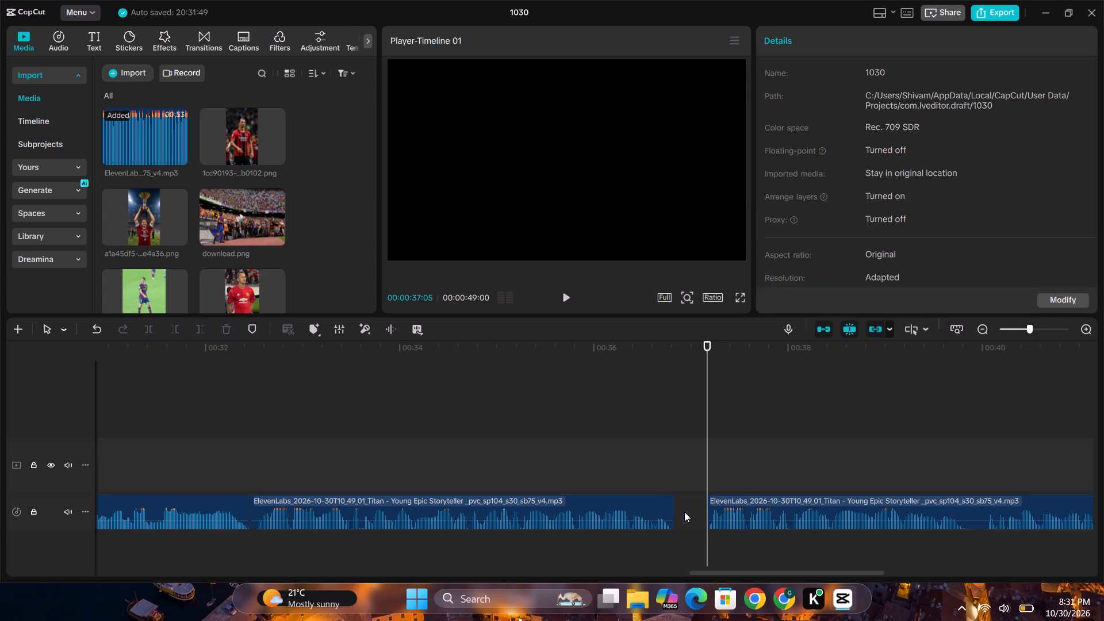
left_click(789, 515)
left_click_drag(796, 506, 765, 504)
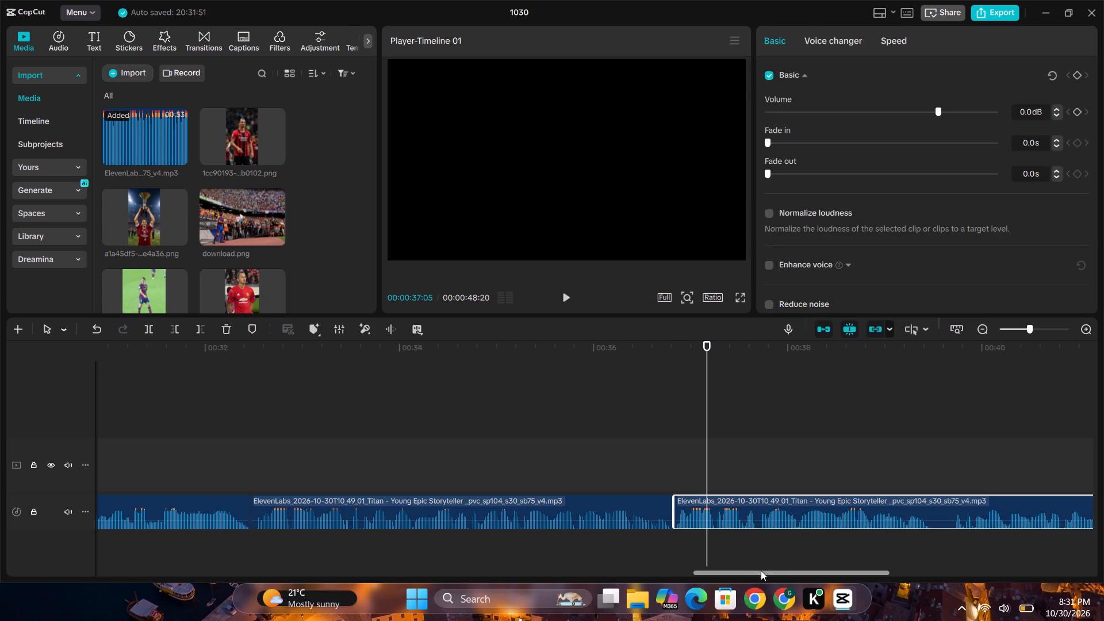
Cut the pause between 00:00:41:06 and 00:00:41:20 out of the voiceover and rejoin the following clip on the same track.
left_click_drag(765, 572, 865, 576)
left_click(591, 483)
left_click(612, 503)
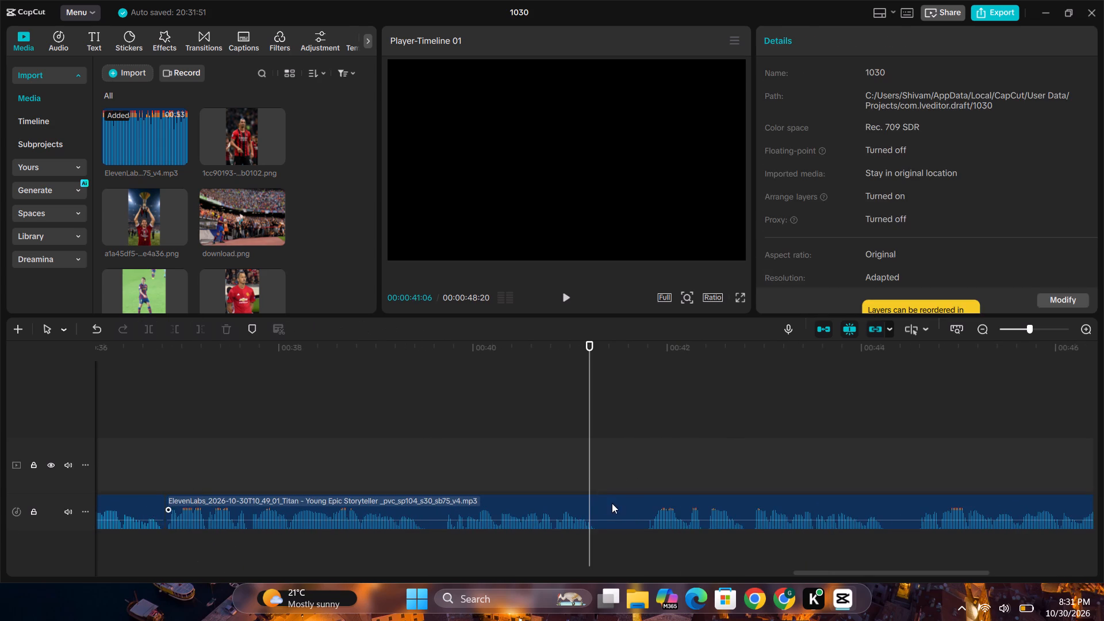
left_click(148, 325)
left_click(636, 486)
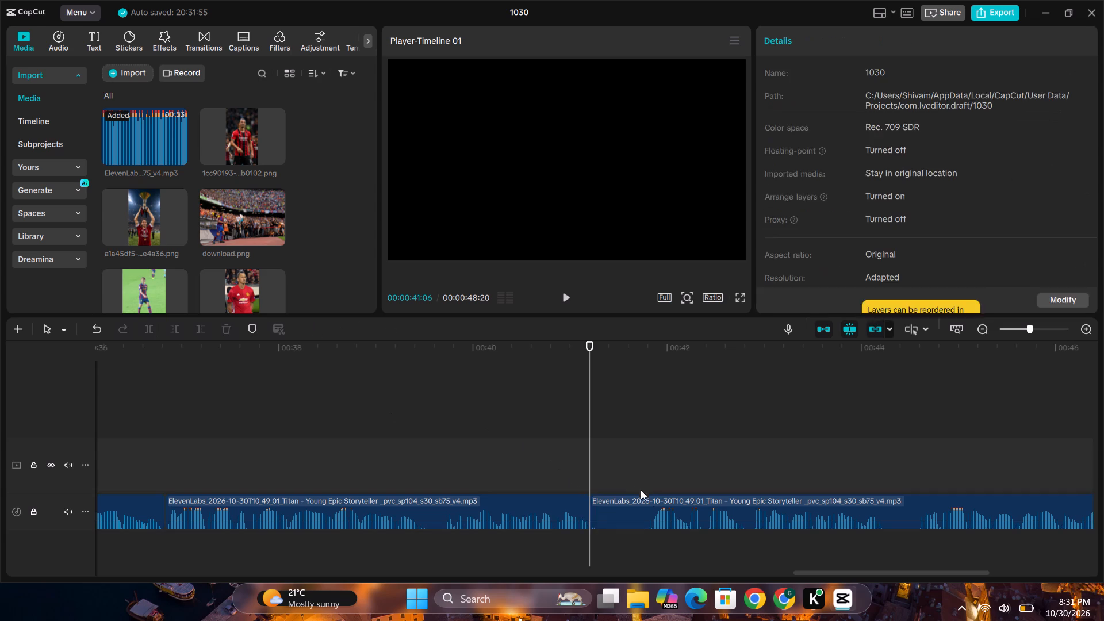
left_click(649, 500)
left_click(149, 331)
left_click(619, 516)
key("Delete")
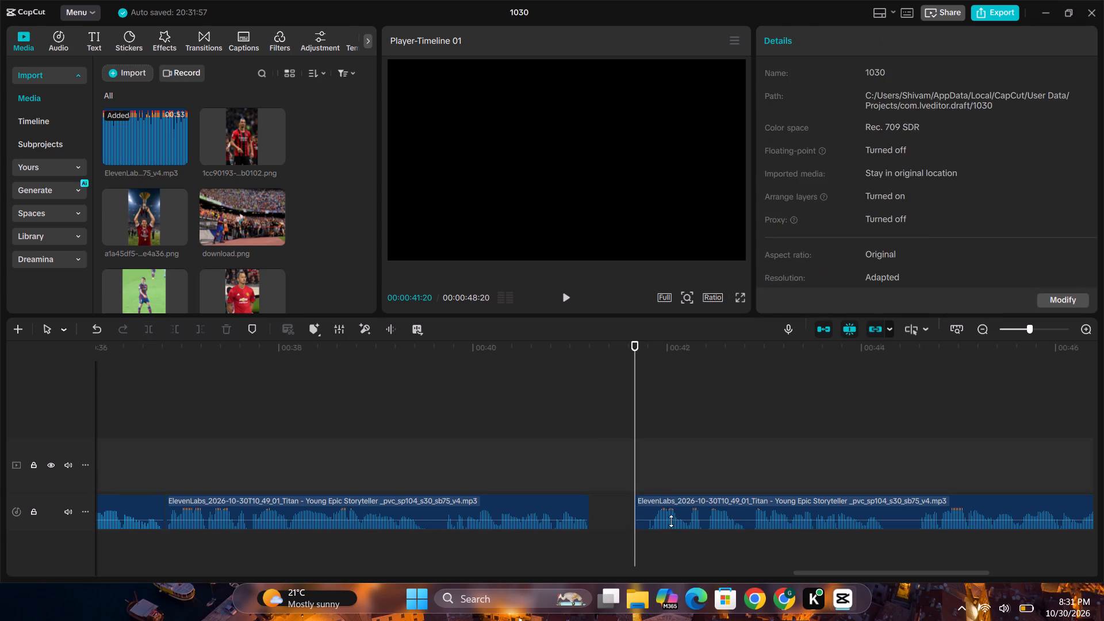
left_click(699, 510)
left_click_drag(736, 508, 685, 508)
left_click_drag(685, 514, 688, 512)
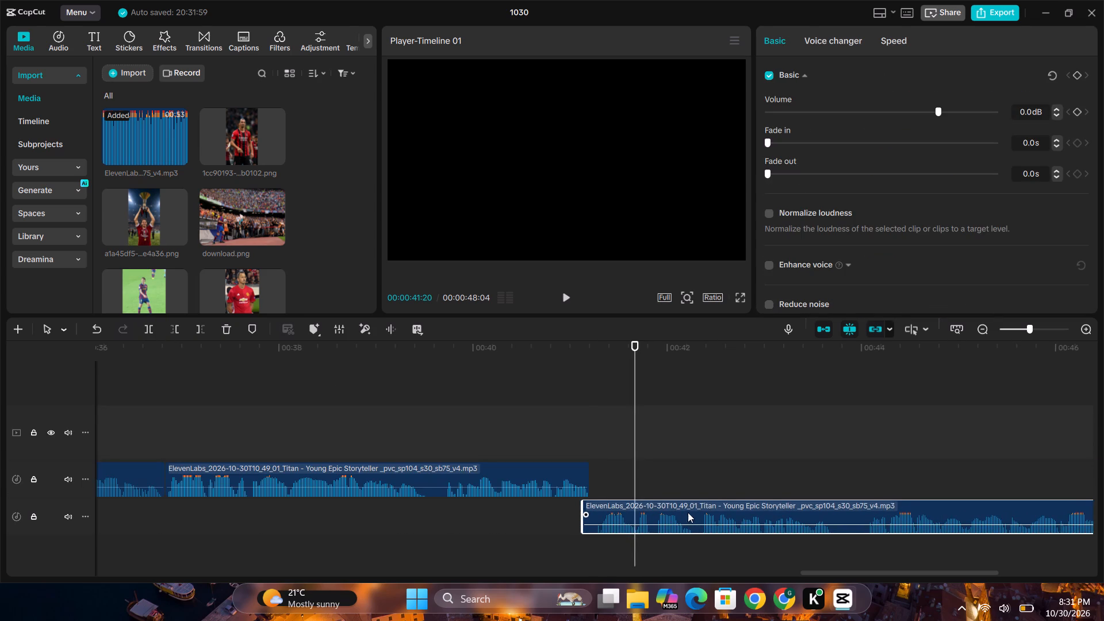
left_click_drag(688, 512, 695, 488)
Return the playhead to the start of the timeline and lock the voiceover track.
left_click_drag(817, 572, 822, 572)
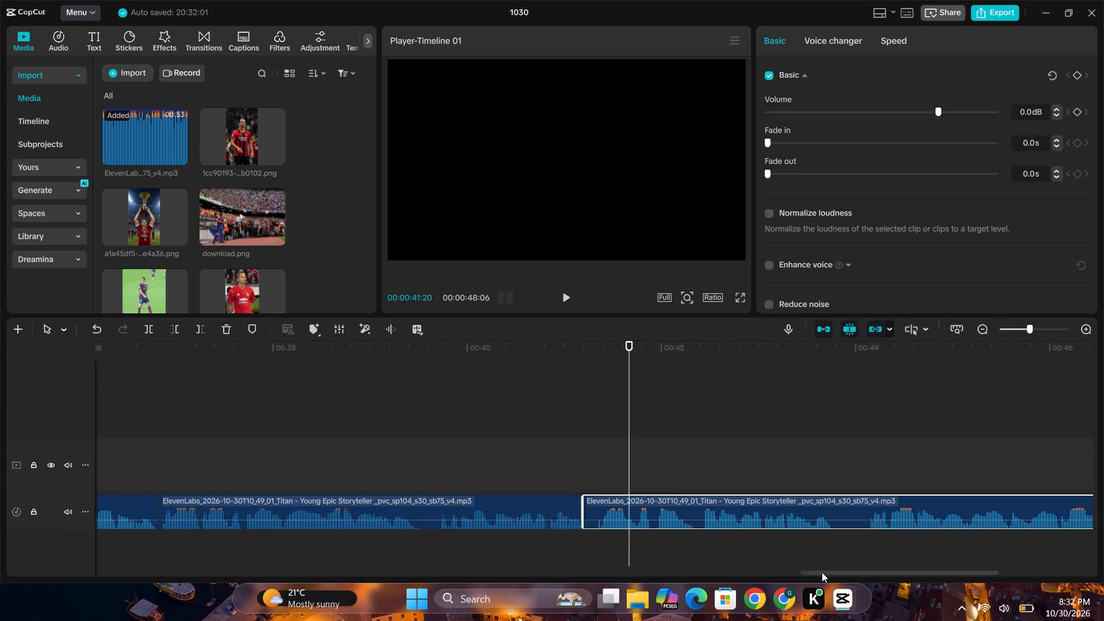
left_click_drag(822, 572, 241, 536)
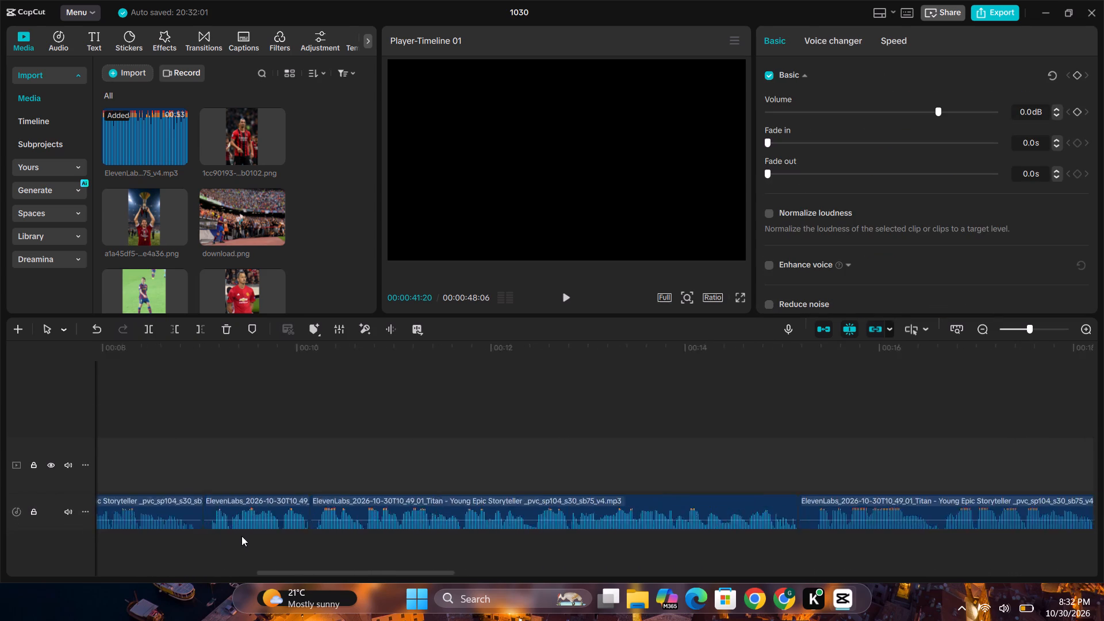
left_click_drag(241, 536, 76, 542)
left_click(135, 415)
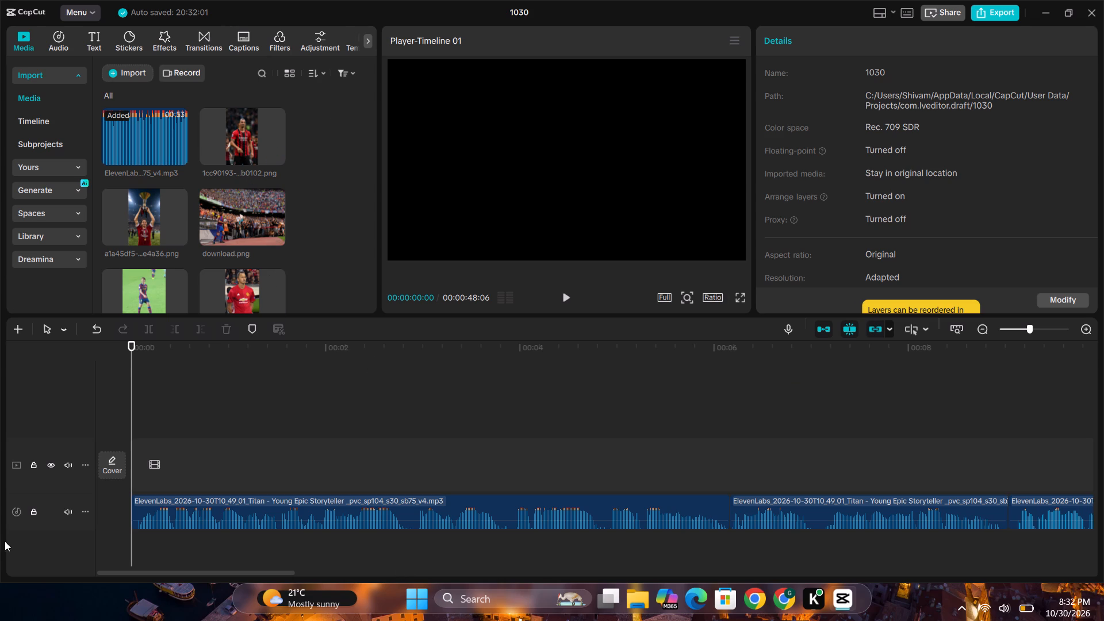
left_click(37, 507)
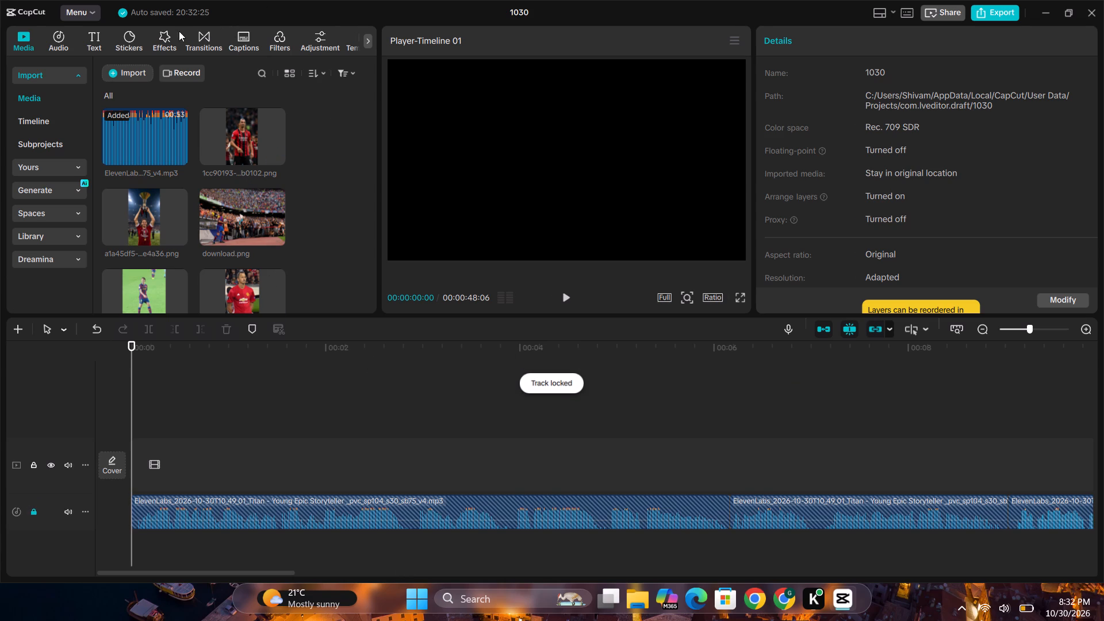
Generate captions from the voiceover using the favorite caption template with bold yellow "THE" lettering.
left_click(197, 41)
left_click(231, 39)
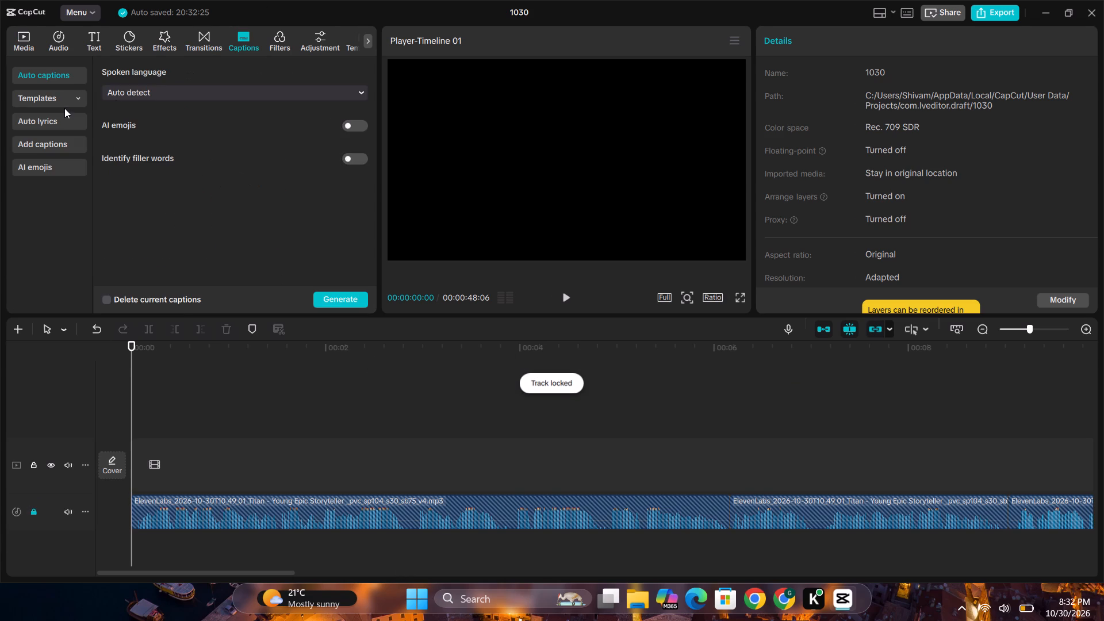
left_click(64, 105)
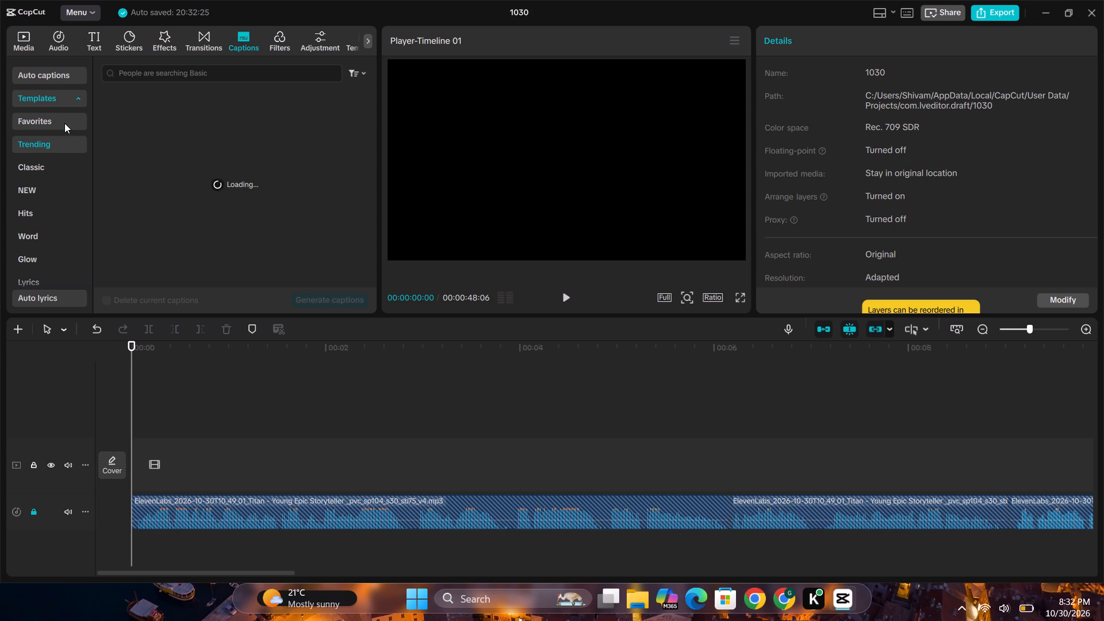
left_click(64, 123)
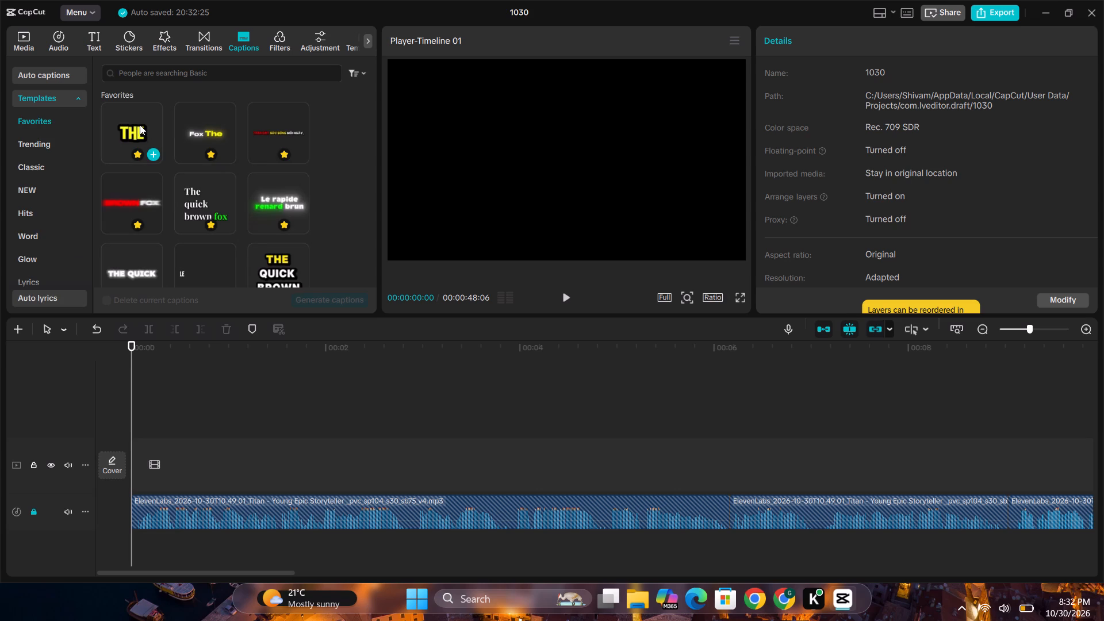
left_click(140, 125)
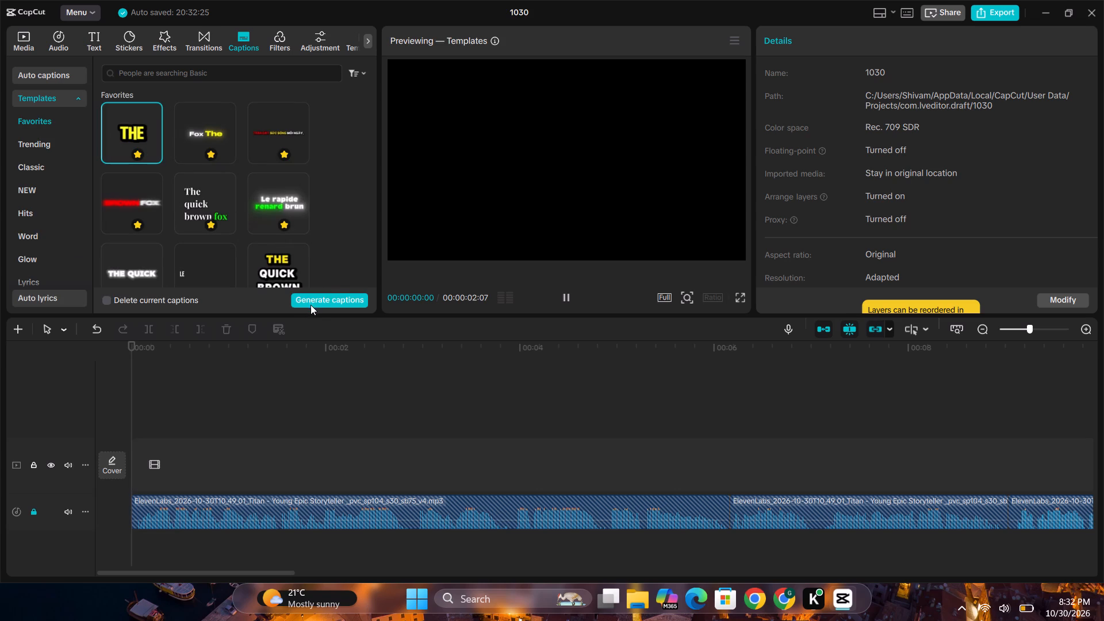
left_click(310, 304)
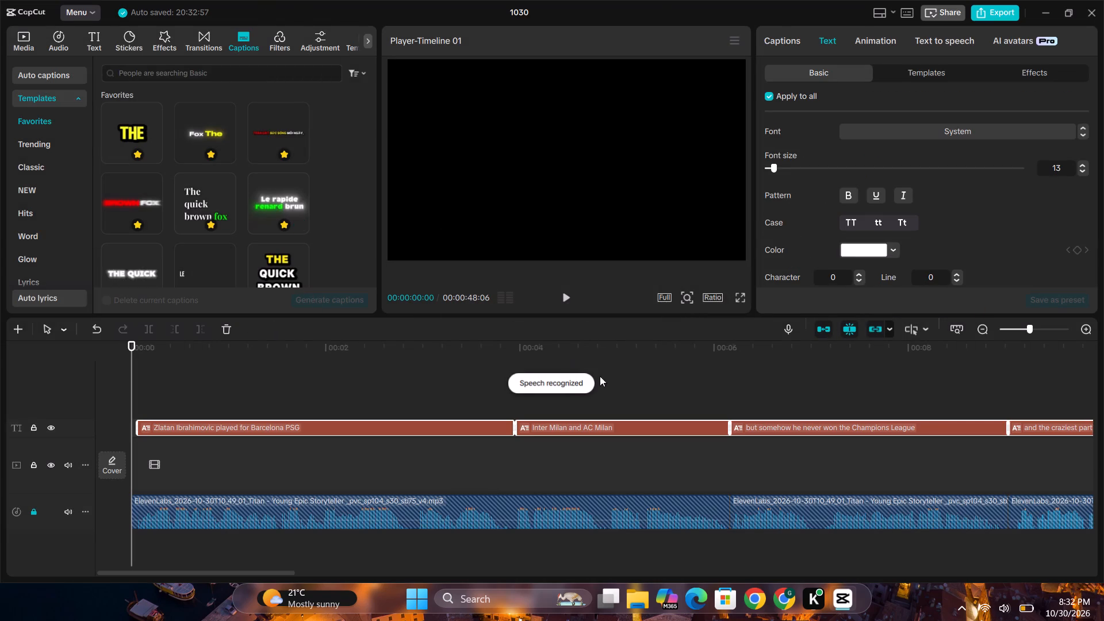
Preview the first captions briefly and set the project's aspect ratio to 9:16.
left_click(566, 293)
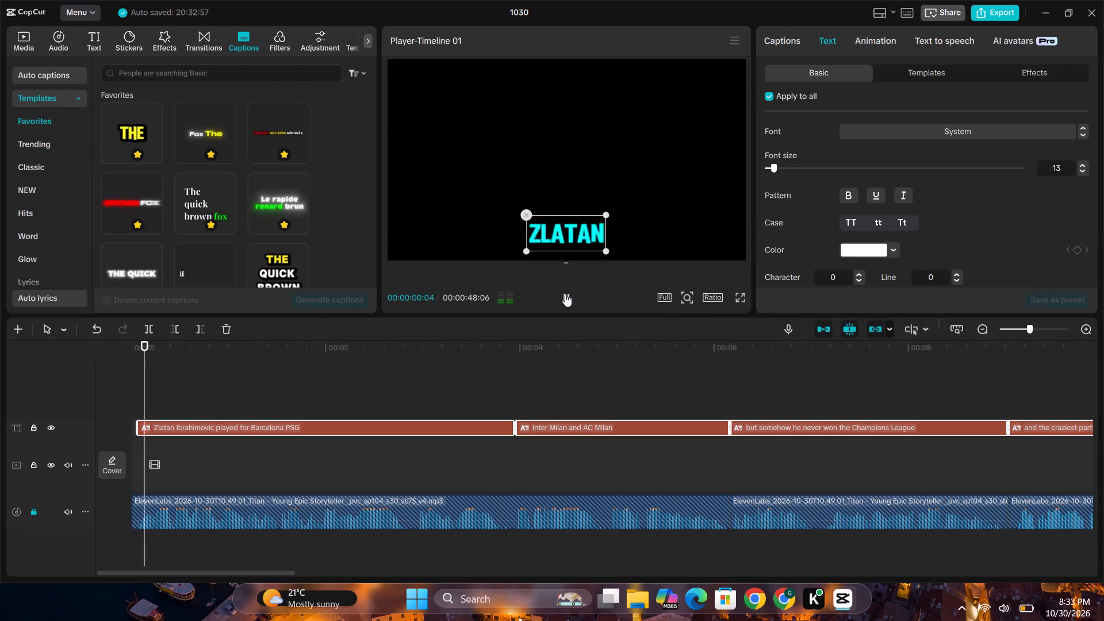
left_click(565, 294)
left_click(719, 294)
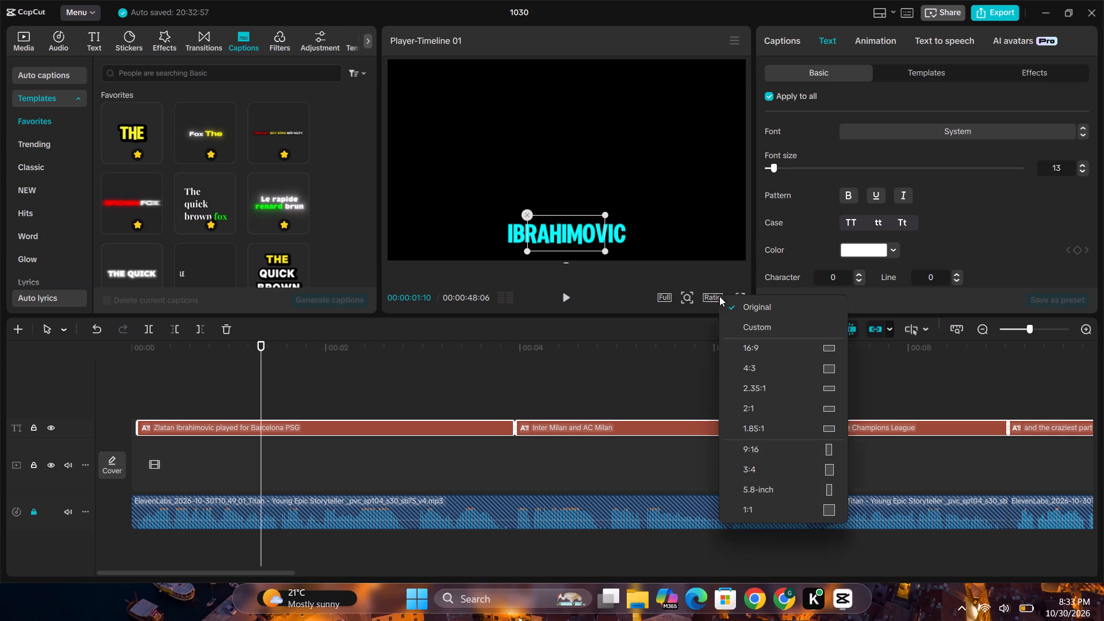
left_click(756, 453)
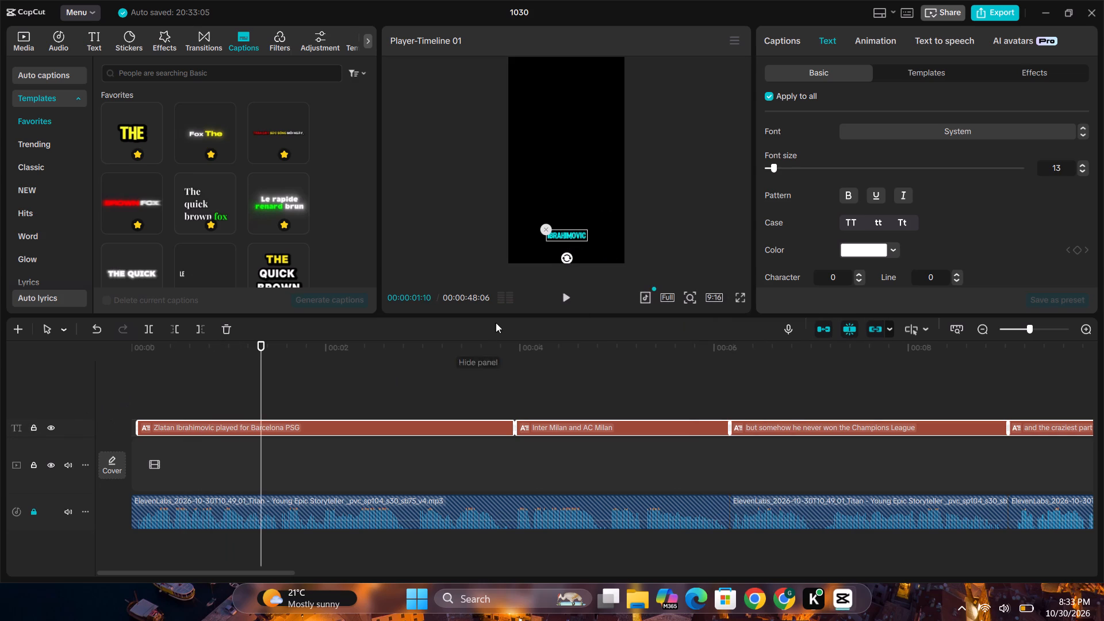
Move all the captions up to the centre of the vertical frame and bring the playhead back near the start.
left_click_drag(568, 236, 569, 178)
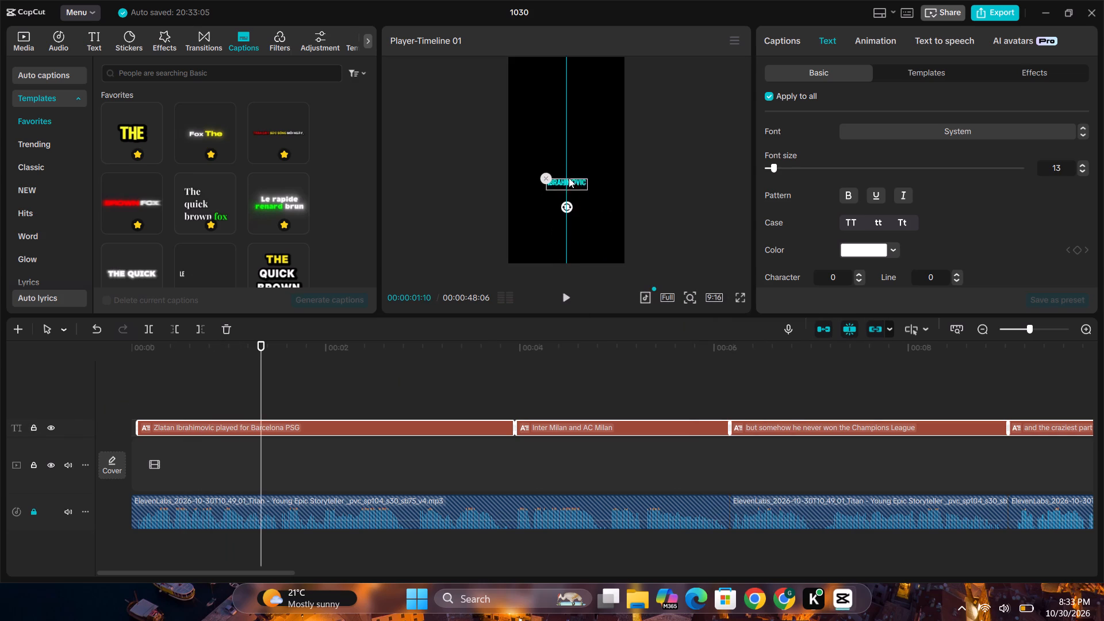
left_click_drag(569, 178, 568, 163)
left_click(144, 407)
left_click(140, 406)
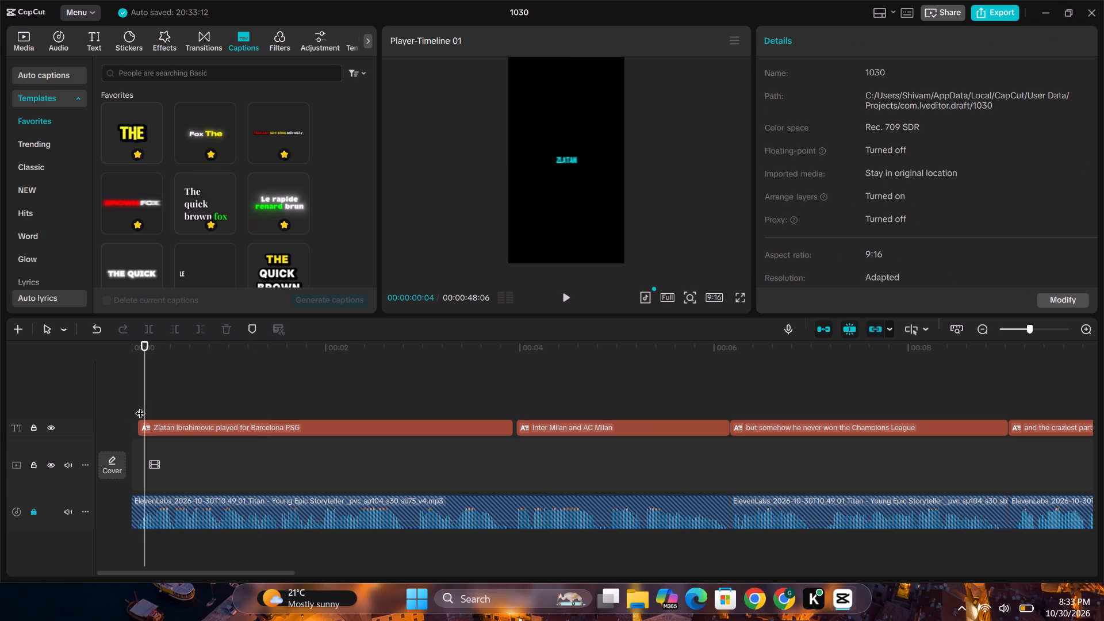
left_click(136, 402)
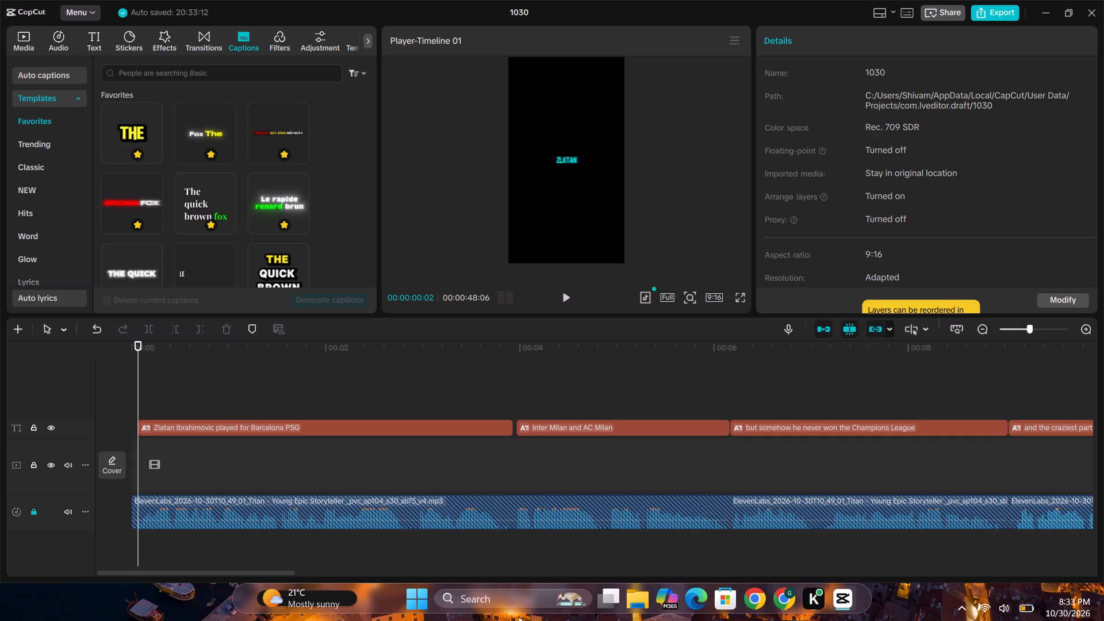
Add the imported music file alexgrohl-storytelling-546220.mp3 on a new audio track below the voiceover, starting at the beginning of the timeline.
left_click(19, 36)
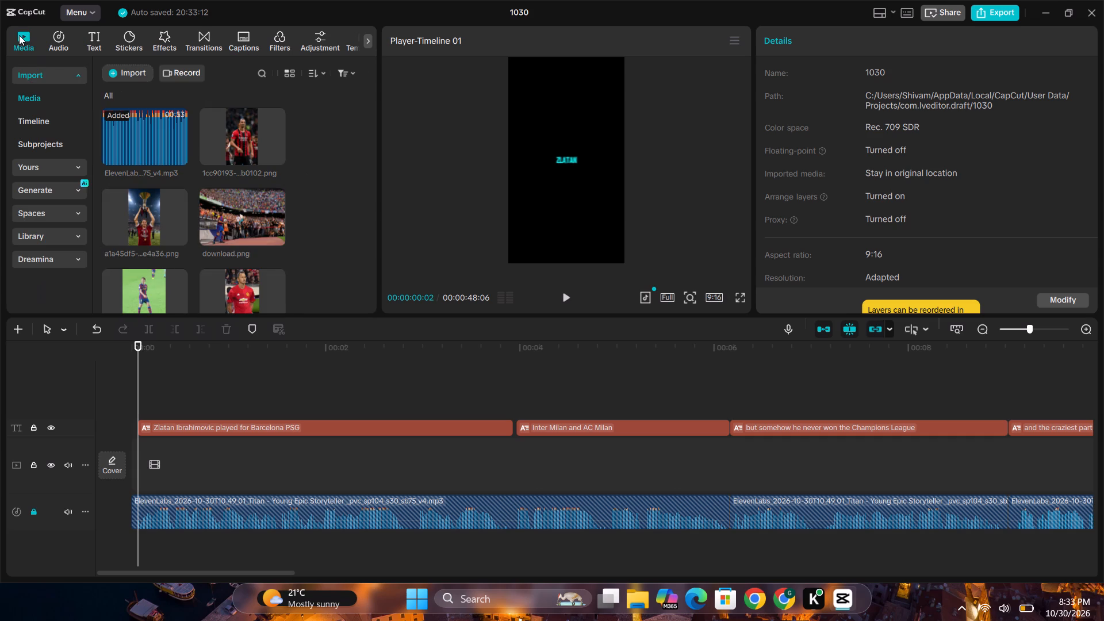
scroll(195, 170, "down", 9)
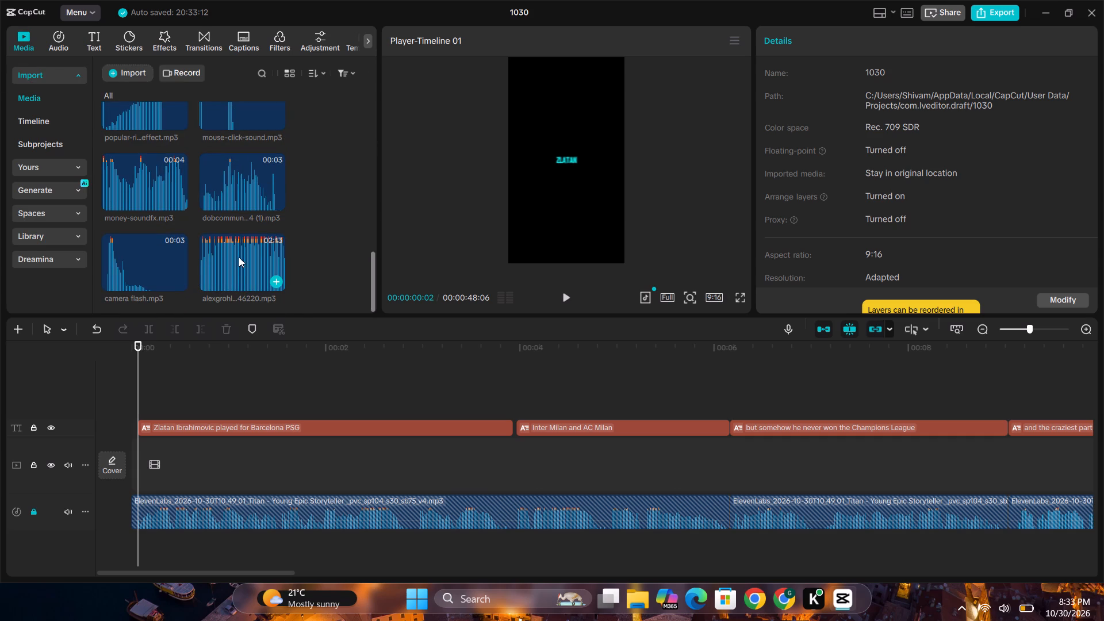
left_click_drag(238, 257, 130, 543)
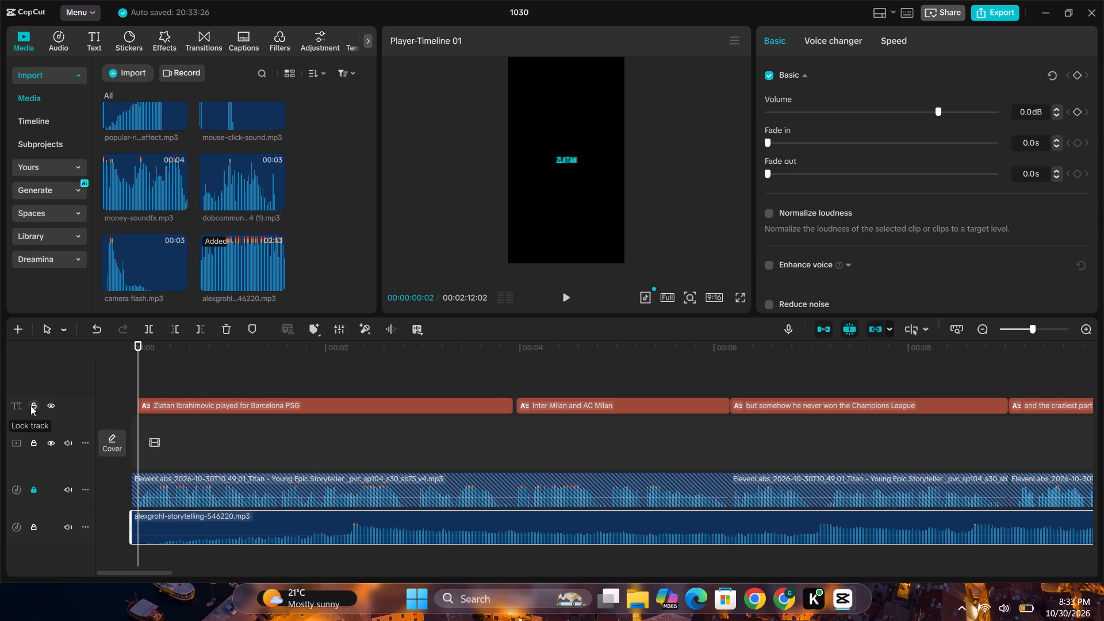
Lock the captions track.
left_click(30, 405)
Trim the end of the background music to 00:00:48:06 so it finishes together with the voiceover.
left_click_drag(159, 573, 433, 570)
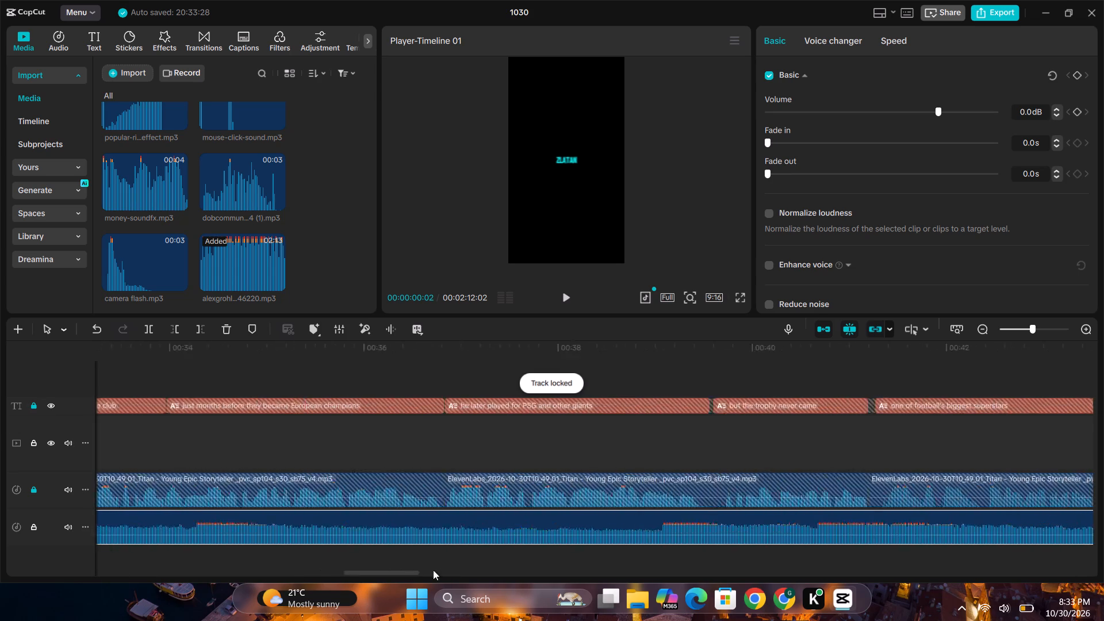
left_click_drag(433, 570, 750, 561)
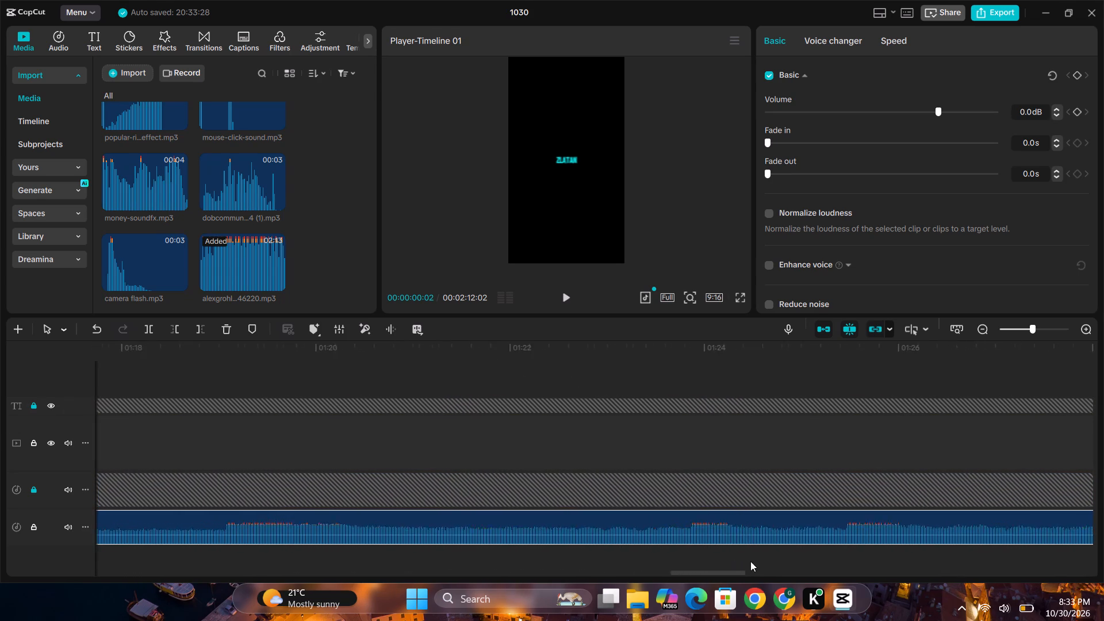
left_click_drag(750, 561, 1044, 568)
left_click_drag(1060, 568, 1103, 569)
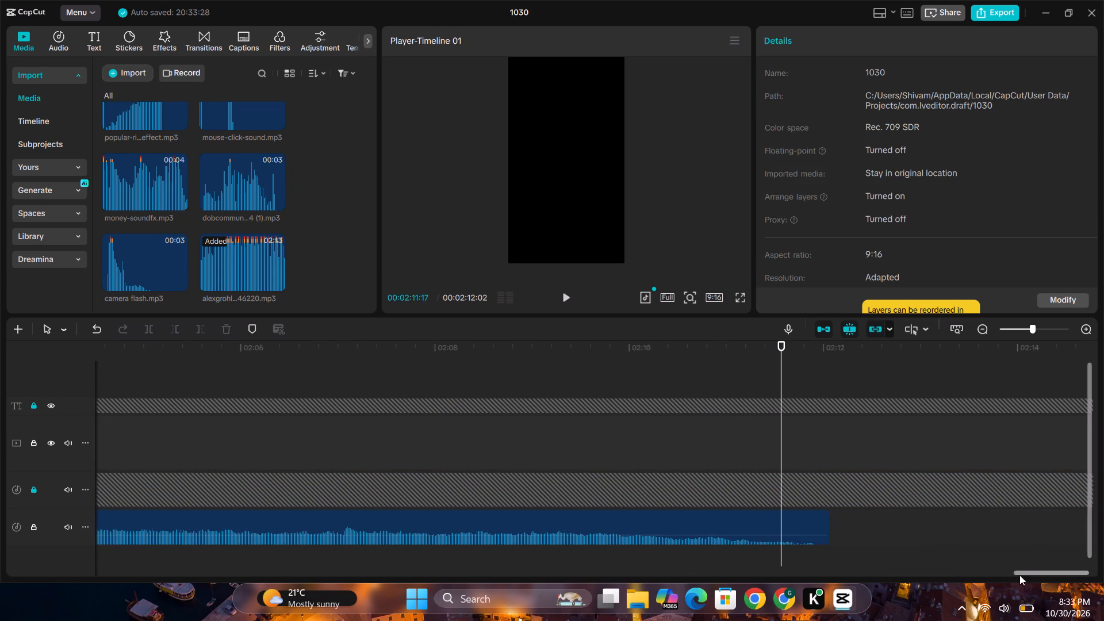
left_click(753, 529)
left_click_drag(833, 513, 783, 514)
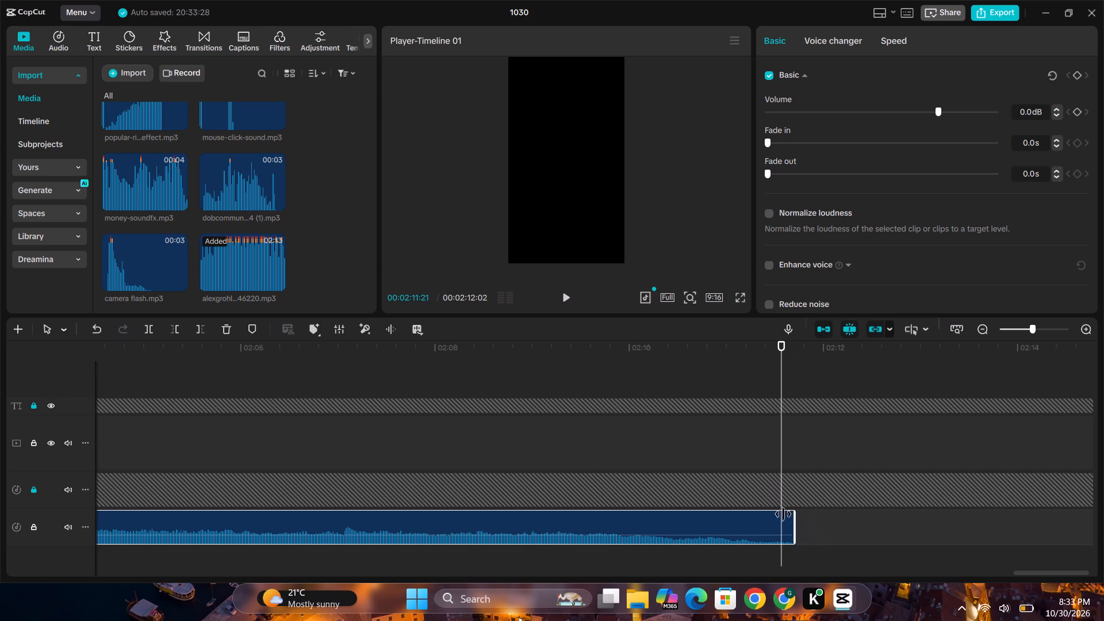
left_click_drag(783, 514, 0, 542)
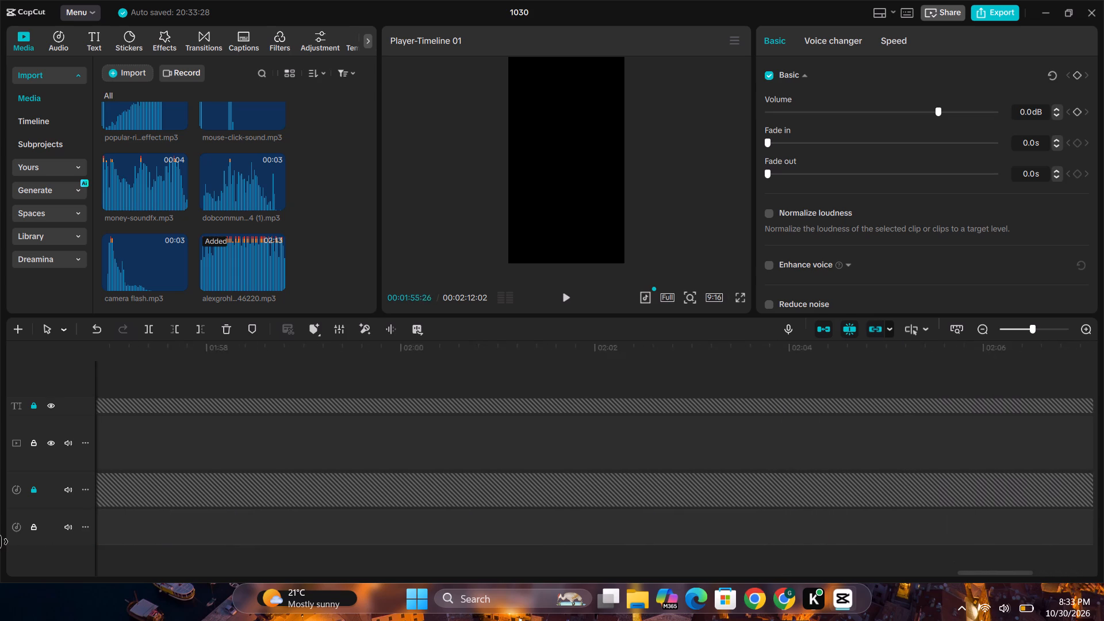
left_click_drag(0, 542, 1, 542)
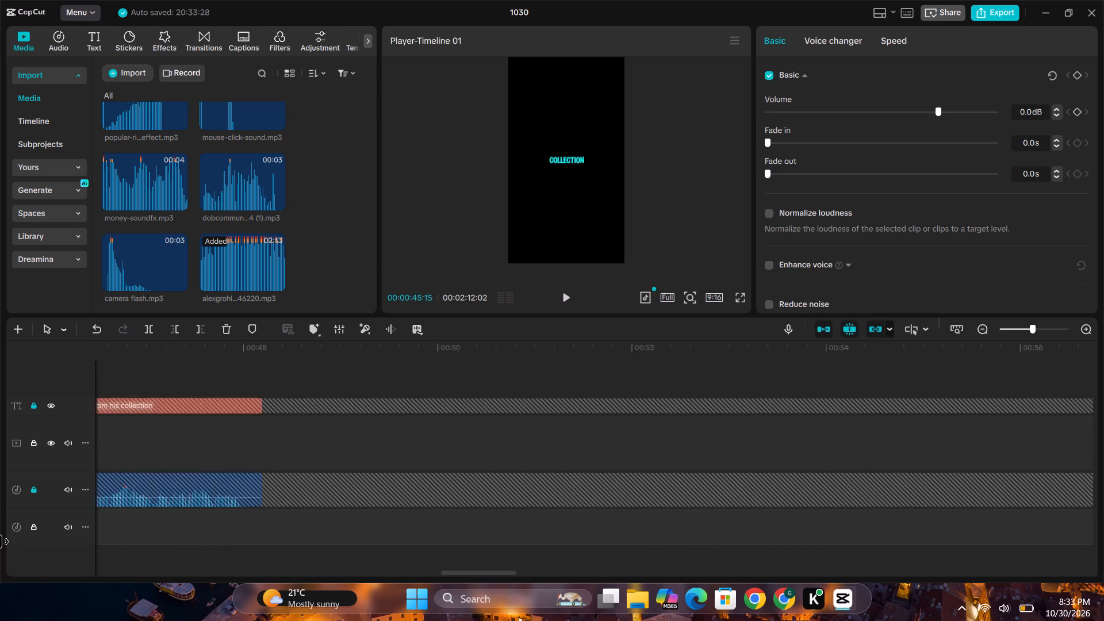
left_click_drag(1, 542, 1099, 531)
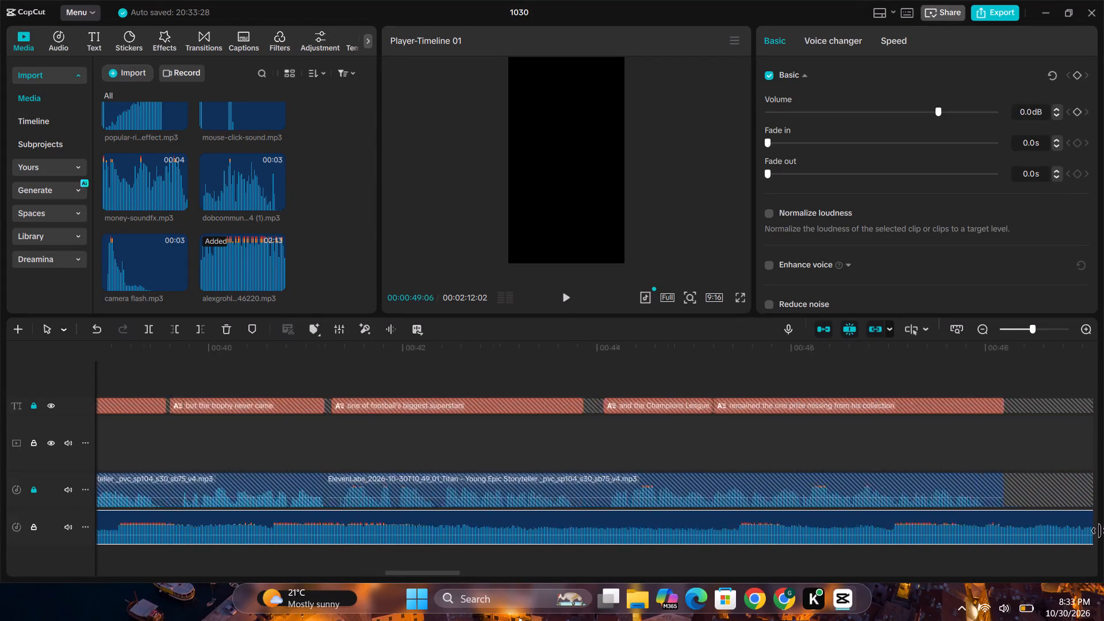
left_click_drag(1099, 531, 793, 529)
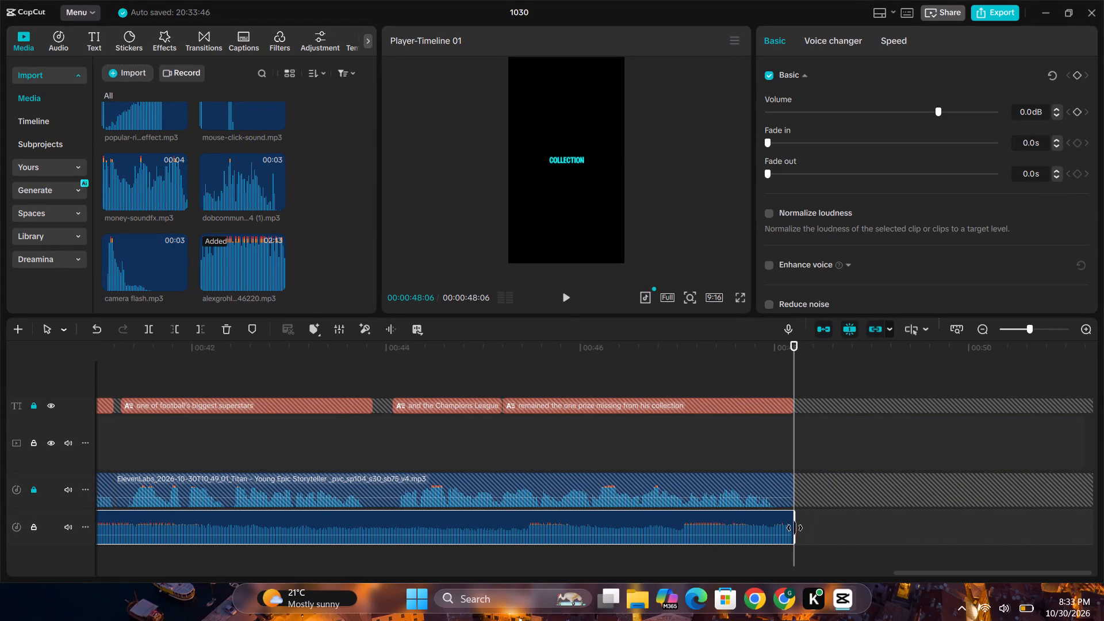
Lower the background music's volume to -22.0 dB.
left_click(747, 526)
left_click_drag(938, 106, 883, 110)
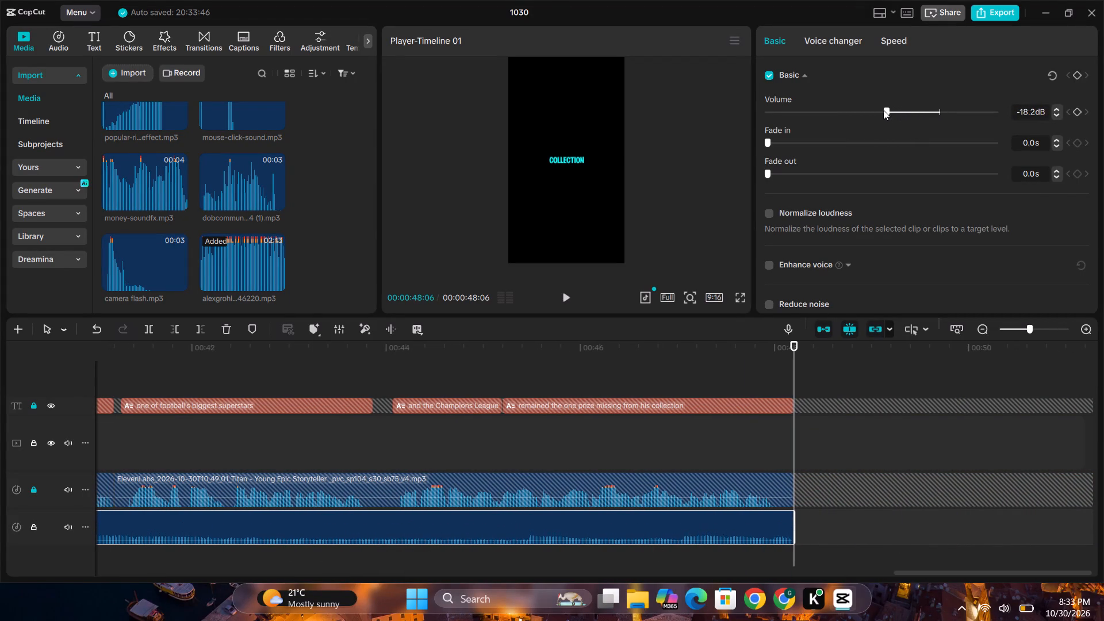
left_click_drag(883, 110, 873, 110)
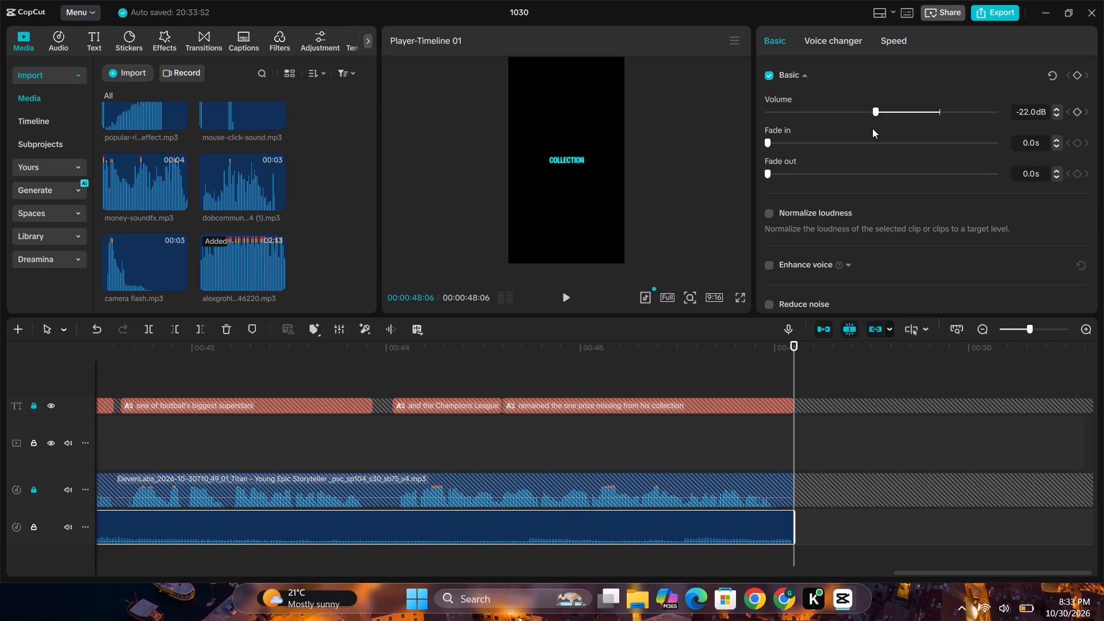
Play the video from the start to check the captions and the balance between music and voiceover.
left_click_drag(952, 570, 21, 493)
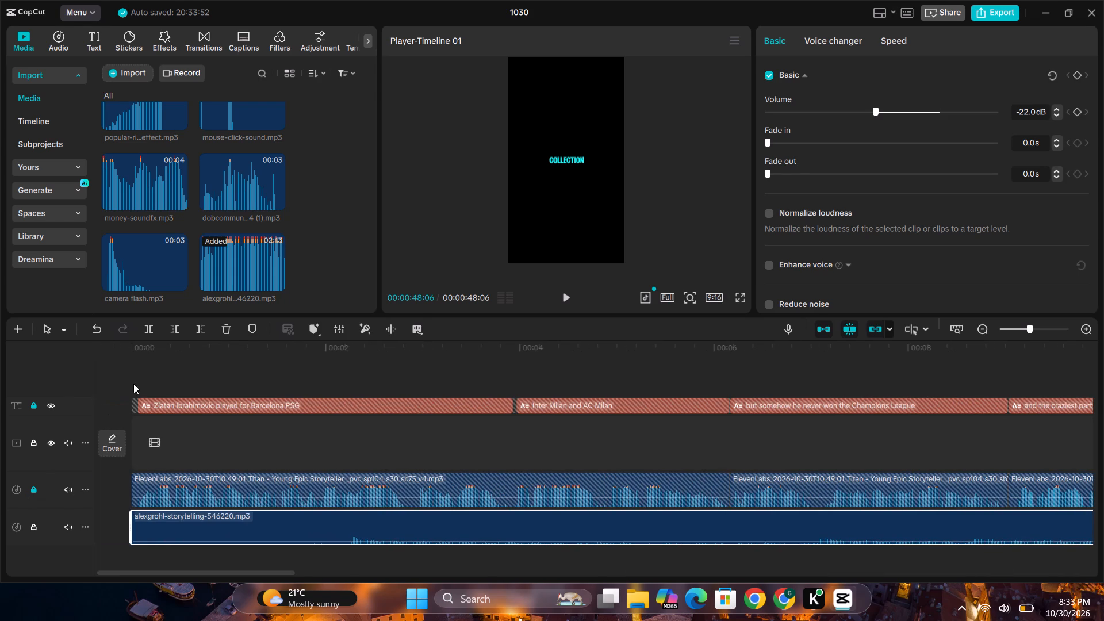
left_click(133, 381)
left_click(132, 379)
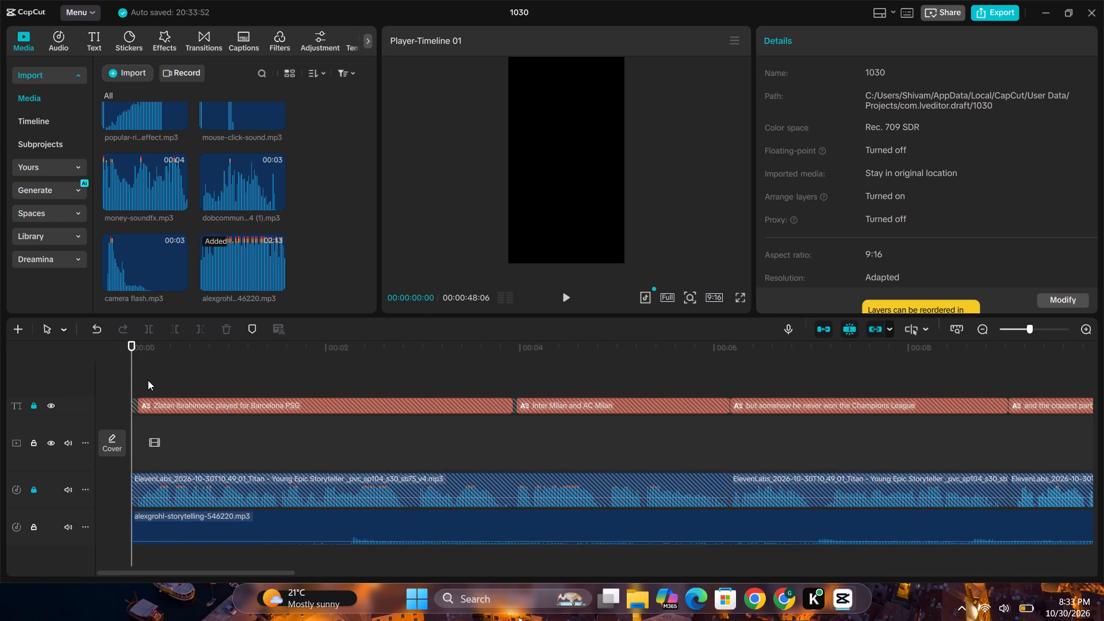
scroll(149, 1, "up", 8)
scroll(190, 163, "up", 9)
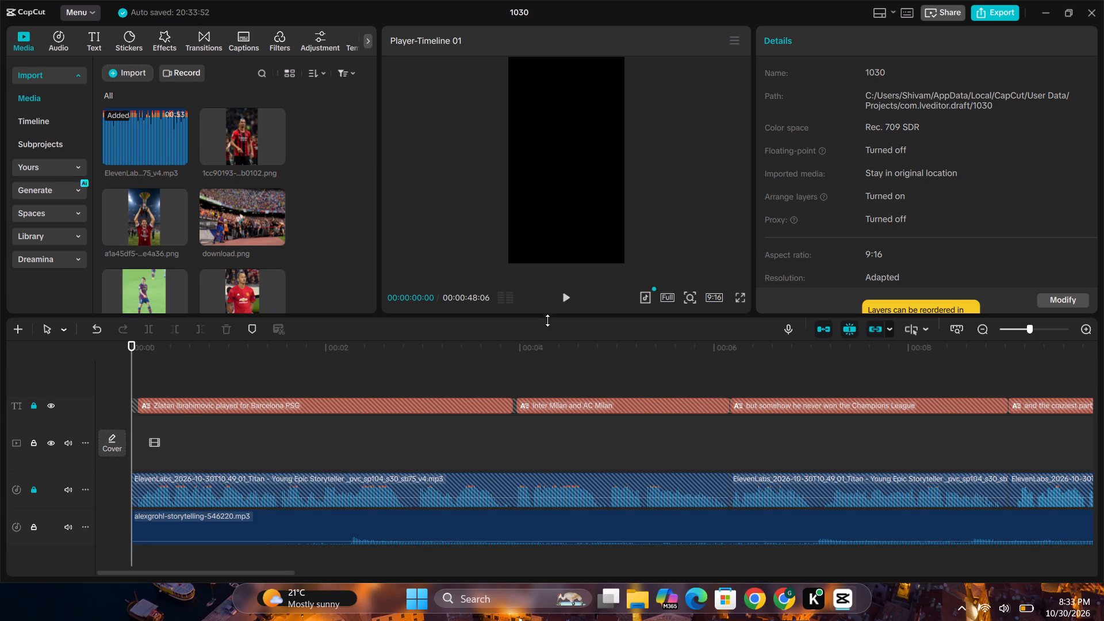
left_click(577, 303)
left_click(571, 301)
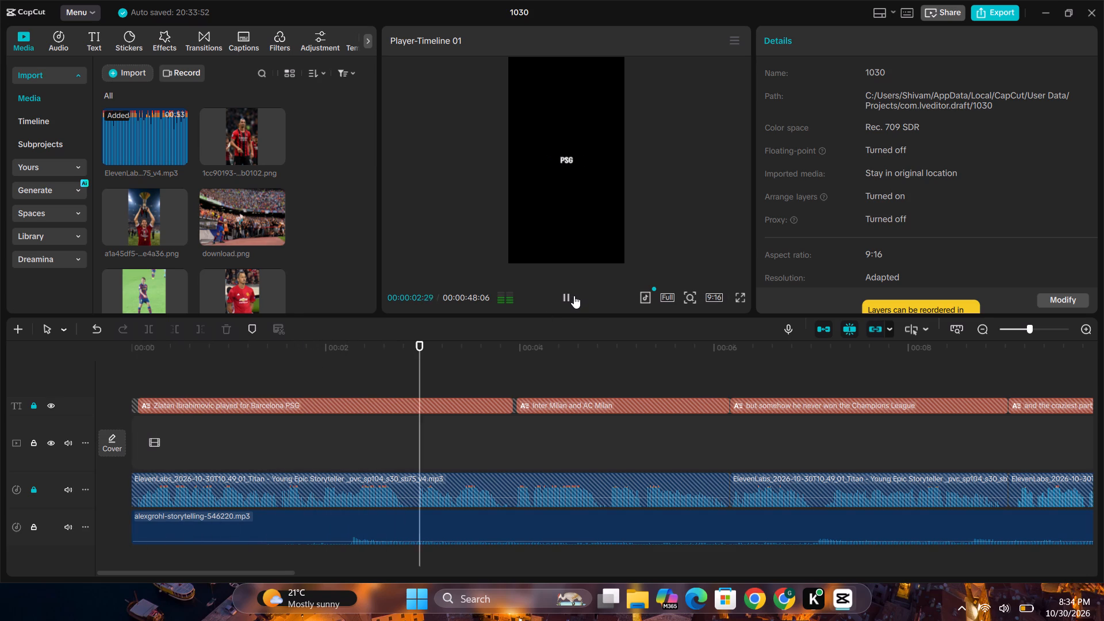
left_click(568, 295)
left_click(150, 379)
left_click(139, 380)
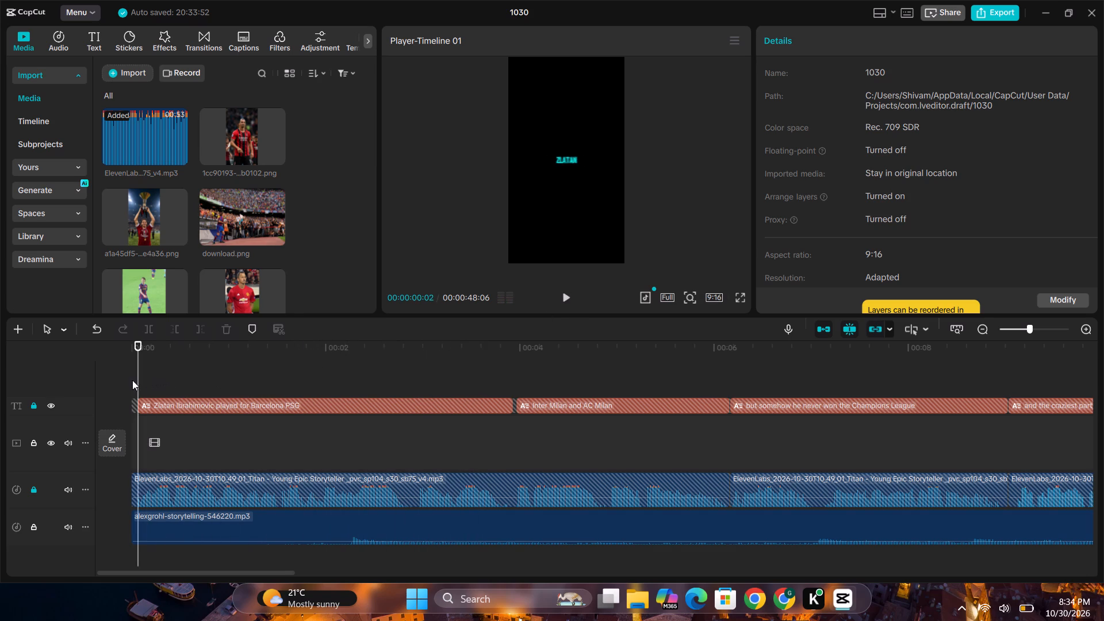
left_click(132, 380)
left_click(570, 293)
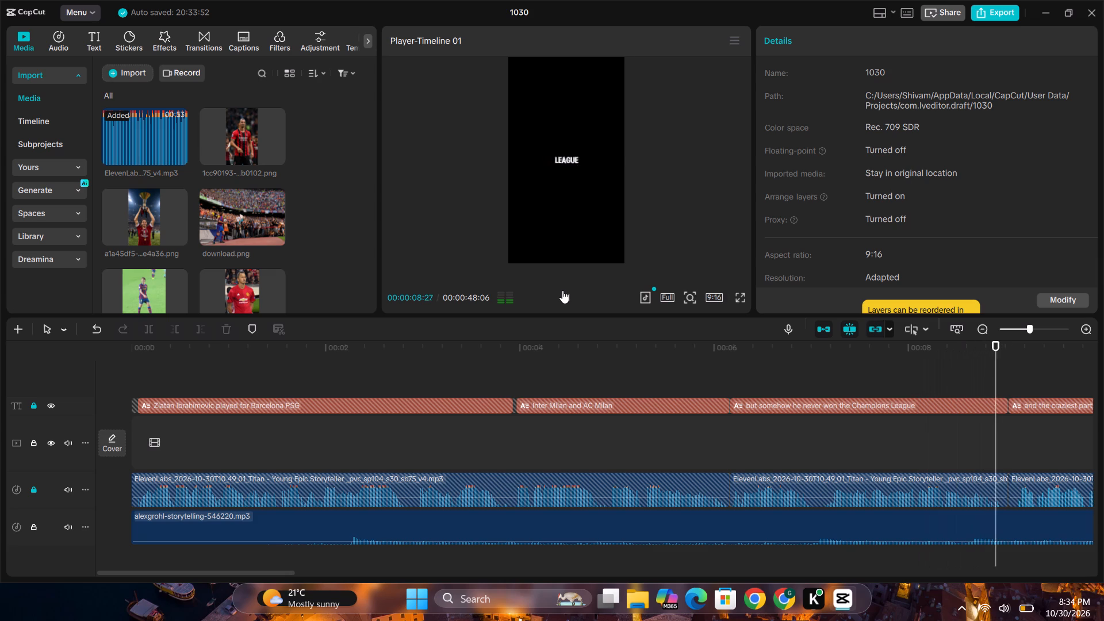
left_click(562, 290)
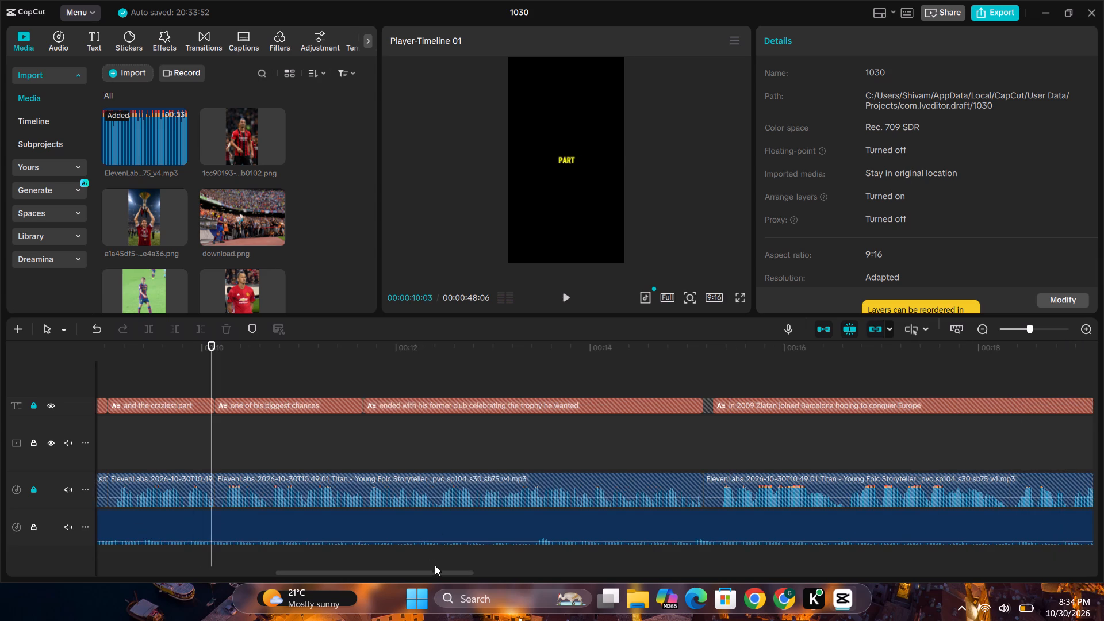
Place the 1cc90193 image of Zlatan in the AC Milan shirt on the main video track at the timeline's start.
left_click_drag(438, 571, 178, 556)
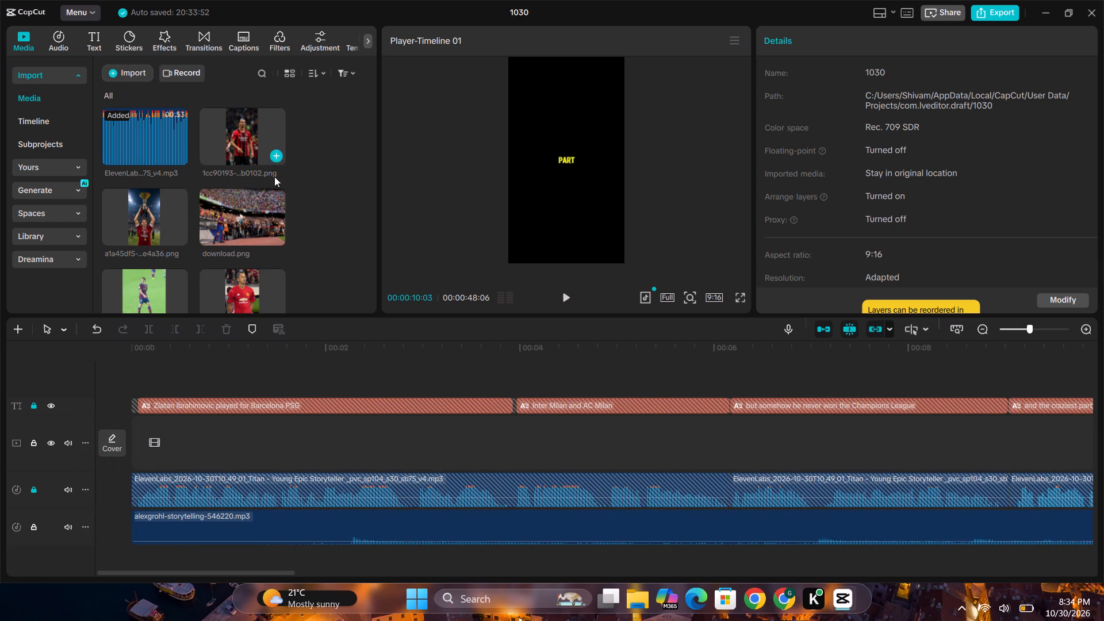
left_click(233, 133)
left_click_drag(233, 126, 233, 198)
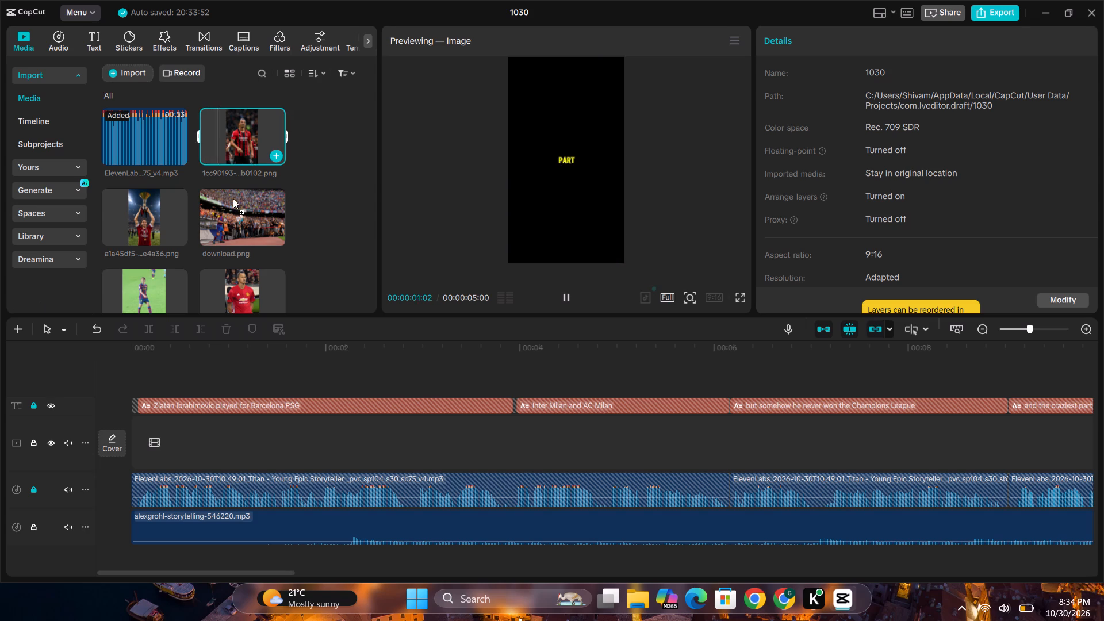
left_click_drag(233, 198, 152, 446)
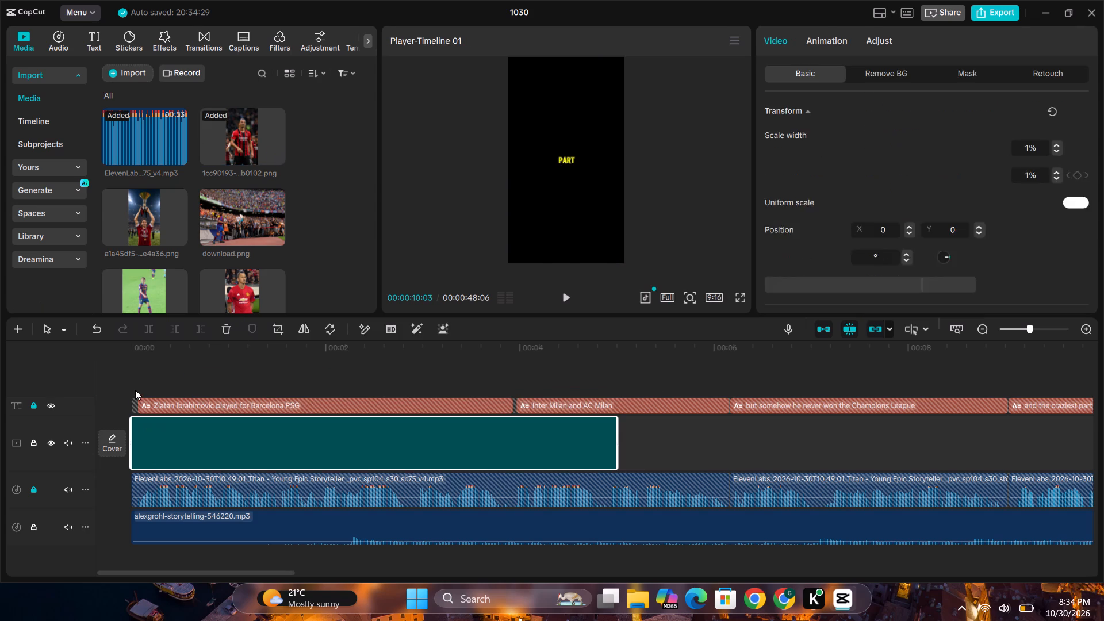
At 00:00:00:00, enlarge the Zlatan image to 179% and add a scale keyframe.
left_click(133, 389)
left_click(156, 443)
left_click(147, 386)
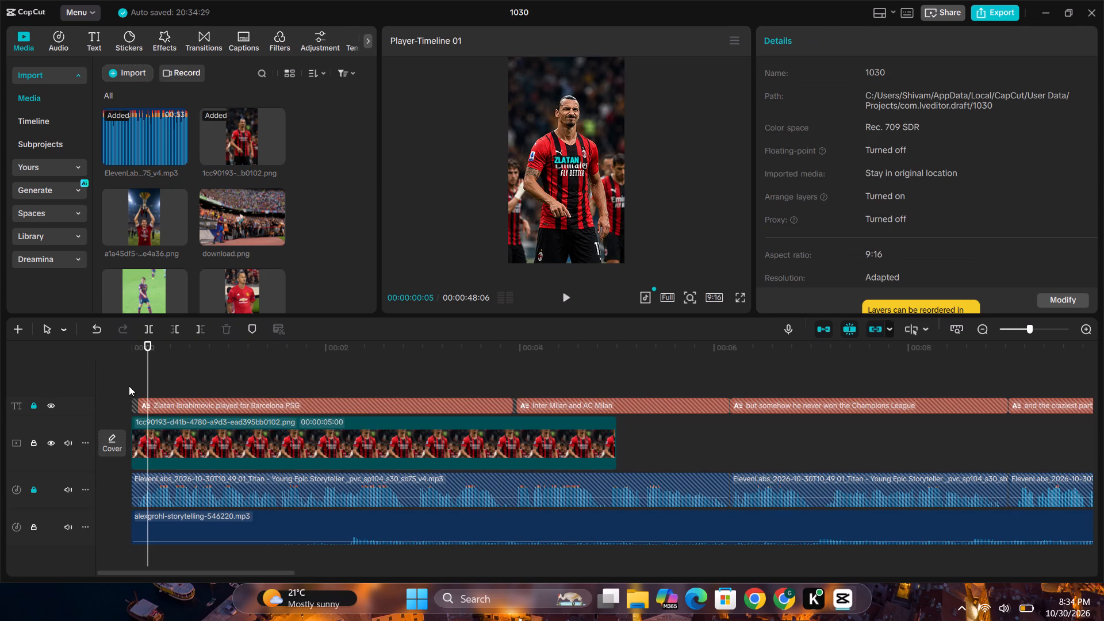
left_click(128, 385)
left_click(132, 386)
left_click(589, 150)
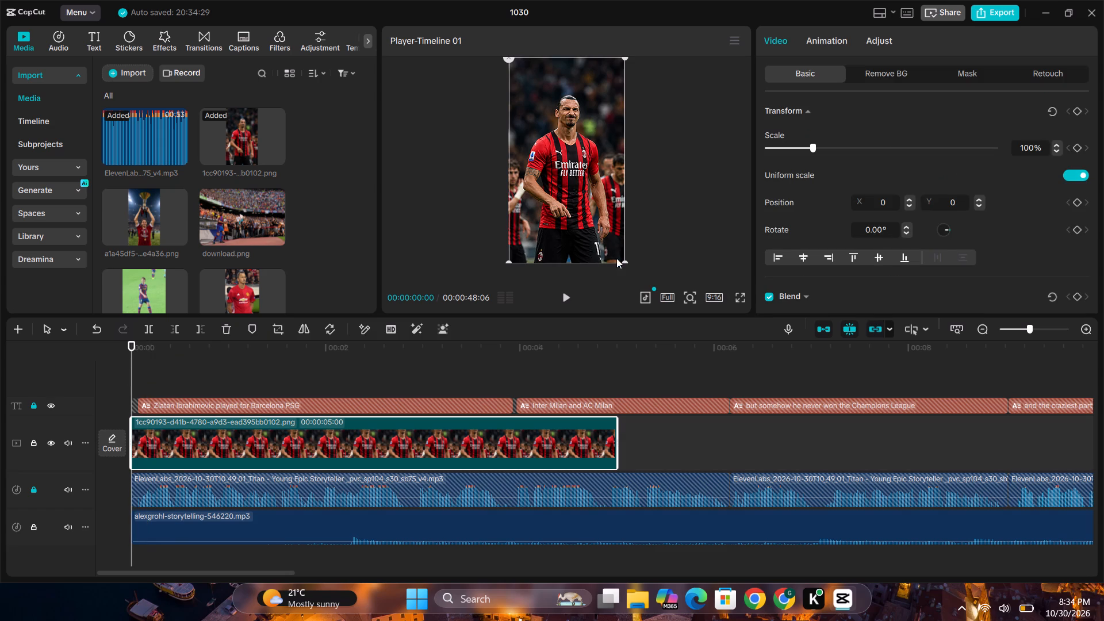
left_click_drag(623, 258, 742, 343)
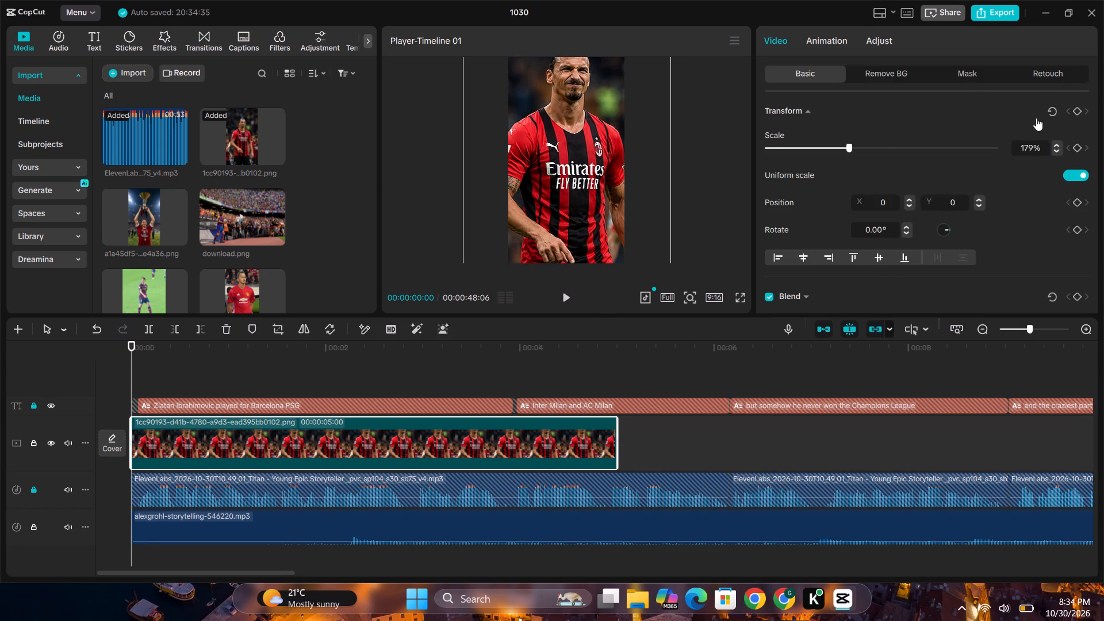
left_click(1076, 145)
At 00:00:00:13, reduce the Zlatan image's scale to 100% as a second keyframe and preview the zoom-out.
key("space")
key("space")
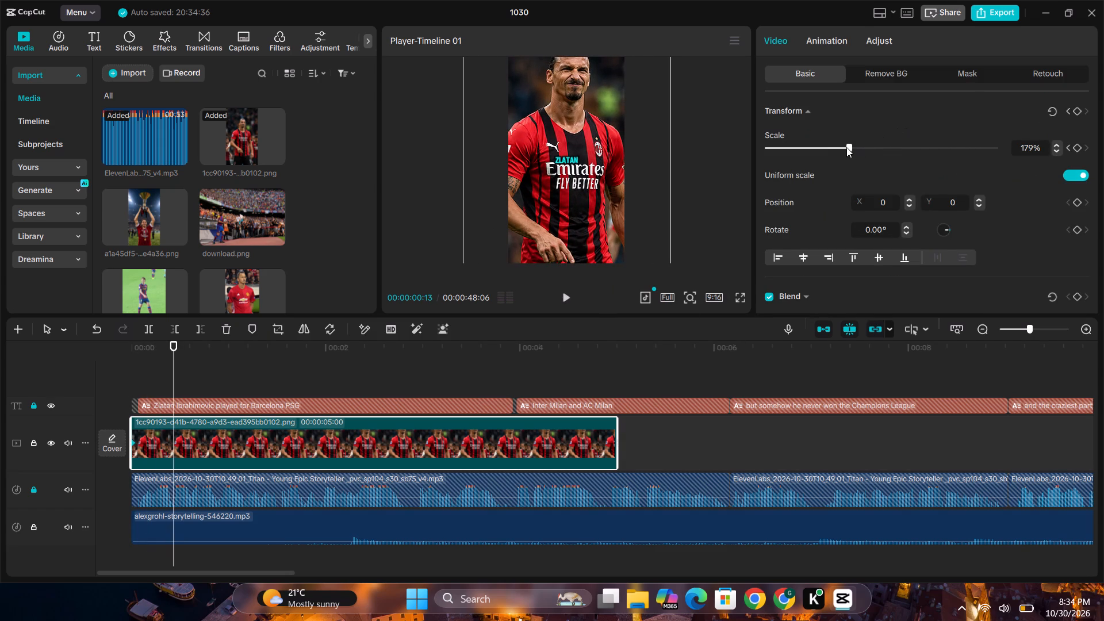
left_click_drag(846, 147, 818, 145)
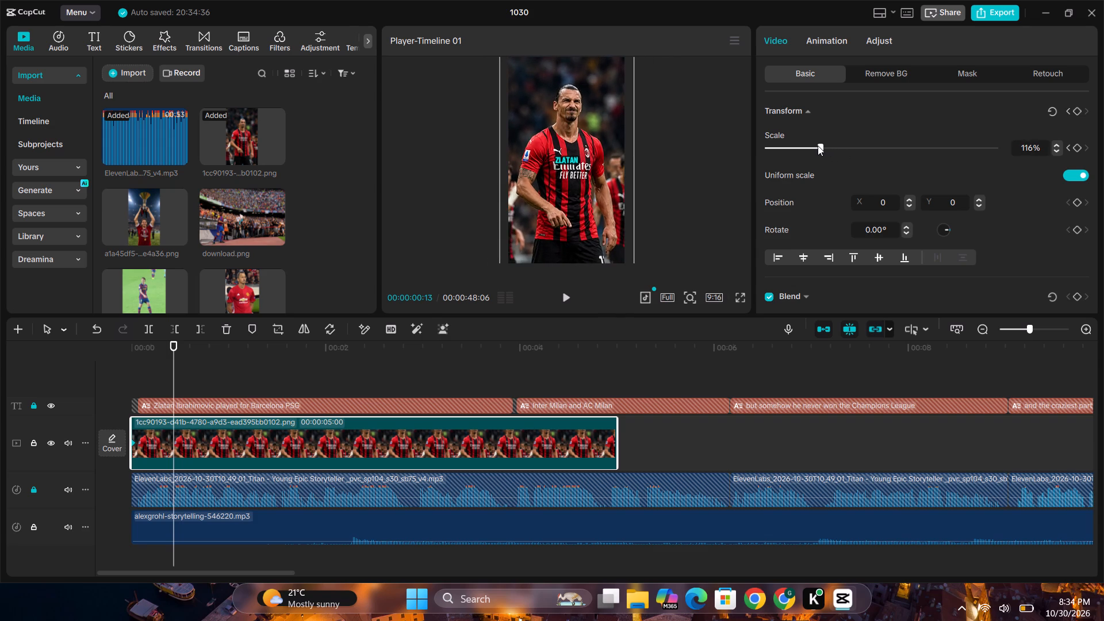
left_click_drag(818, 145, 811, 145)
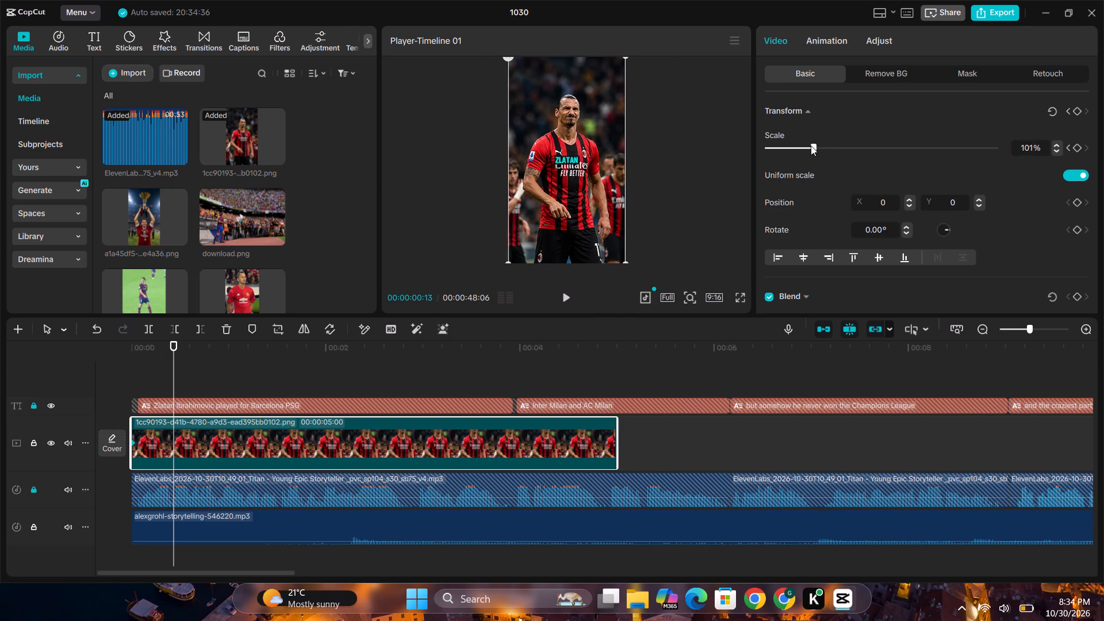
left_click_drag(811, 145, 810, 145)
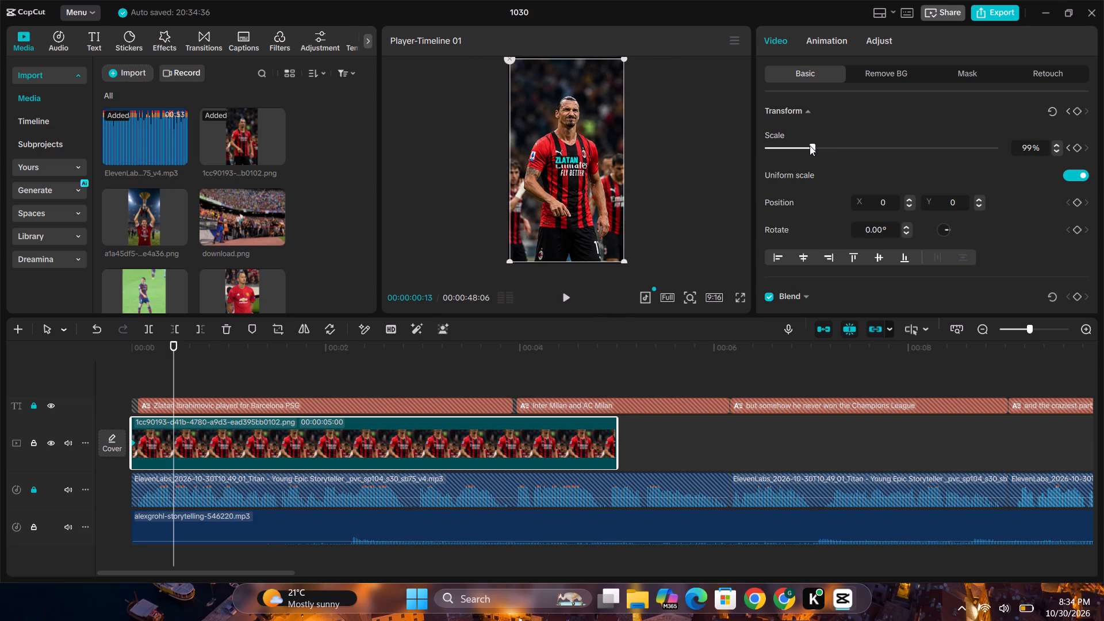
left_click_drag(810, 145, 812, 145)
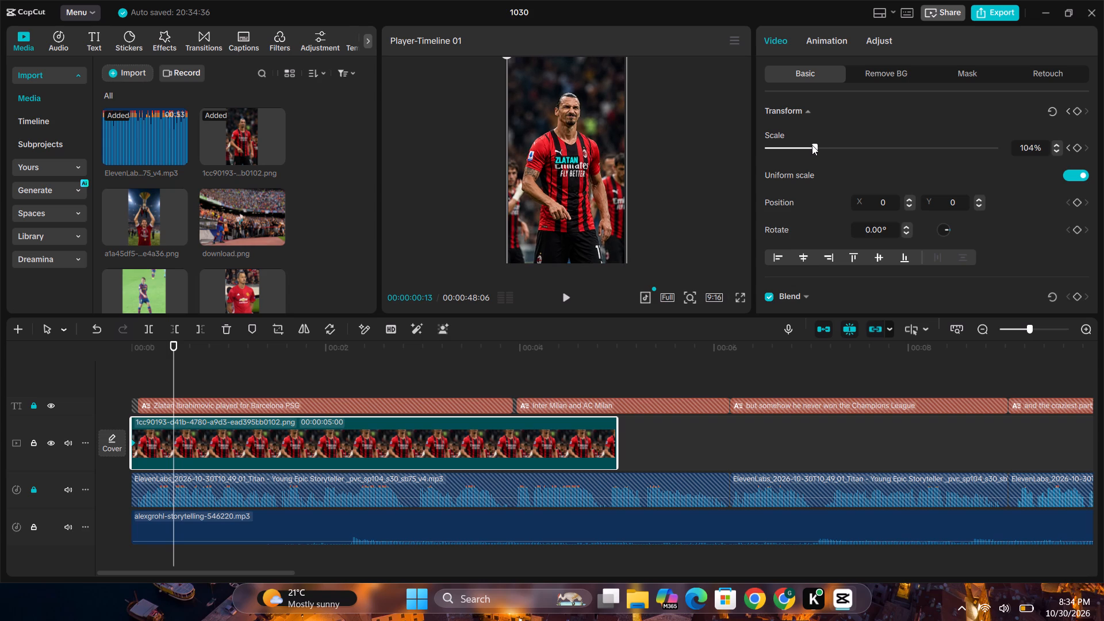
left_click_drag(812, 145, 810, 145)
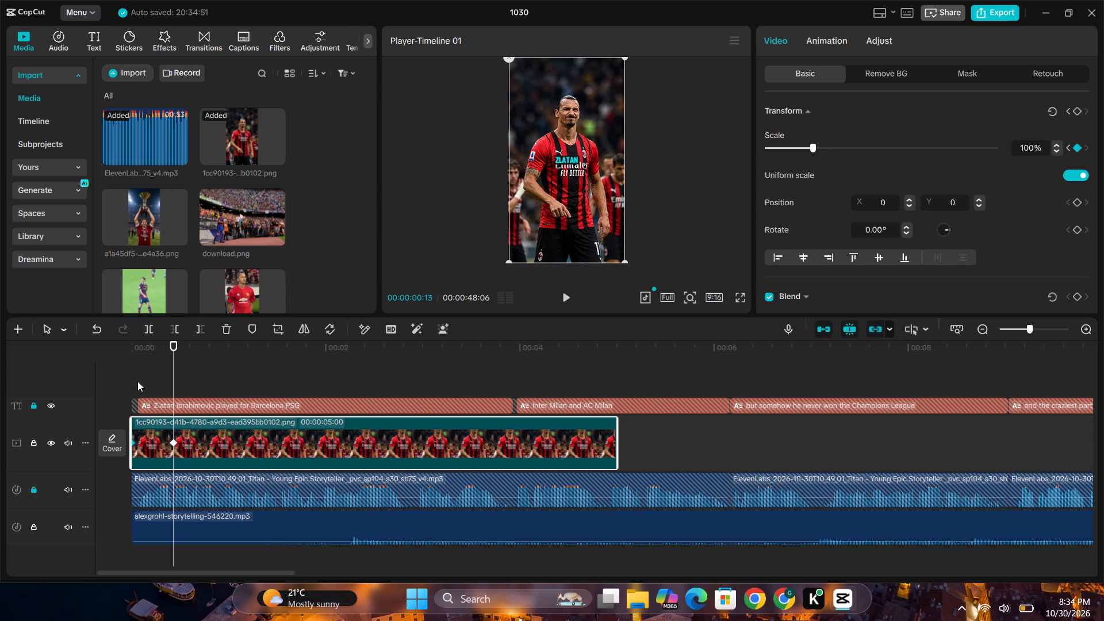
left_click(135, 381)
key("space")
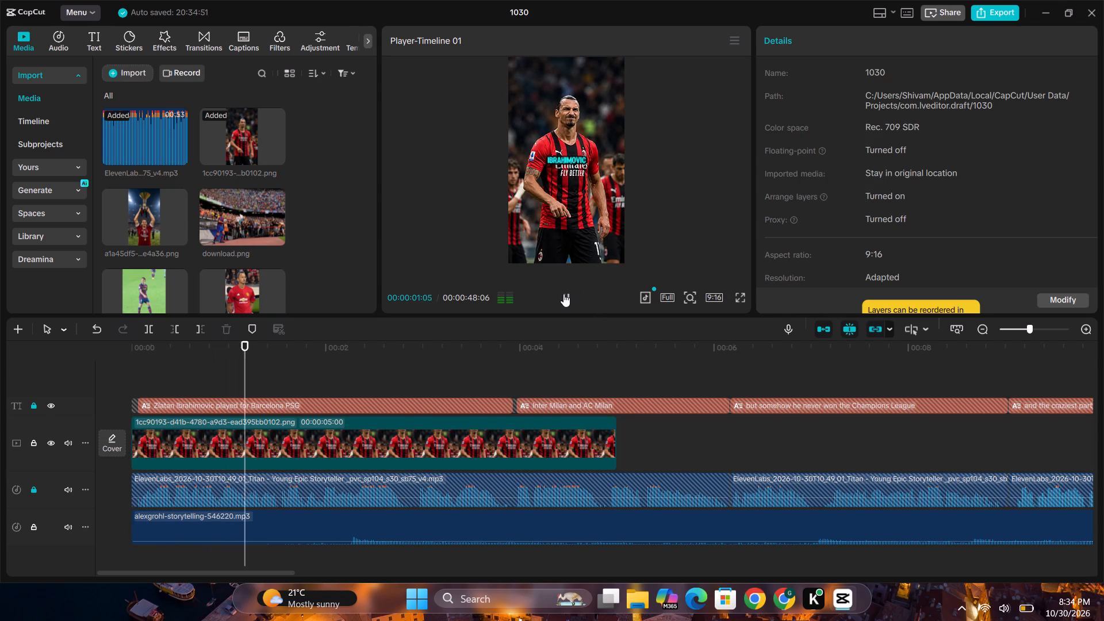
left_click(563, 294)
Move the 100% scale keyframe much closer to the start of the Zlatan clip and preview the faster zoom-out.
left_click(170, 440)
left_click_drag(173, 443, 148, 443)
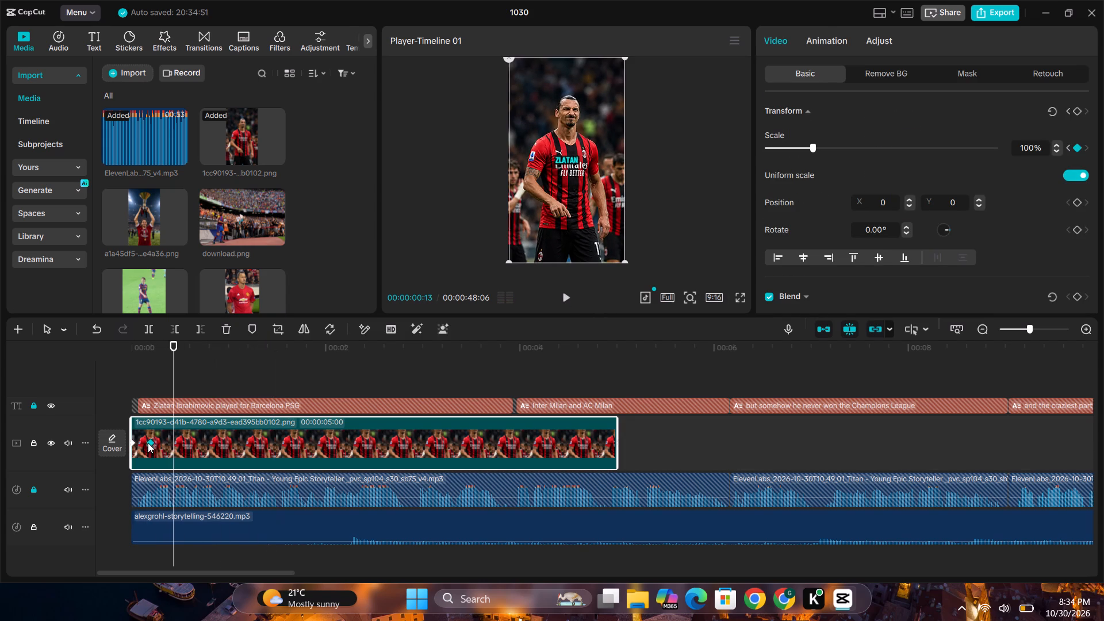
left_click_drag(148, 443, 144, 443)
left_click(131, 382)
double_click(131, 380)
key("space")
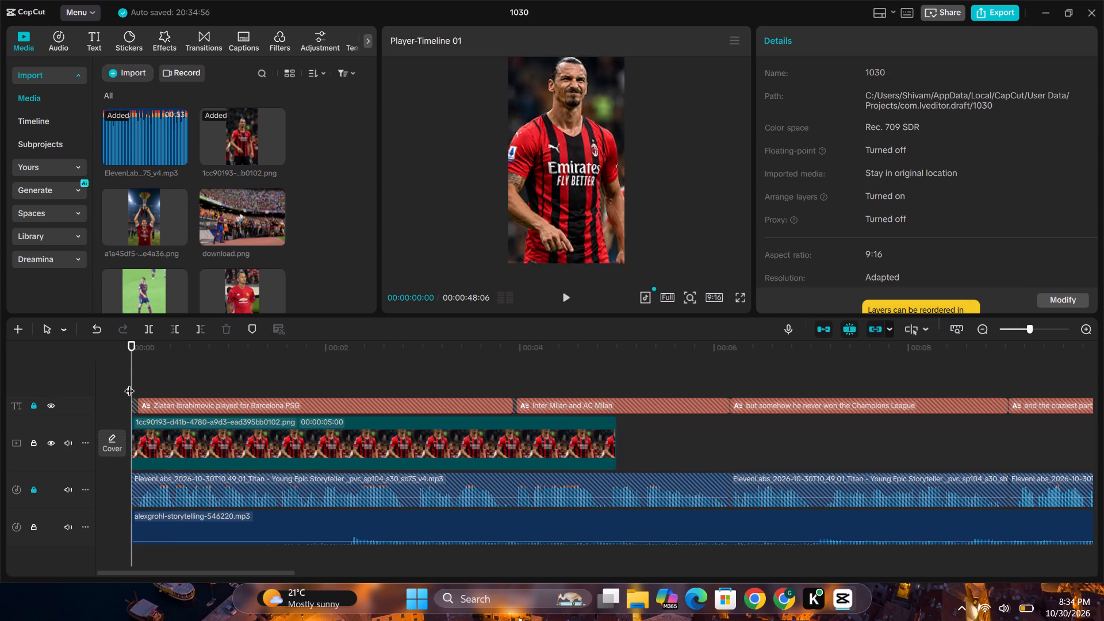
left_click(567, 292)
Trim the end of the Zlatan clip to a duration of 00:00:03:28, matching the end of the first caption.
left_click(609, 438)
left_click_drag(616, 433, 616, 432)
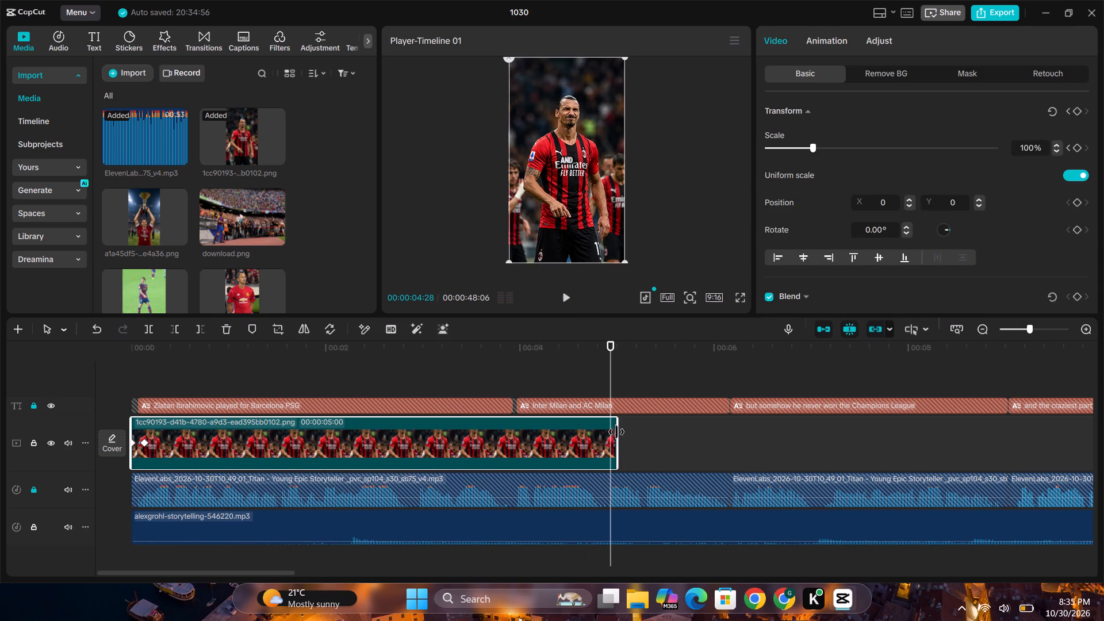
left_click_drag(616, 432, 724, 436)
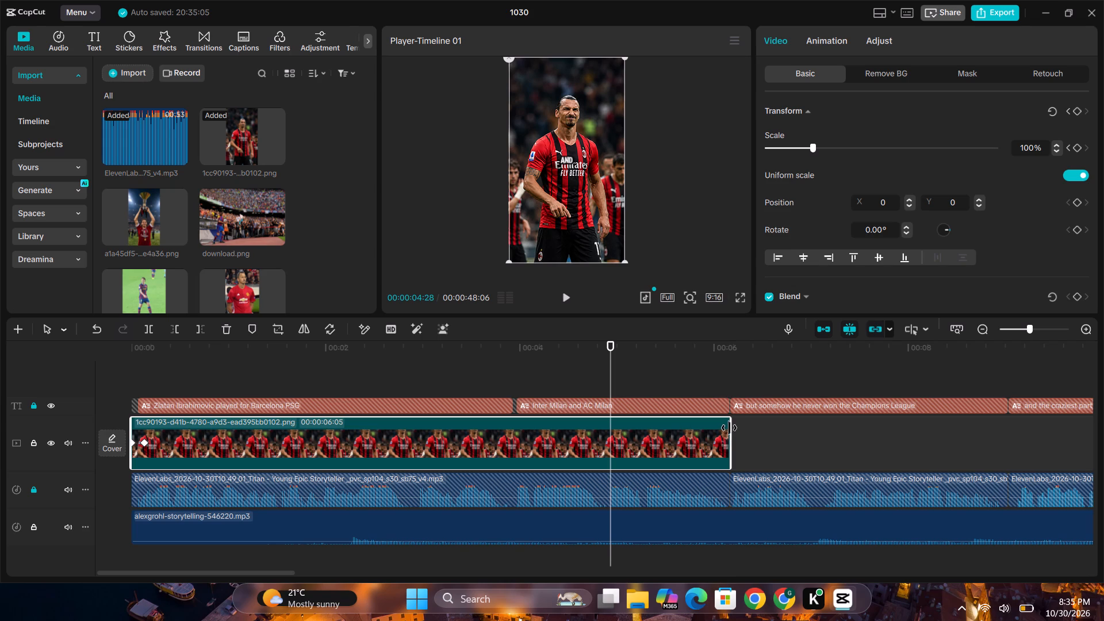
left_click_drag(729, 428, 559, 437)
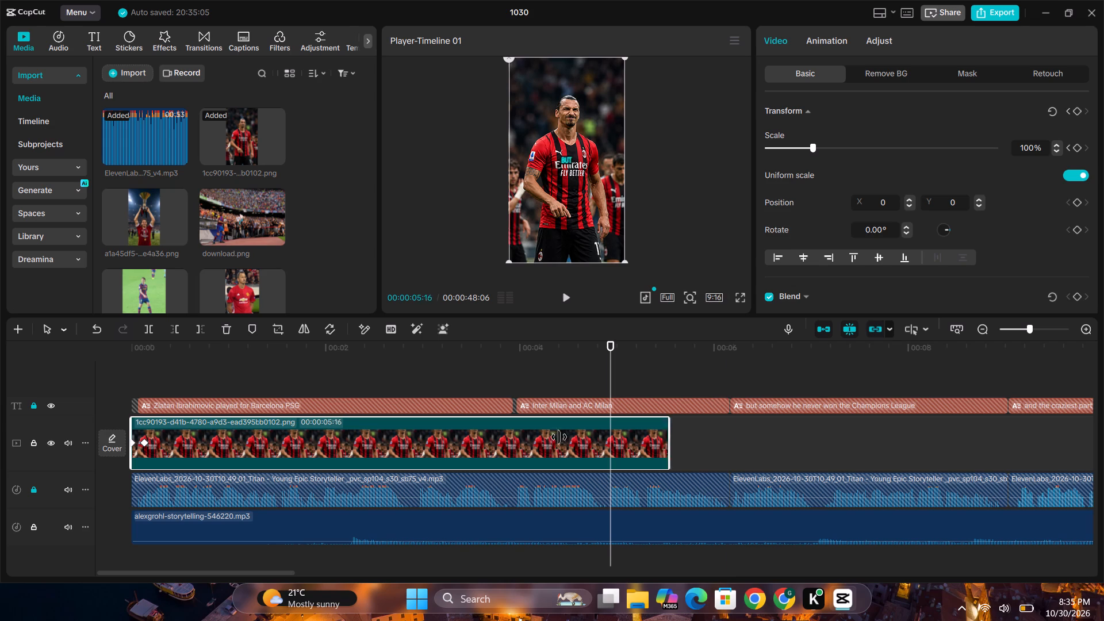
left_click_drag(559, 437, 387, 434)
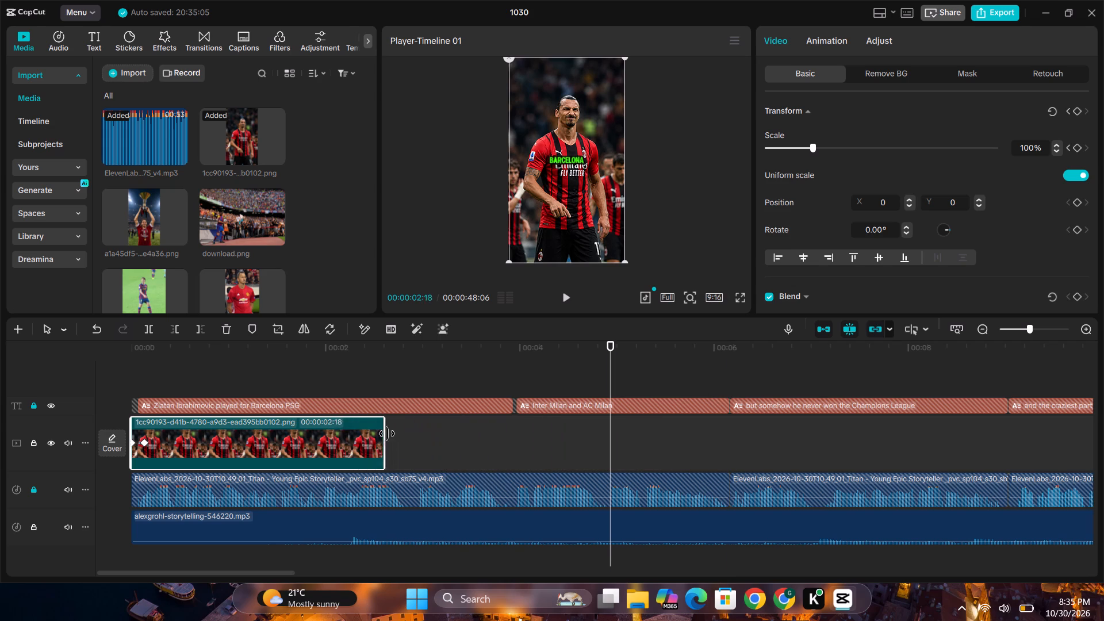
left_click_drag(387, 434, 416, 435)
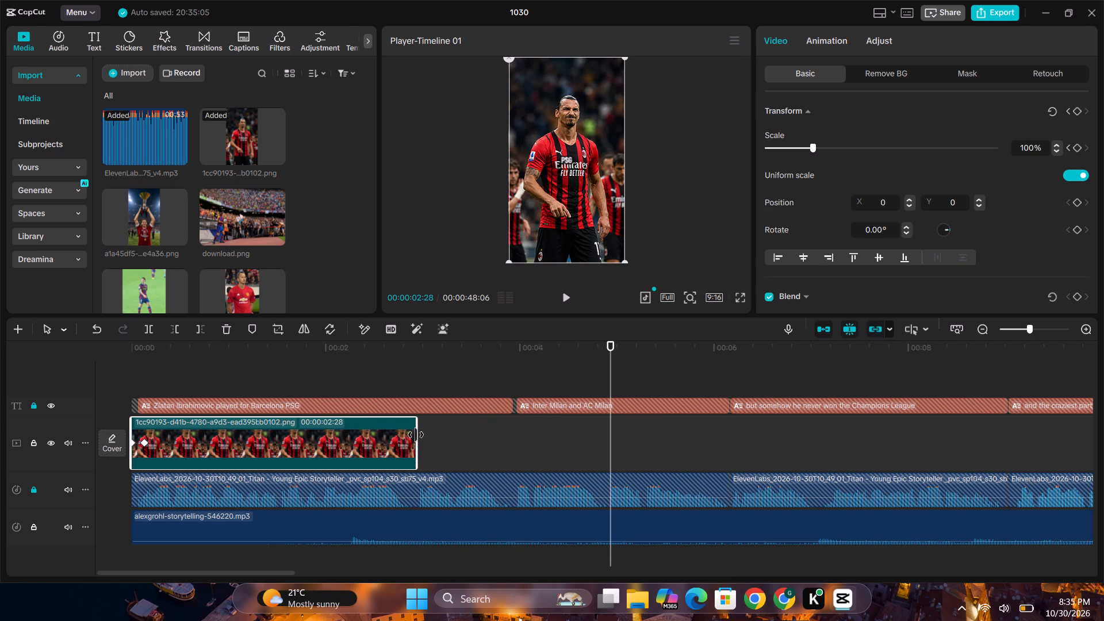
left_click_drag(416, 435, 453, 438)
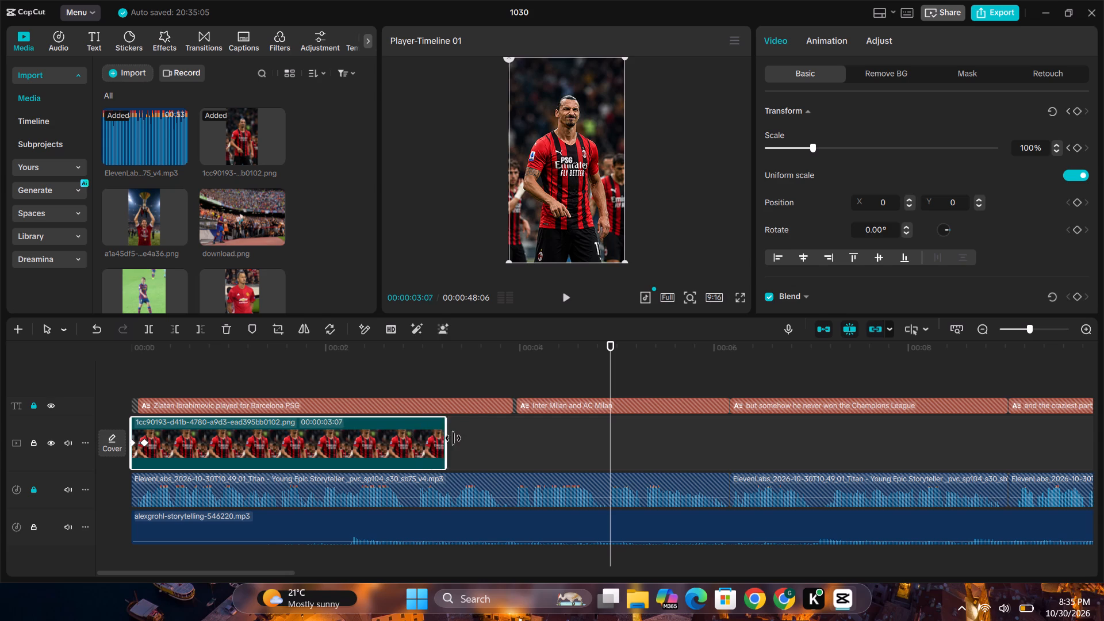
left_click_drag(453, 438, 553, 441)
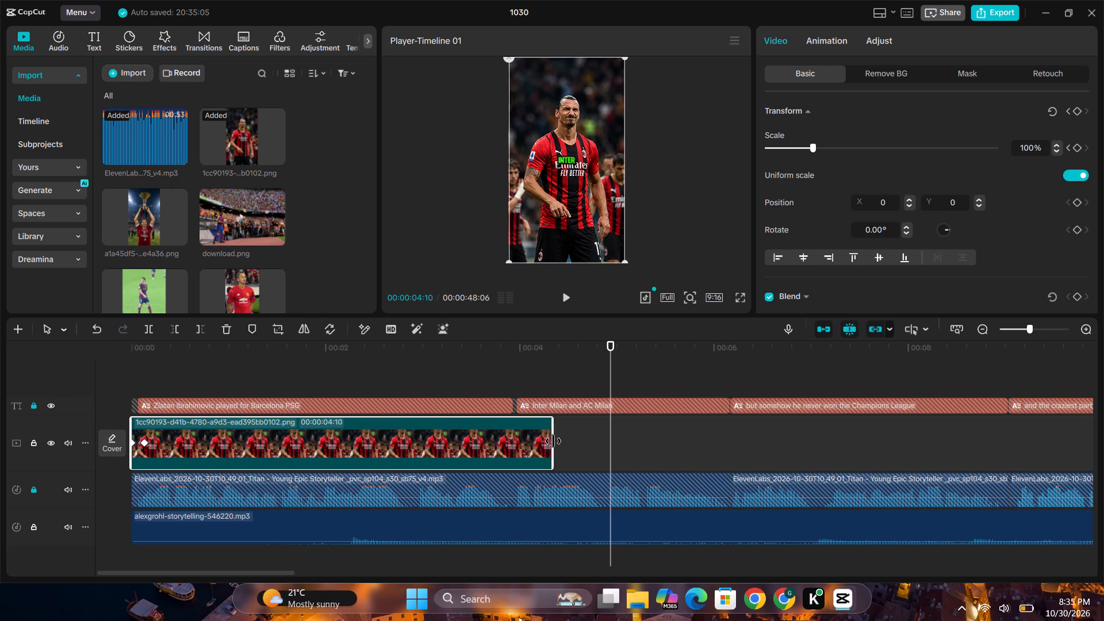
left_click_drag(553, 441, 501, 445)
left_click_drag(501, 445, 512, 445)
left_click_drag(504, 442, 512, 440)
left_click(509, 390)
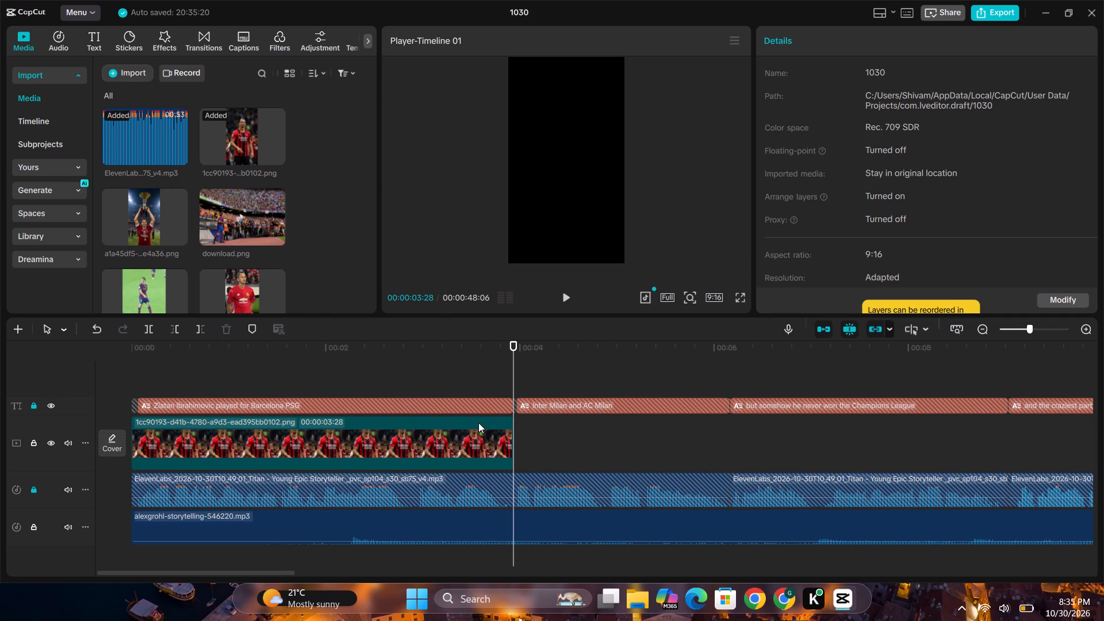
At the Zlatan clip's end, 00:00:03:28, set its scale to 106% for a slow zoom-in and preview it.
left_click(478, 422)
left_click(814, 149)
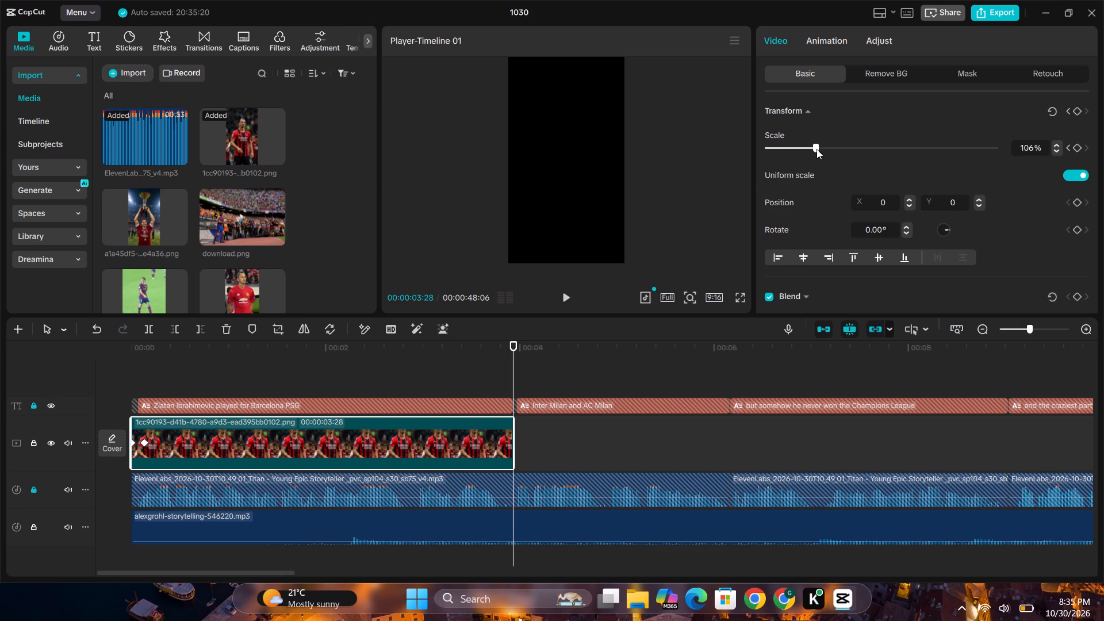
left_click(255, 378)
key("space")
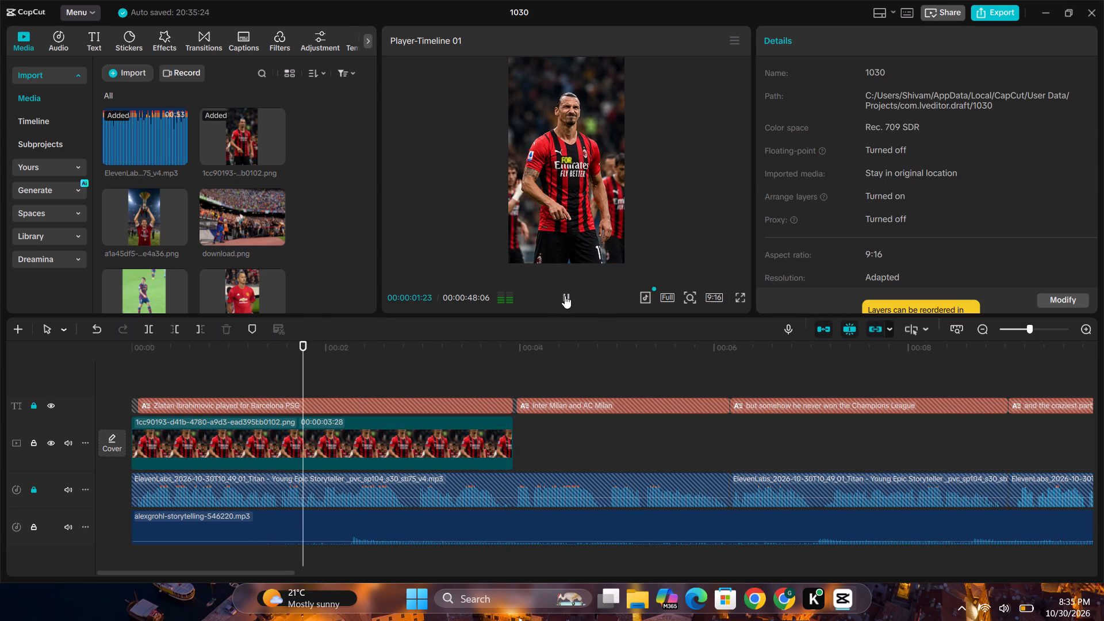
left_click(568, 292)
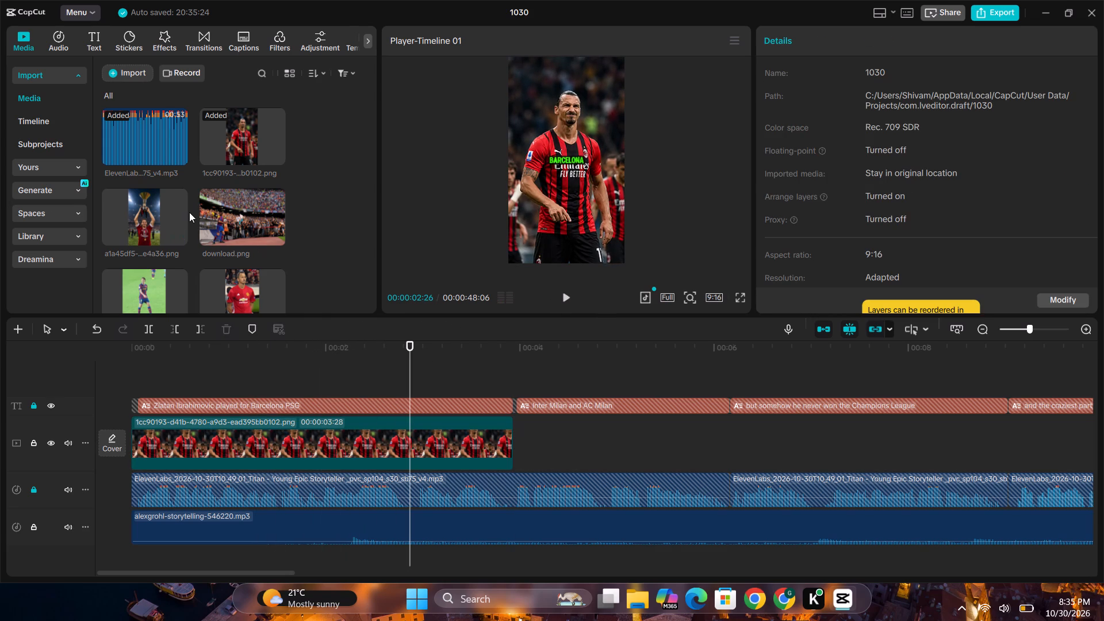
Look through the imported media for the image to place after the first Zlatan clip.
scroll(189, 212, "down", 5)
scroll(189, 212, "up", 1)
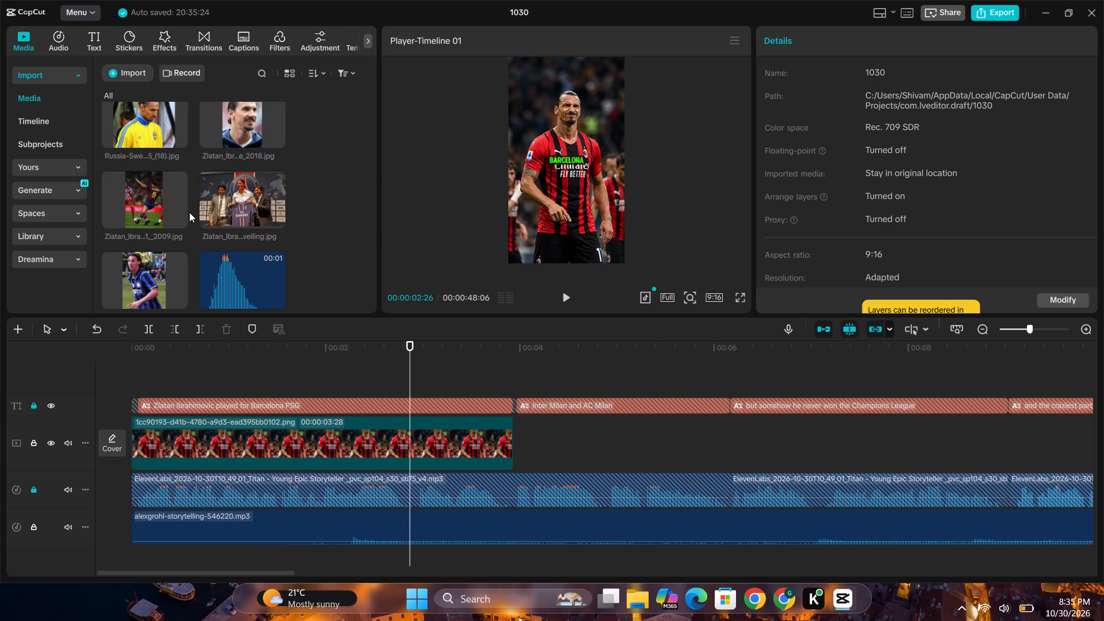
scroll(189, 212, "down", 9)
scroll(192, 213, "up", 8)
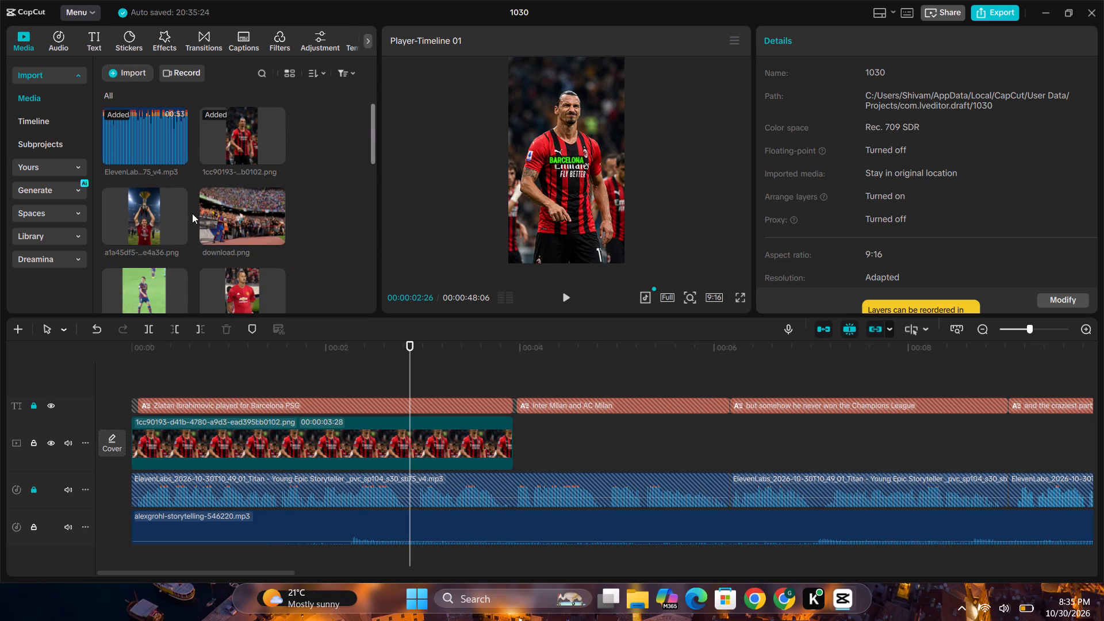
scroll(192, 213, "up", 5)
scroll(192, 213, "down", 2)
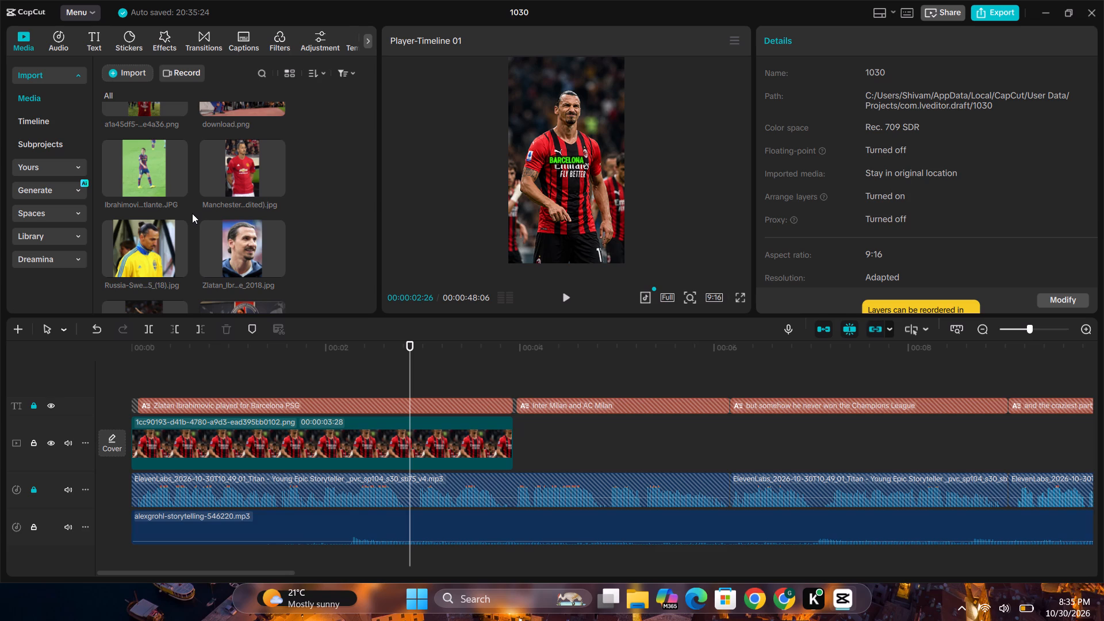
scroll(192, 213, "up", 1)
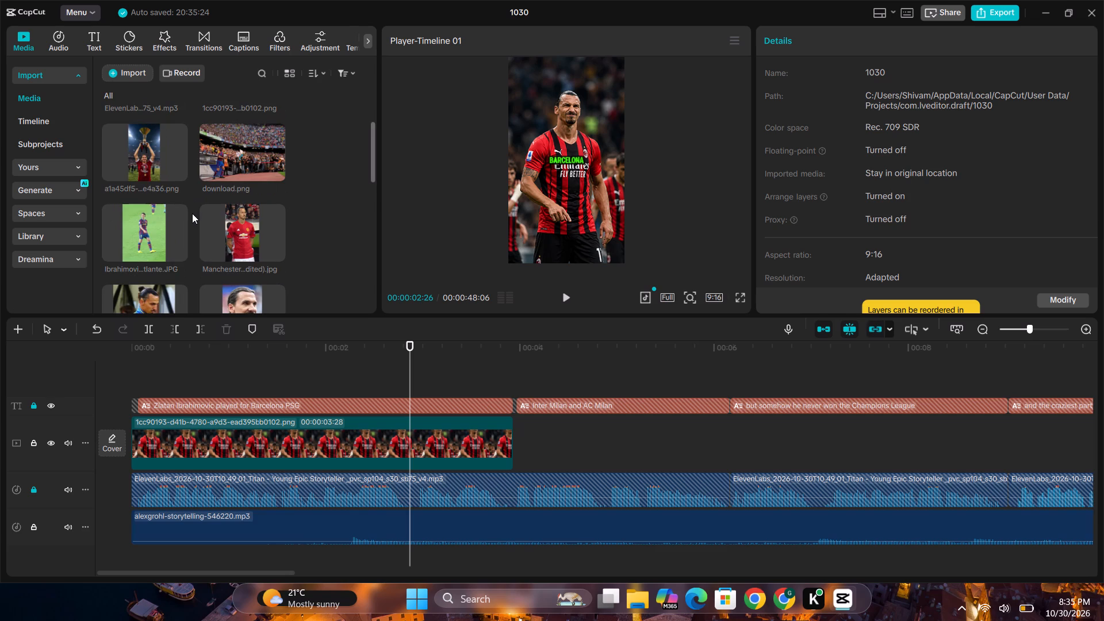
scroll(192, 213, "up", 2)
scroll(192, 213, "down", 2)
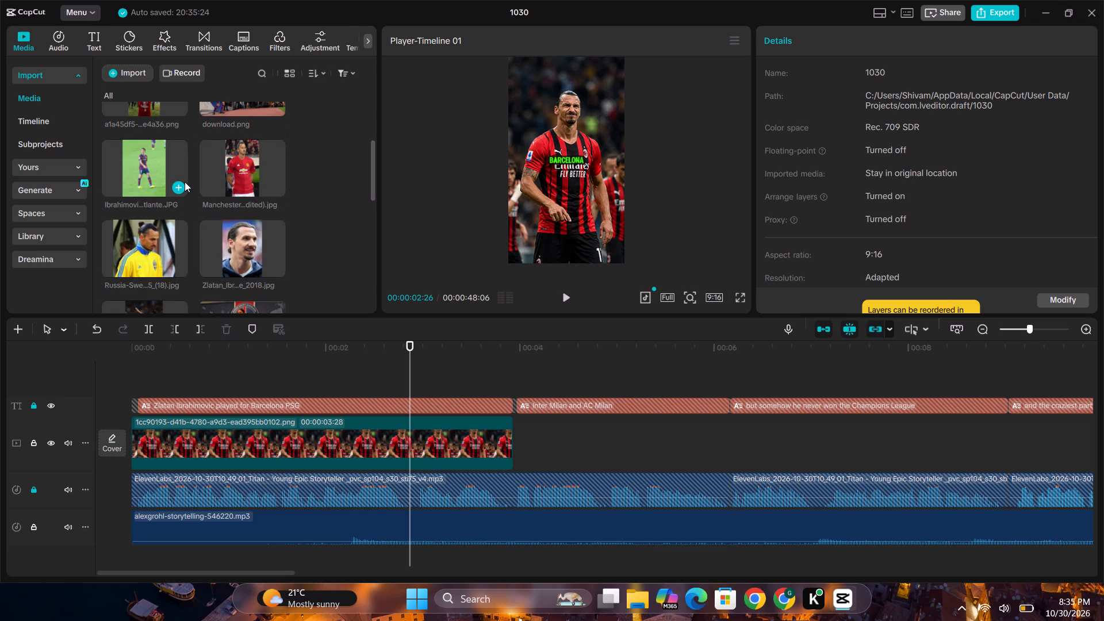
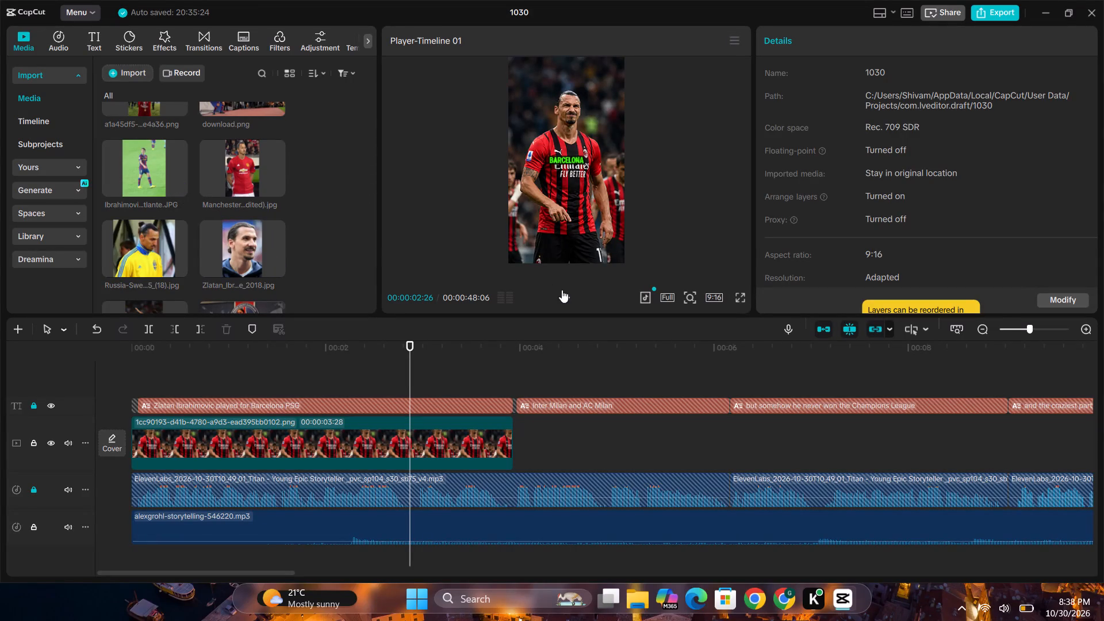
Preview the imported Zlatan images one after another to decide which should follow the first Zlatan clip.
left_click(151, 170)
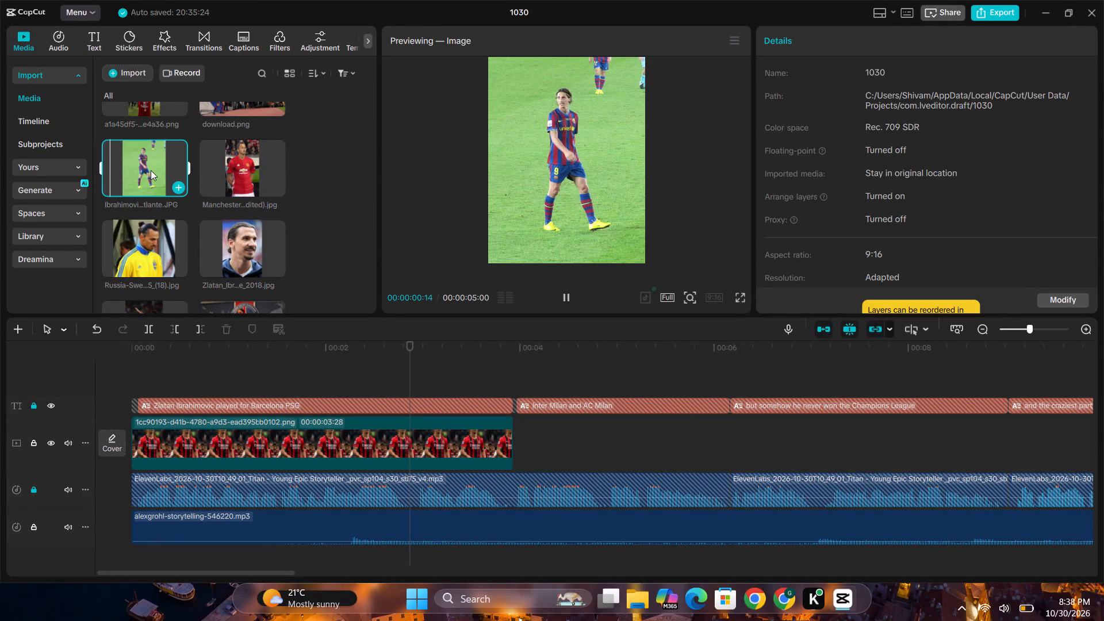
left_click(154, 239)
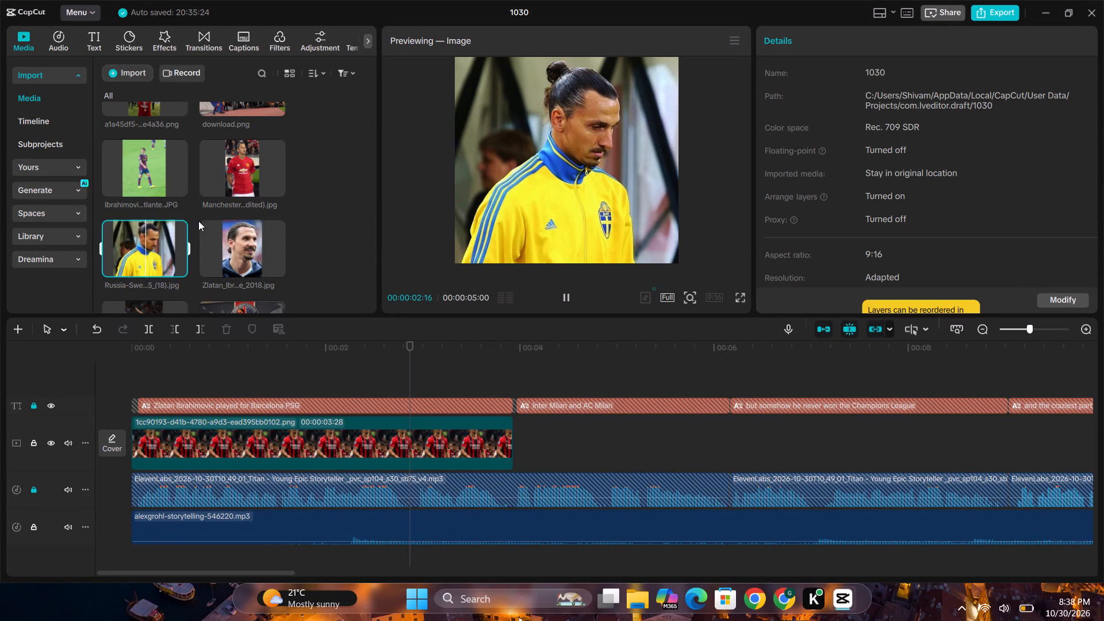
scroll(171, 229, "down", 2)
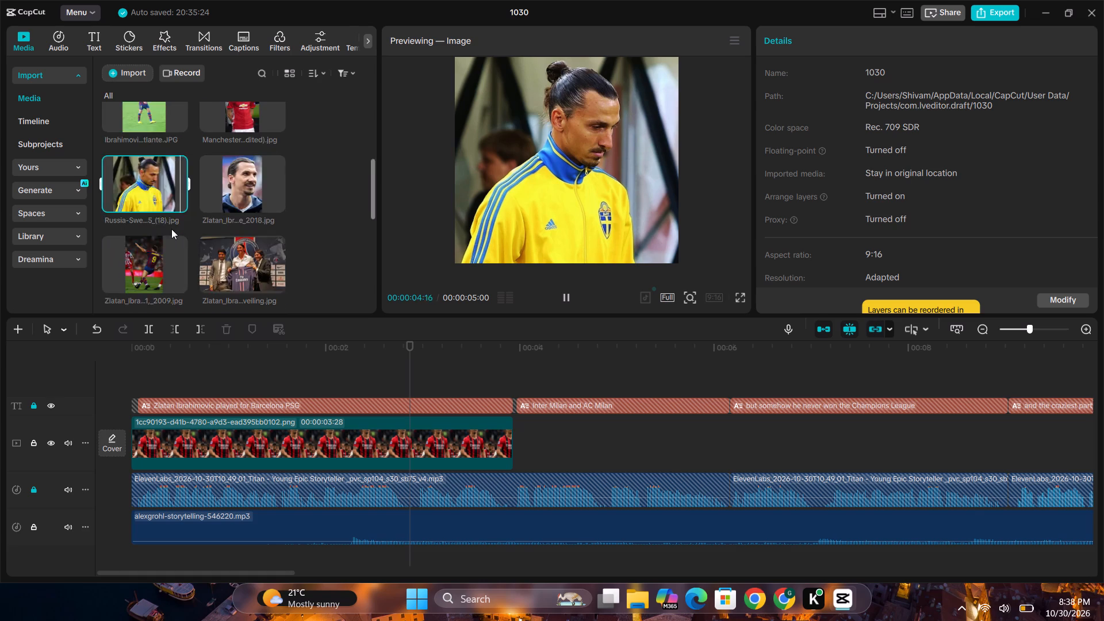
left_click(223, 206)
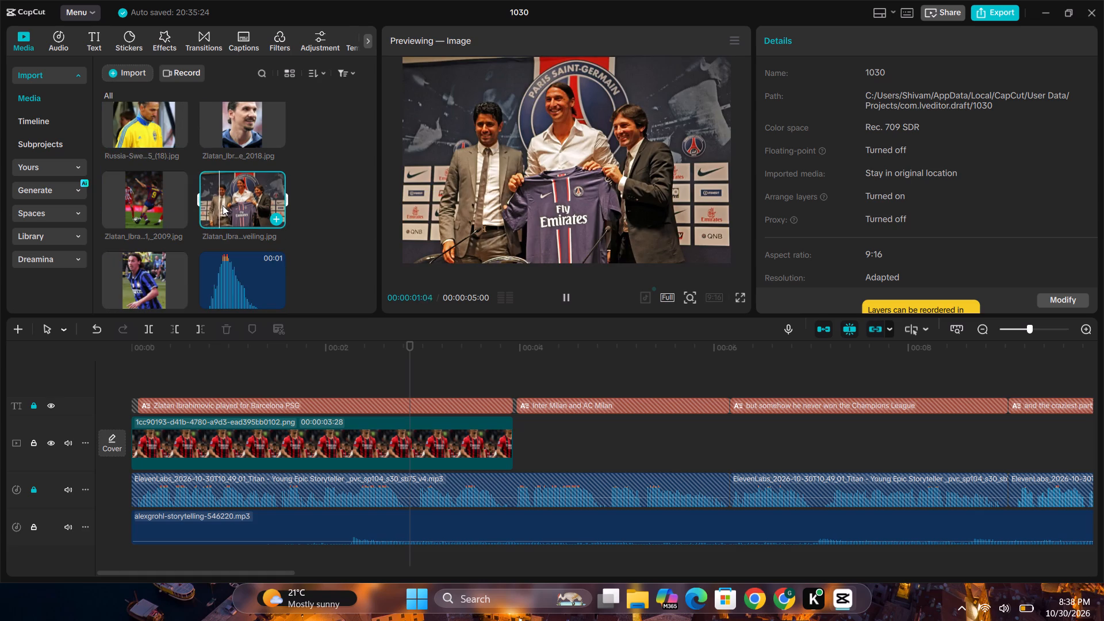
left_click(149, 252)
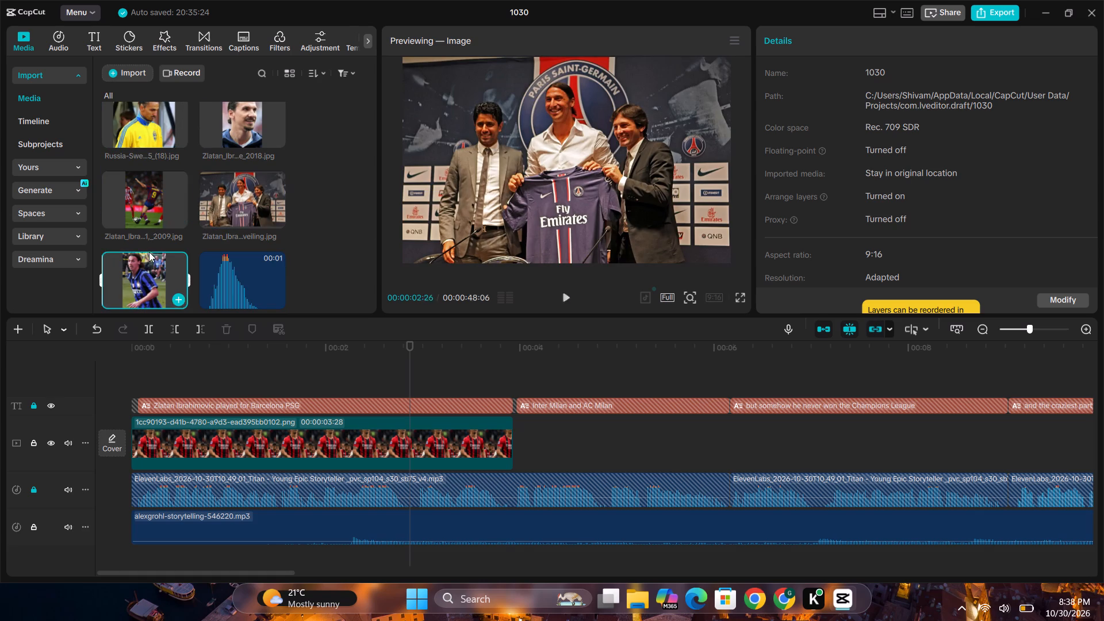
left_click(152, 187)
scroll(154, 189, "up", 3)
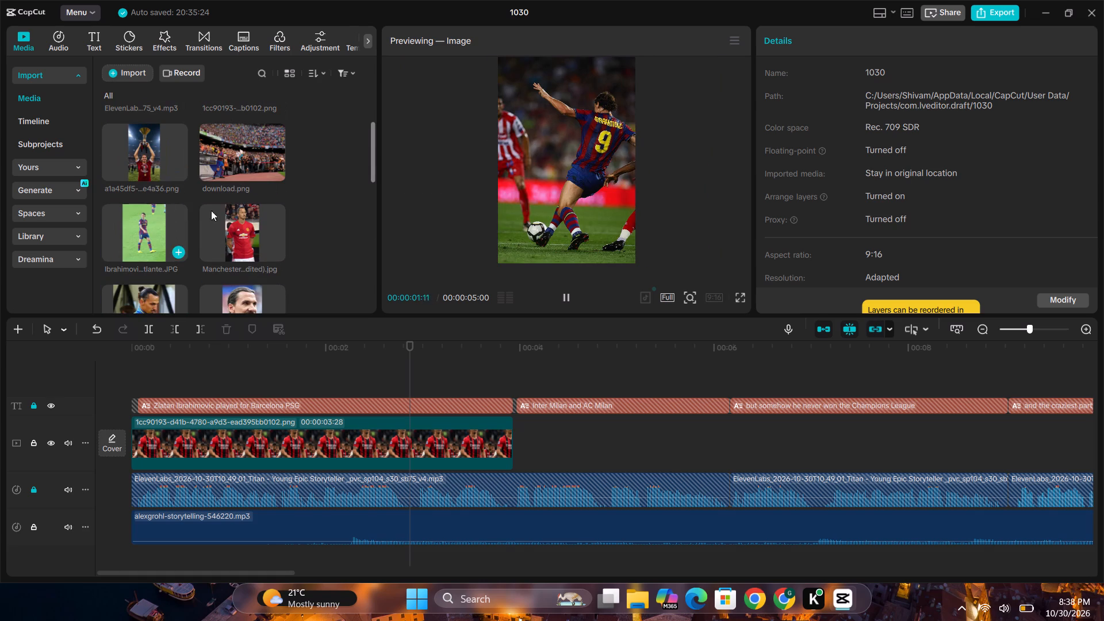
left_click(231, 223)
scroll(229, 223, "up", 2)
left_click(236, 210)
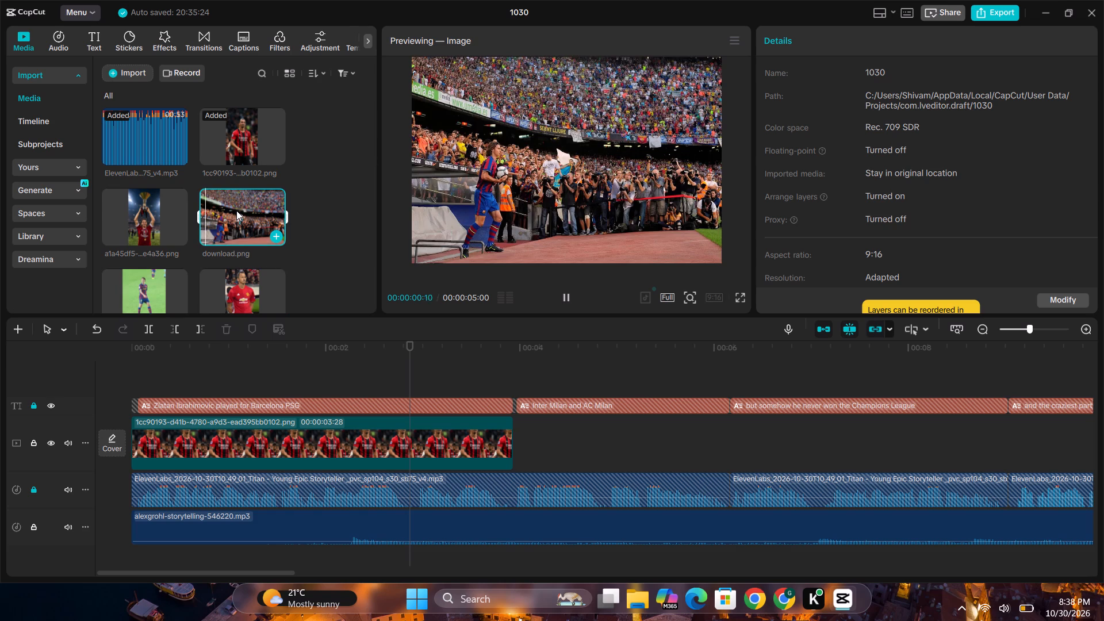
left_click(239, 140)
left_click(158, 208)
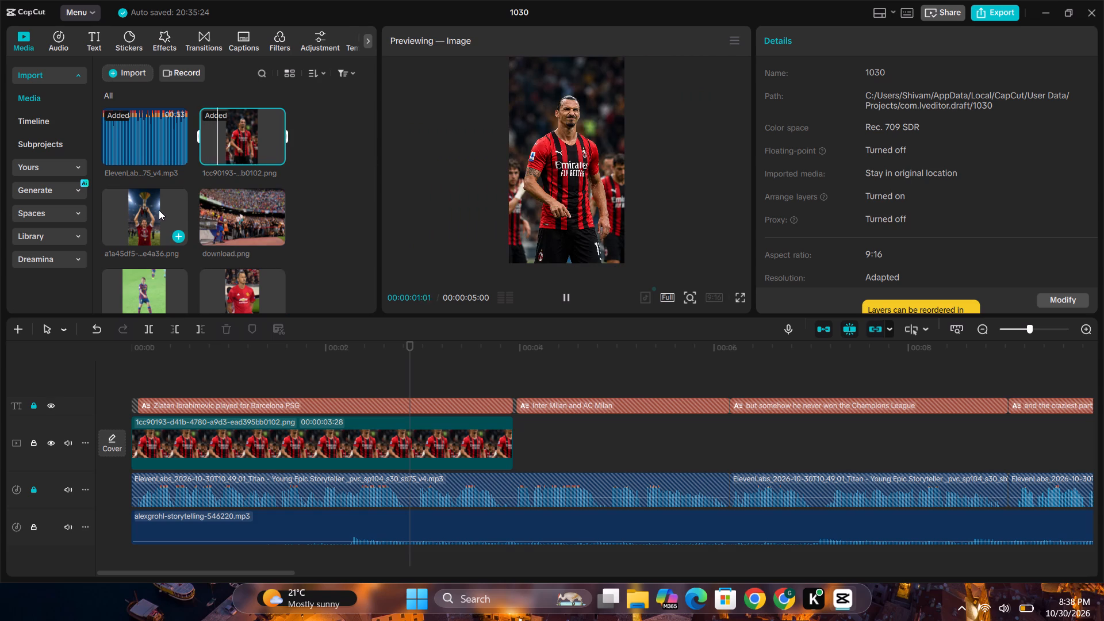
scroll(154, 236, "down", 1)
left_click(215, 223)
scroll(208, 254, "down", 2)
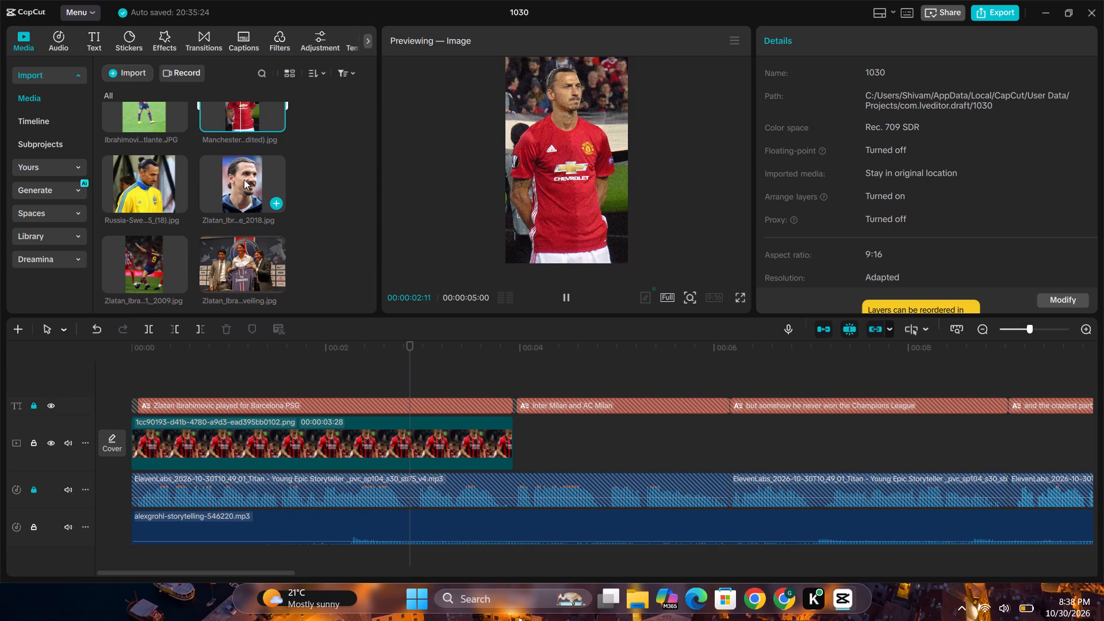
left_click(244, 178)
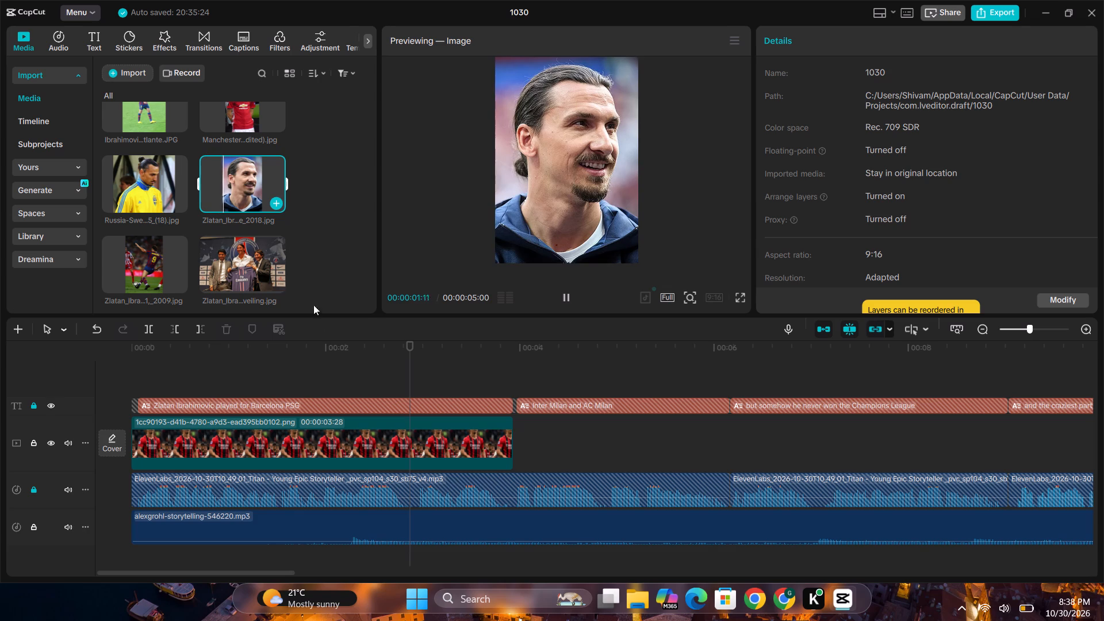
Replay the opening, extend the Zlatan clip to 00:00:06:05 at the second caption's end, move its last scale keyframe near the new end, and preview.
left_click(363, 379)
left_click(567, 296)
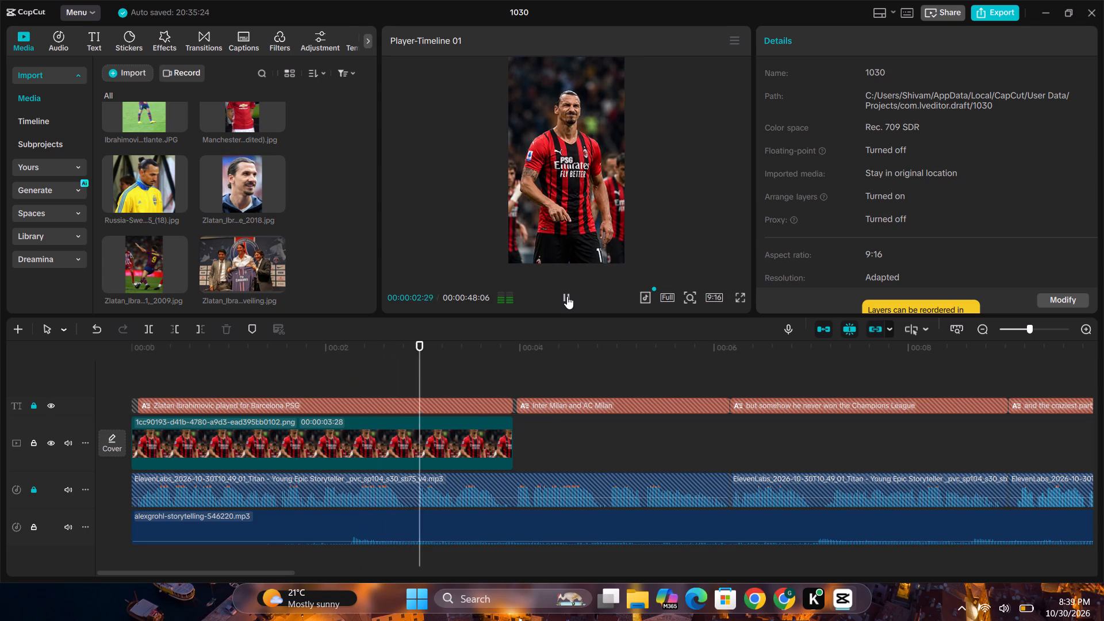
left_click(566, 295)
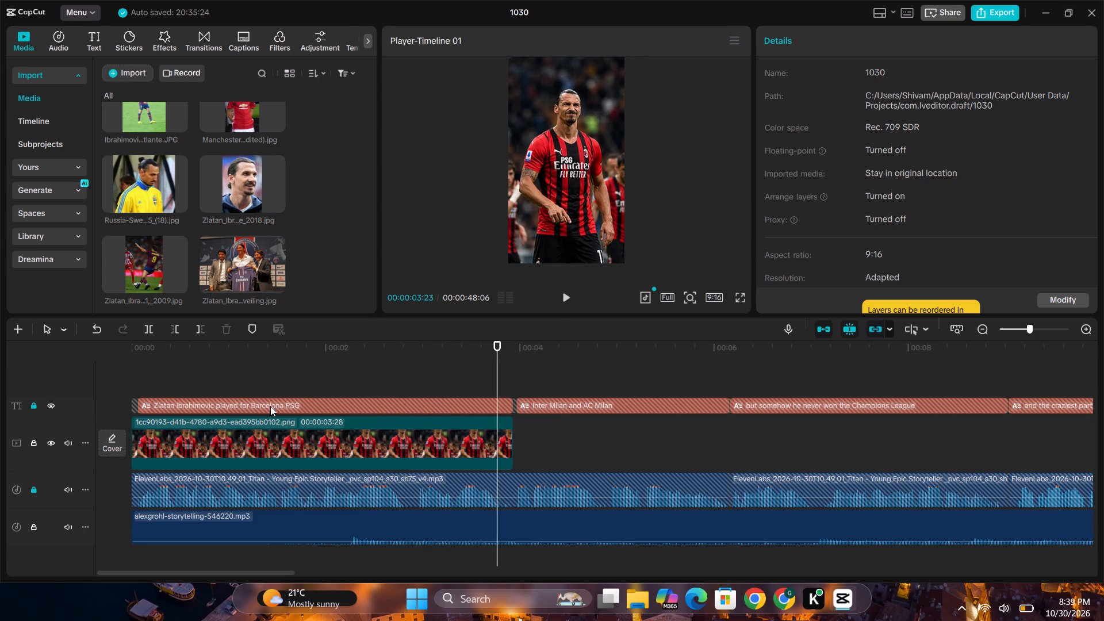
left_click(242, 381)
left_click(575, 294)
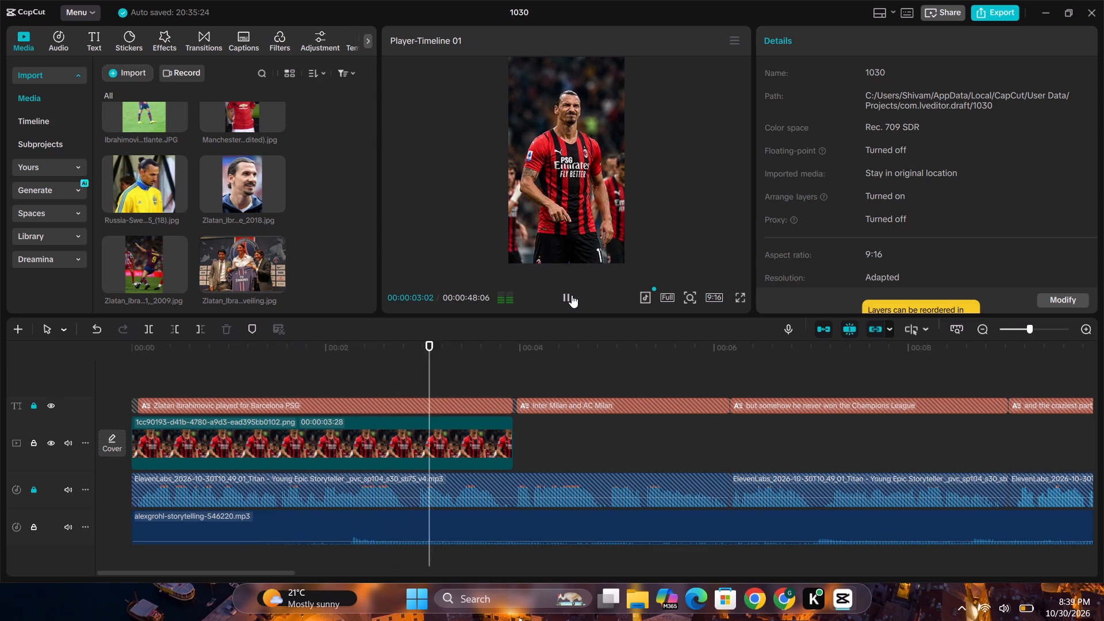
left_click(572, 295)
left_click(507, 442)
left_click_drag(513, 432, 557, 430)
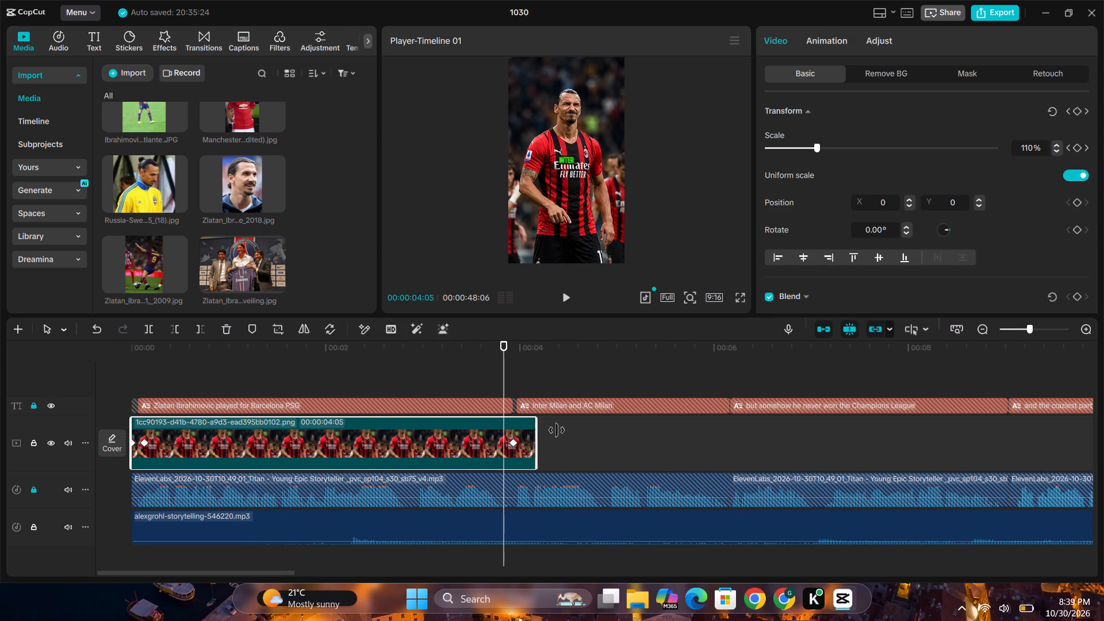
left_click_drag(557, 430, 730, 445)
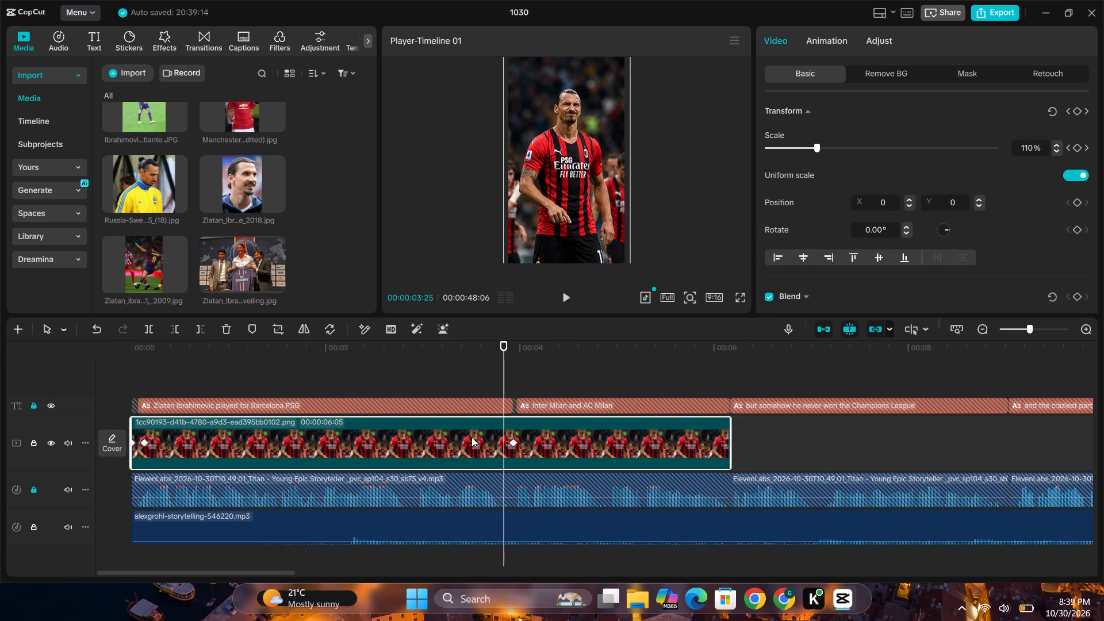
left_click_drag(514, 442, 722, 448)
left_click(281, 373)
left_click(576, 294)
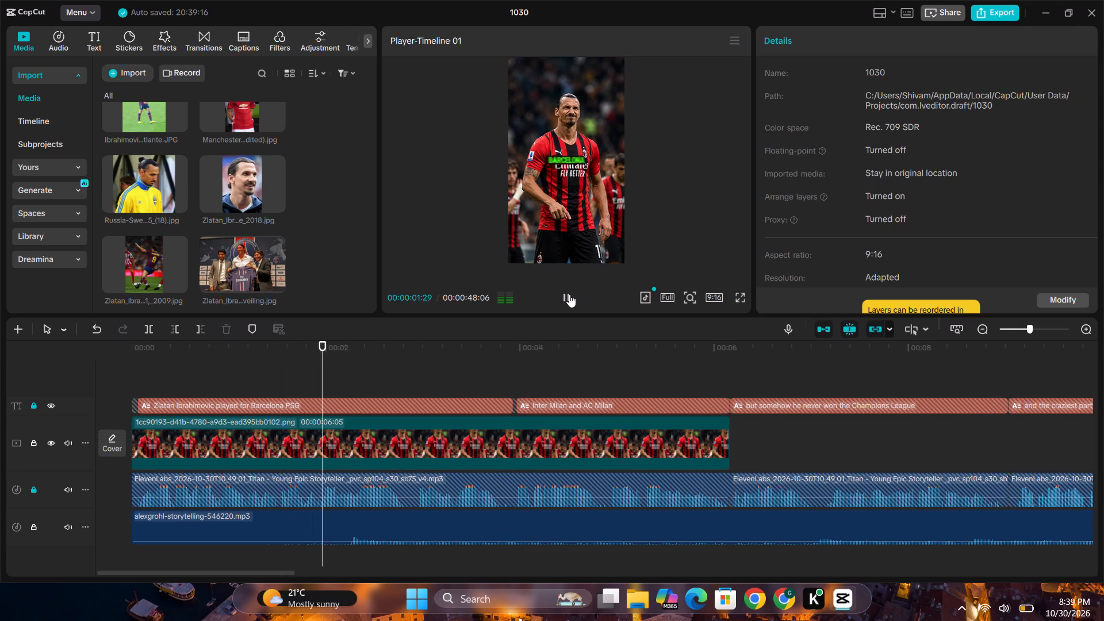
left_click(569, 294)
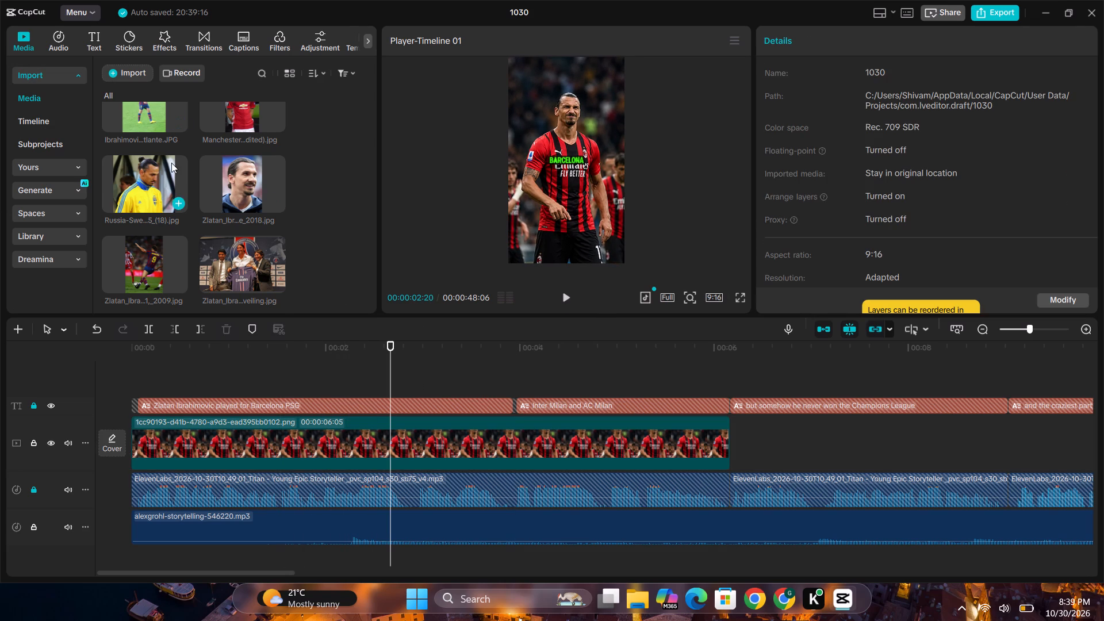
Add mouse-click-sound.mp3 on a new audio track below the music and trim both ends to leave only the short click.
scroll(171, 163, "up", 11)
scroll(171, 166, "down", 1)
scroll(171, 166, "up", 1)
scroll(171, 166, "down", 9)
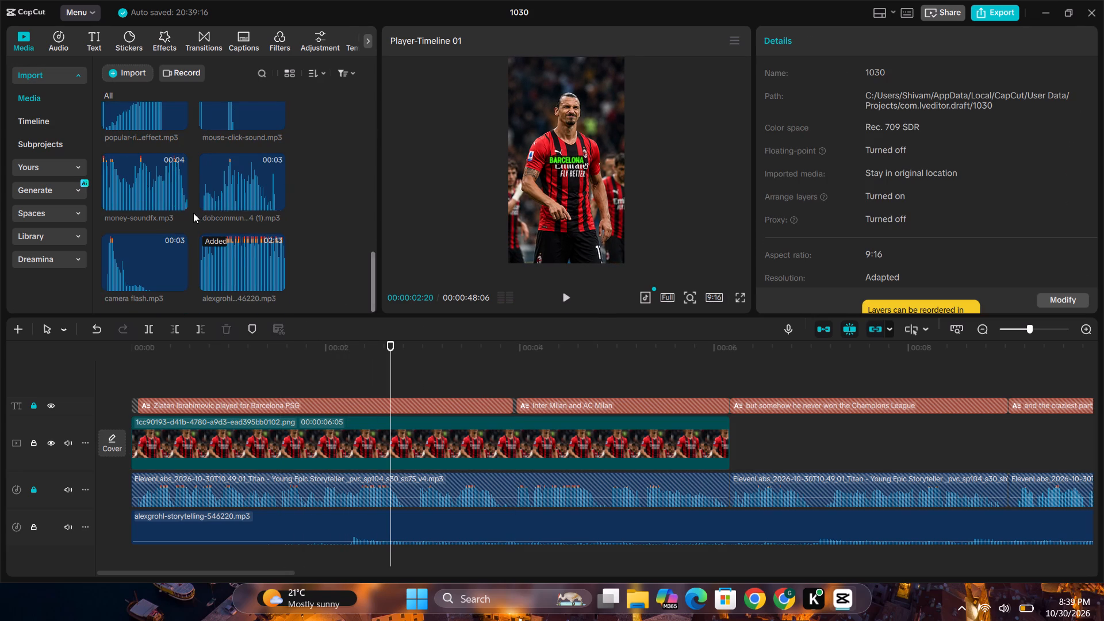
scroll(182, 212, "up", 1)
left_click_drag(233, 160, 310, 544)
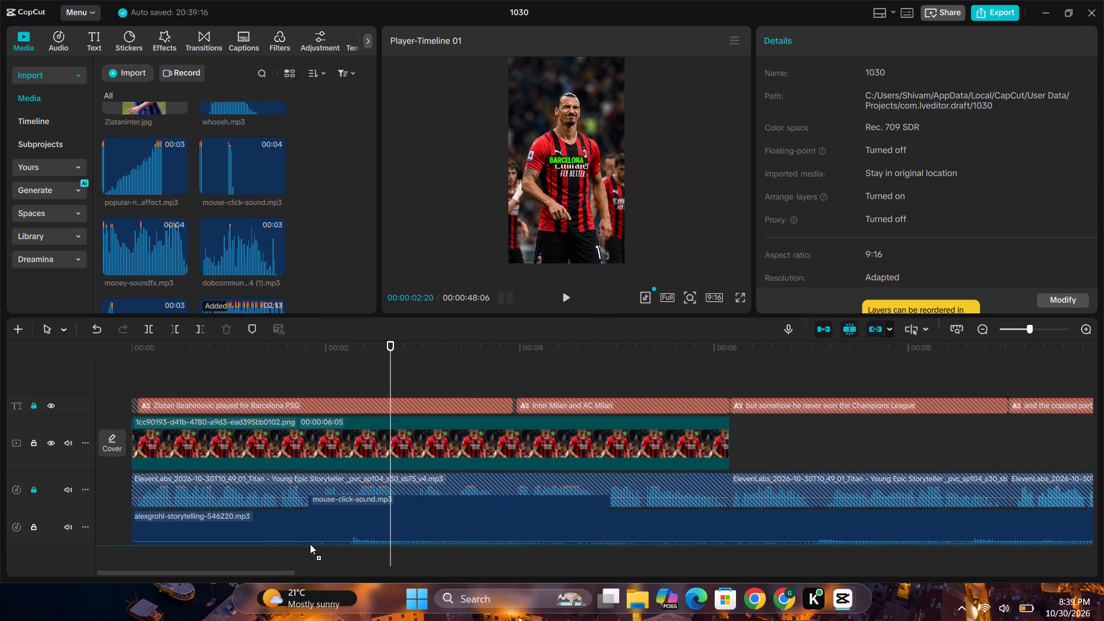
left_click_drag(310, 544, 309, 558)
left_click_drag(309, 541, 397, 547)
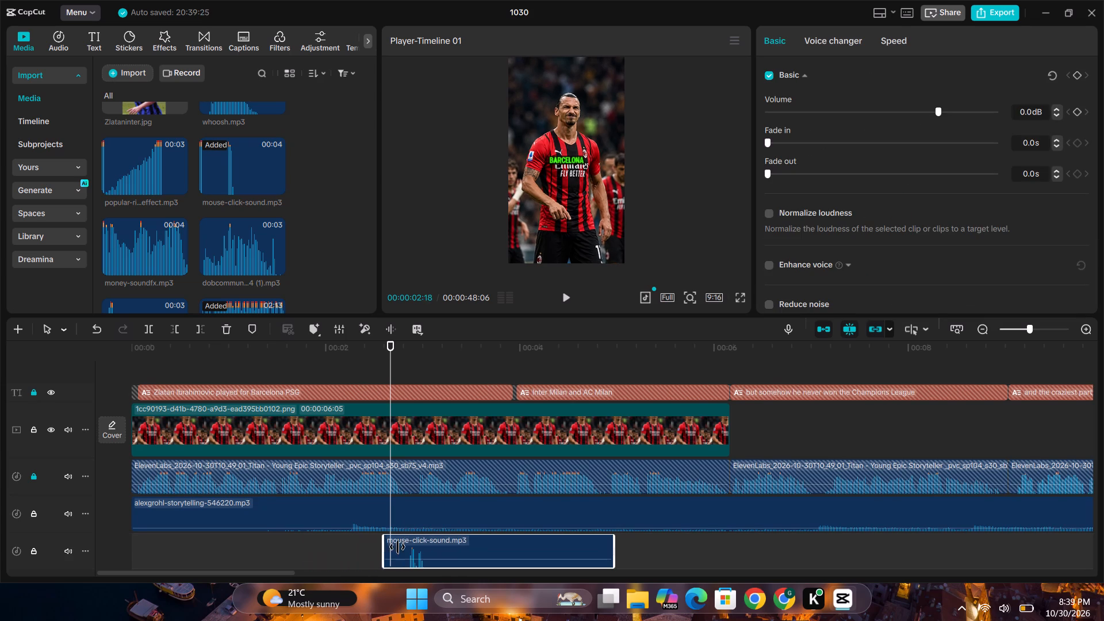
left_click_drag(397, 547, 408, 547)
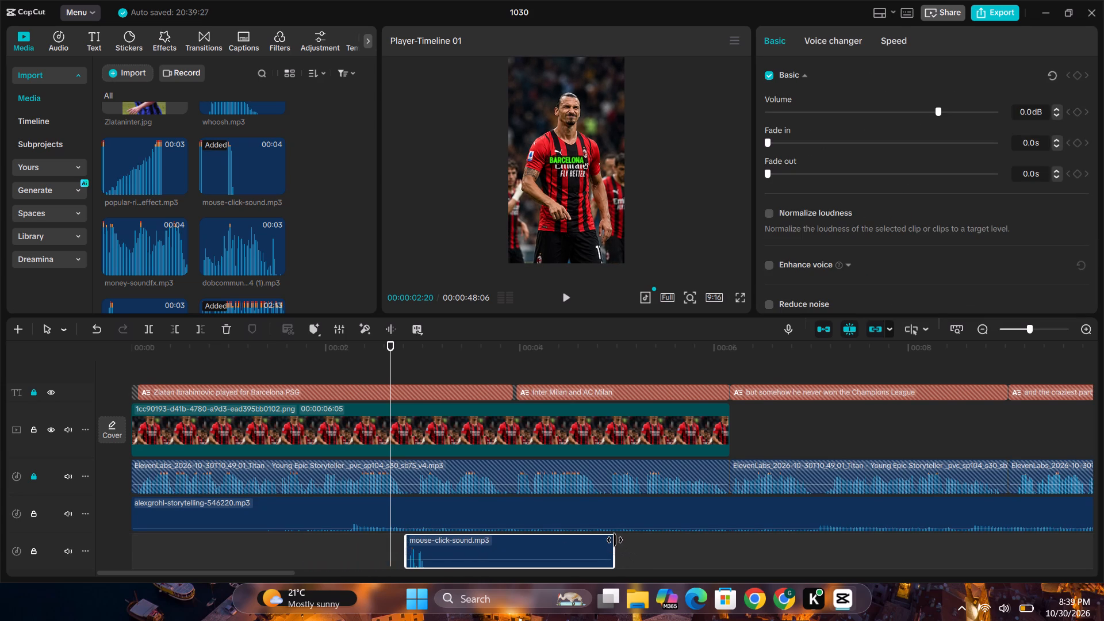
left_click_drag(615, 540, 428, 563)
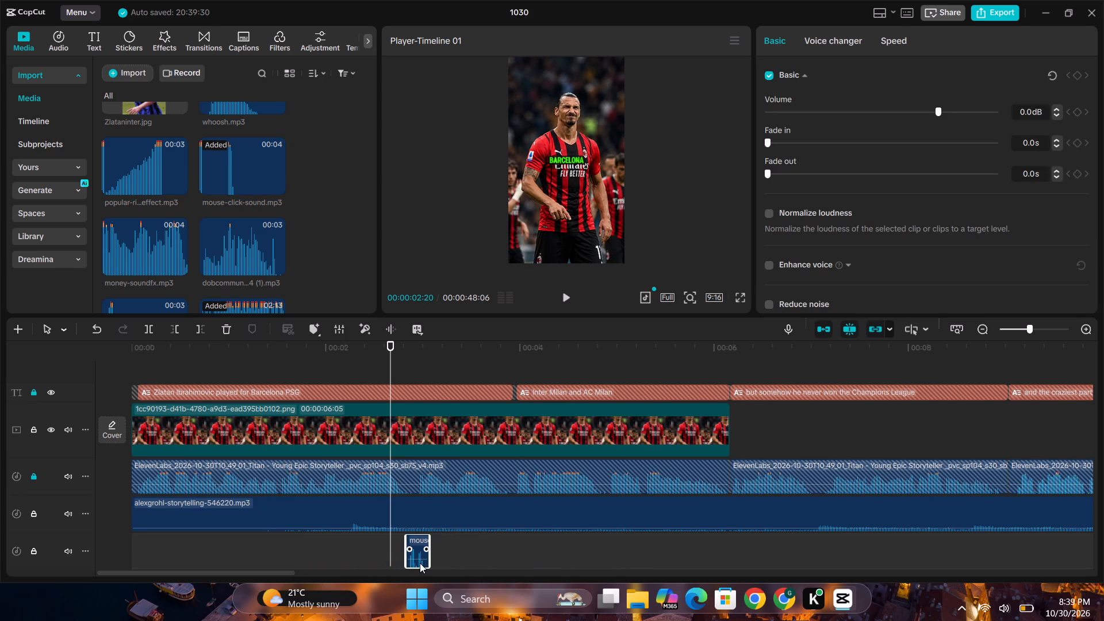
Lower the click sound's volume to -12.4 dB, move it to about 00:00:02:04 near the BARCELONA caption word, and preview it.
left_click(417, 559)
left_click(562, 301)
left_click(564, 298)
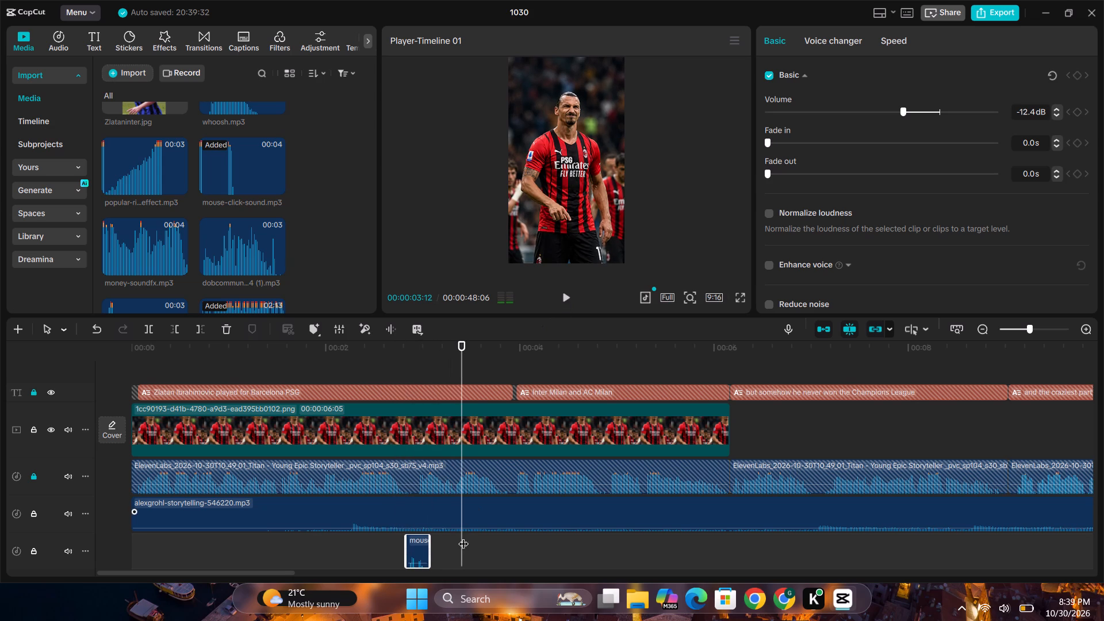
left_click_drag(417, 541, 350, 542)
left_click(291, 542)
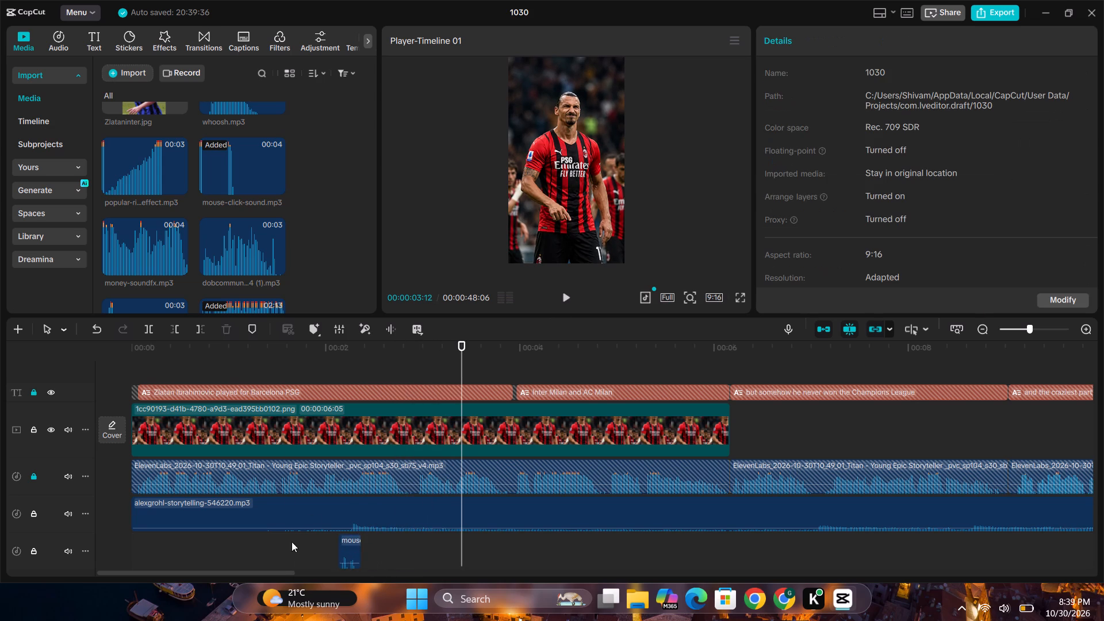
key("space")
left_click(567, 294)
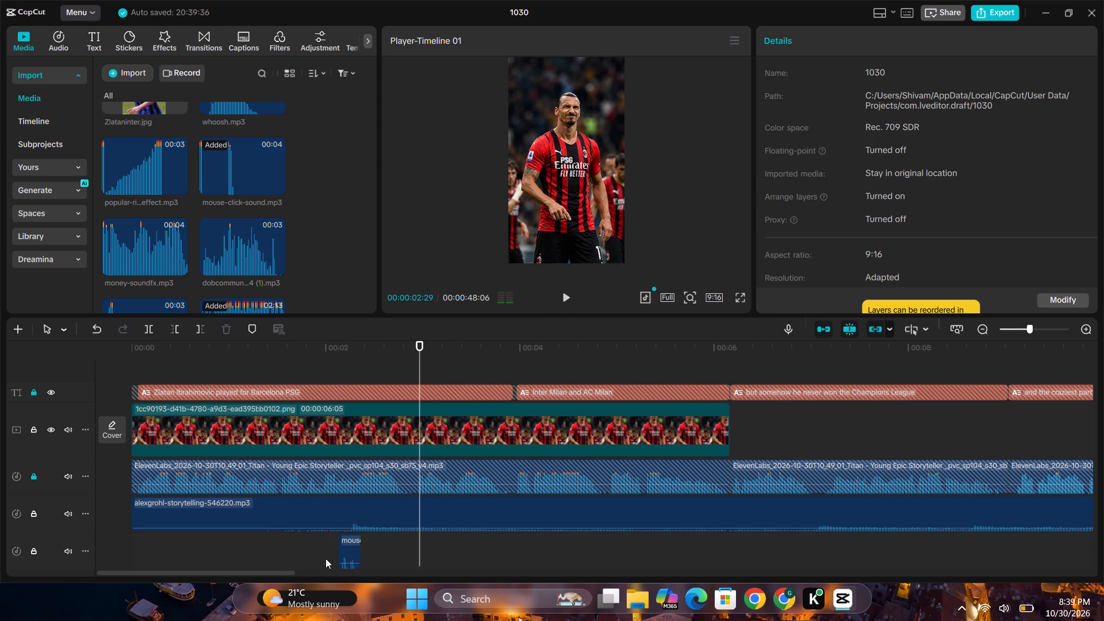
Set the click sound's volume to -6.4 dB, shift it to about 00:00:02:00 on the BARCELONA caption word, and preview it.
left_click(349, 561)
left_click(351, 563)
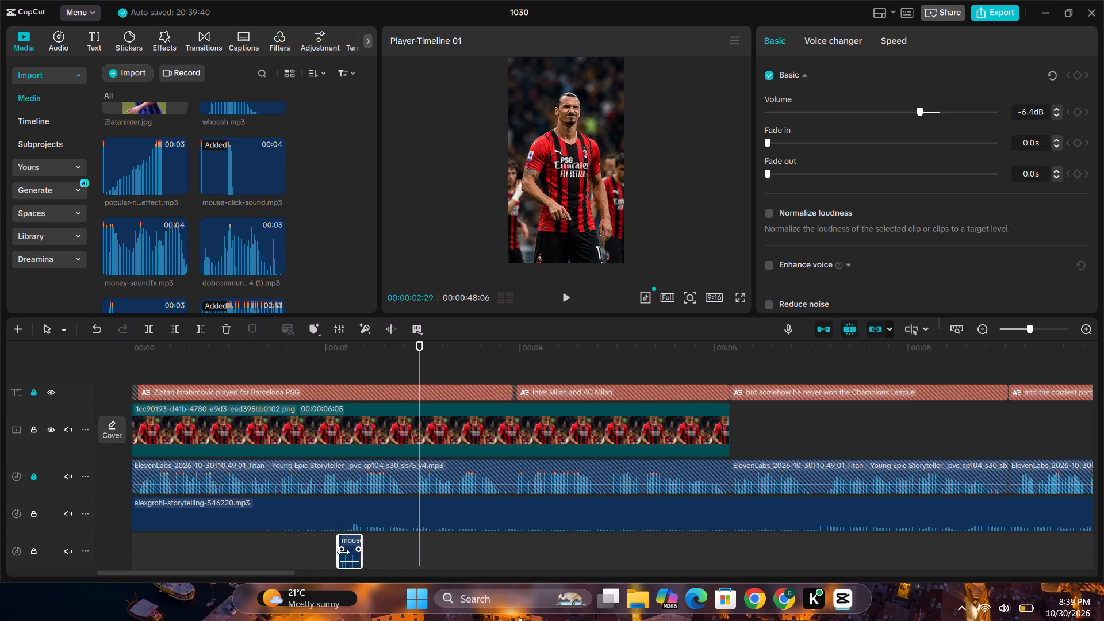
left_click_drag(348, 547, 333, 547)
left_click(290, 552)
key("space")
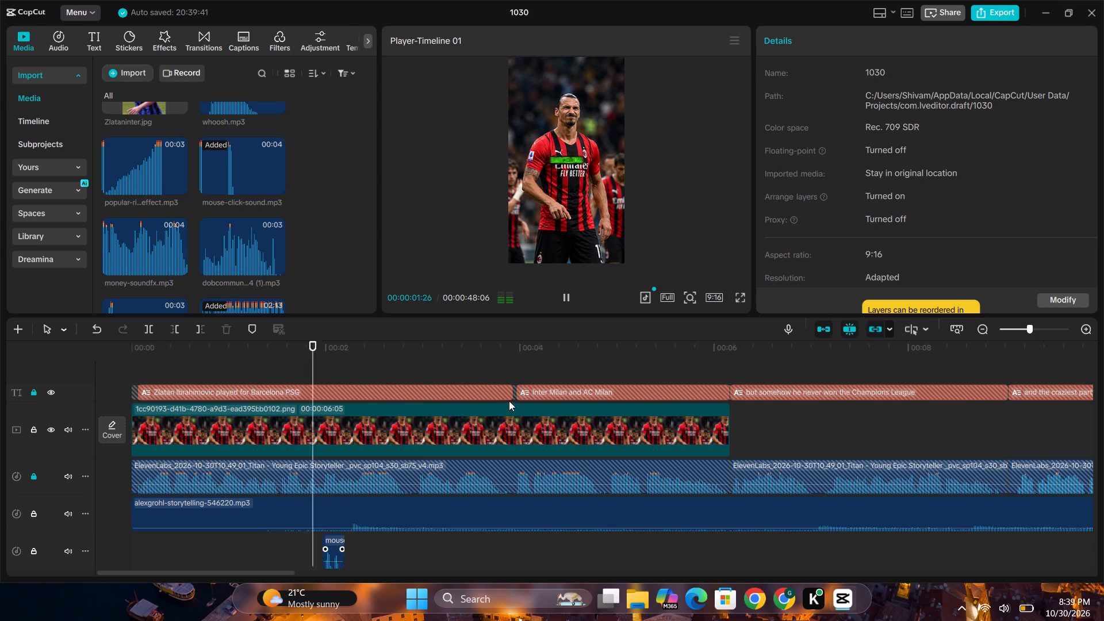
left_click(566, 296)
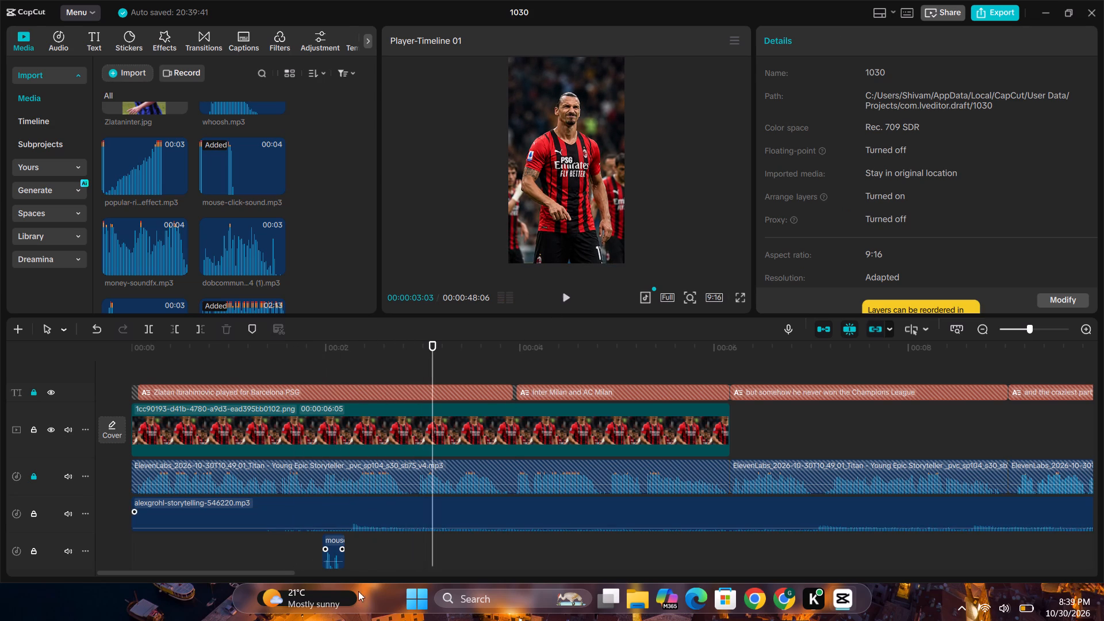
Copy the click sound, paste the duplicate at about 00:00:03:00 for the PSG caption word, and preview it.
left_click(334, 560)
key("ctrl+c")
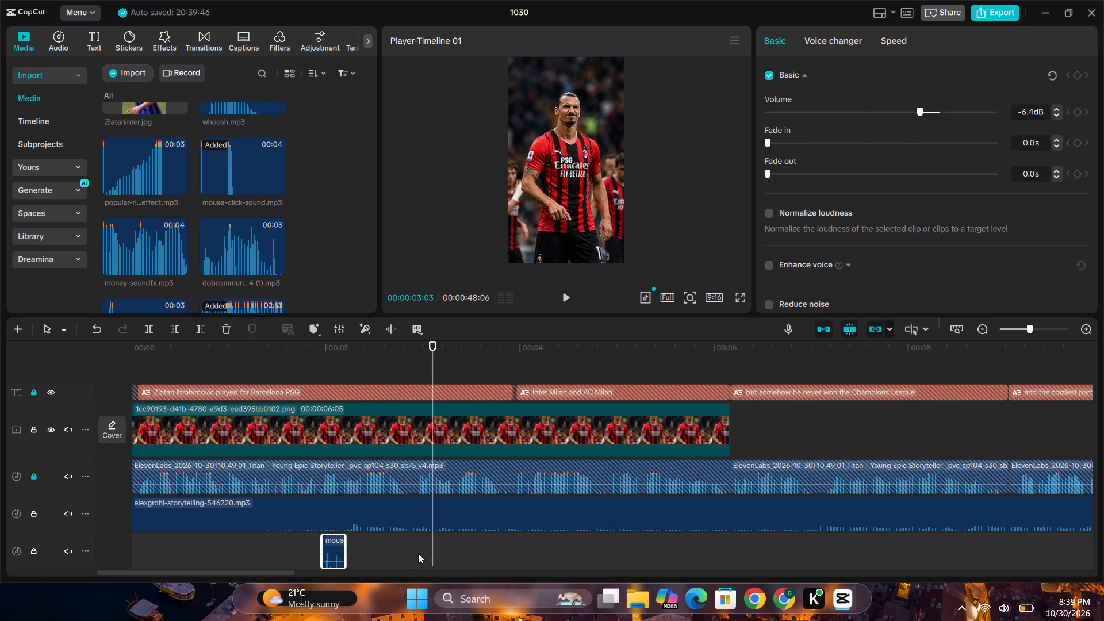
left_click(418, 553)
key("ctrl+v")
left_click(405, 551)
key("space")
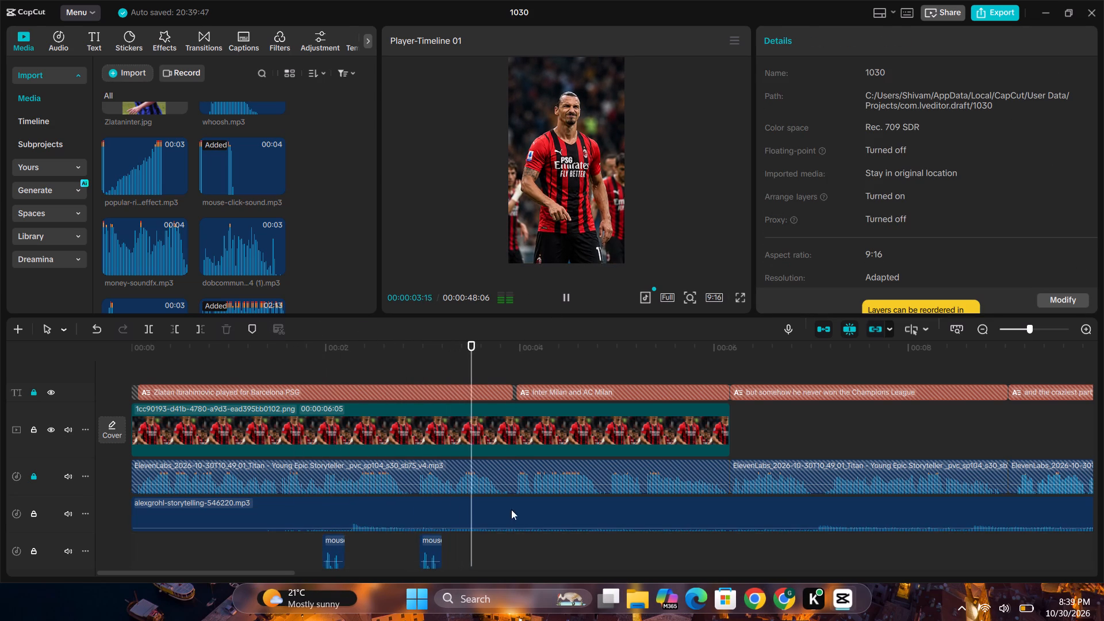
left_click(572, 290)
Paste another click sound at 00:00:03:28, where the Inter Milan caption begins, and preview it.
left_click(517, 548)
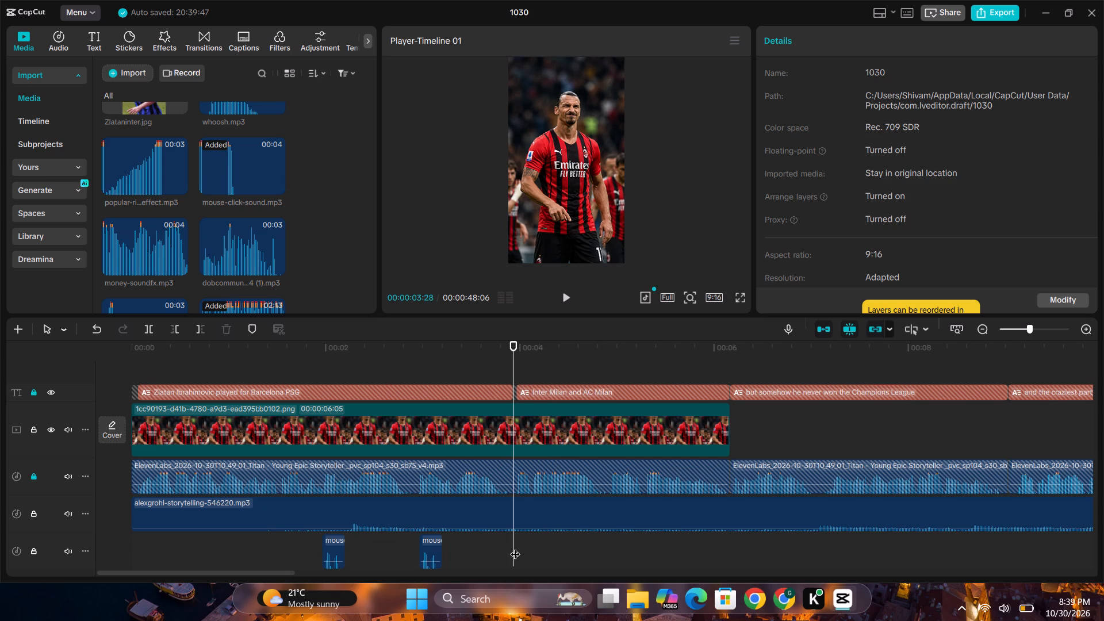
key("ctrl+v")
key("space")
key("space")
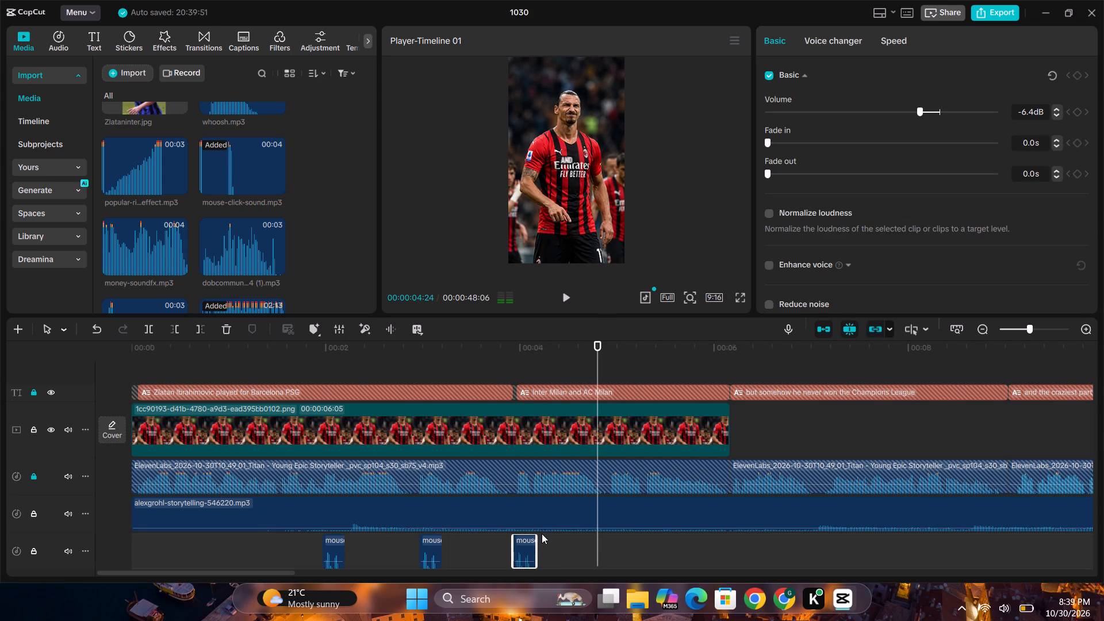
Paste a fourth click sound and place it at about 00:00:05:18 for the final MILAN caption word, previewing the timing.
key("ctrl+v")
key("space")
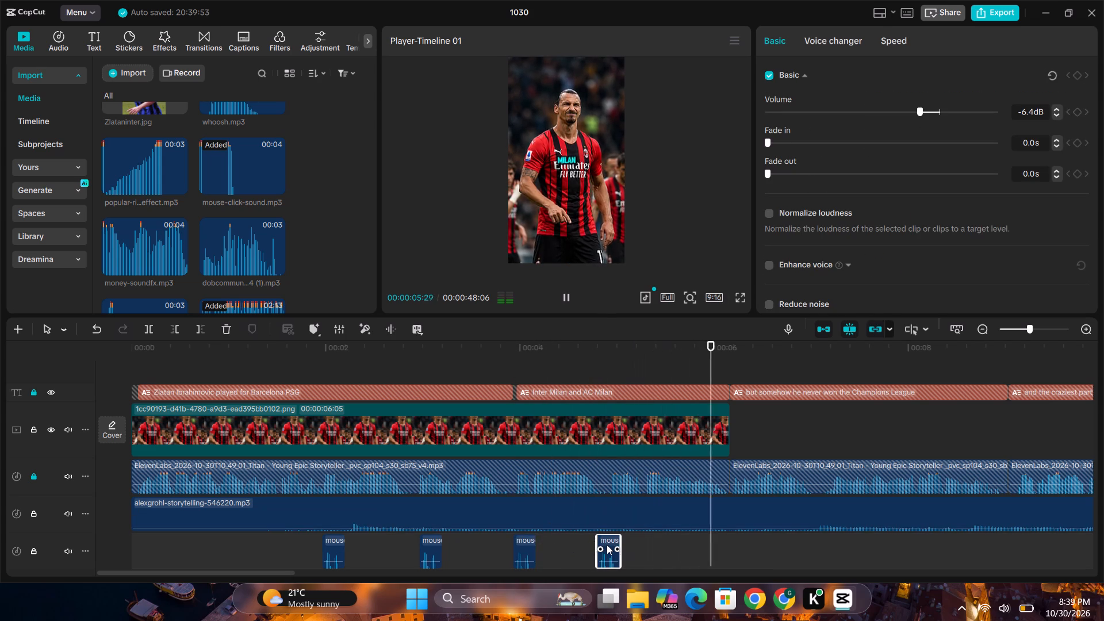
left_click_drag(607, 545, 682, 554)
left_click(641, 562)
key("space")
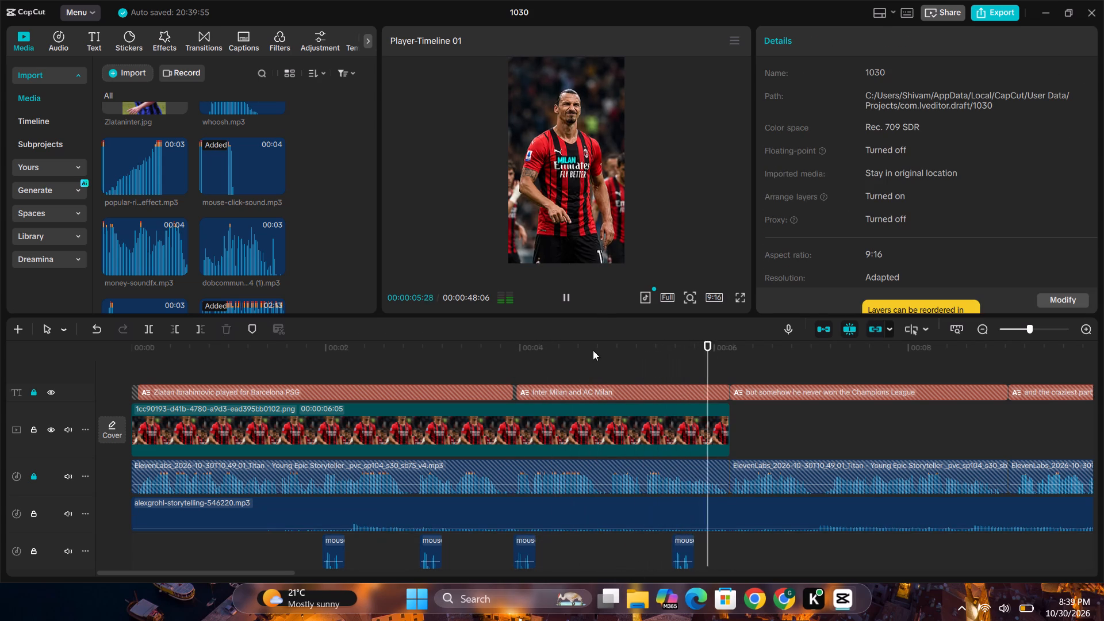
Move the fourth click sound earlier to about 00:00:05:10, near the AC caption word, and preview the timing.
left_click(567, 299)
left_click_drag(681, 553, 669, 548)
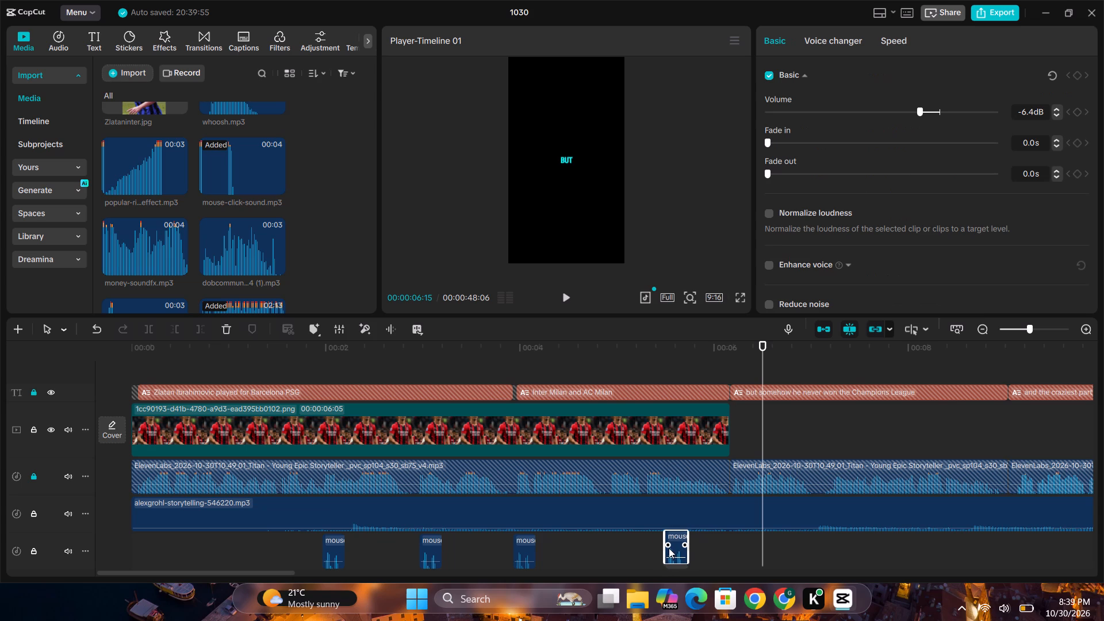
left_click_drag(669, 548, 655, 547)
left_click(626, 547)
key("space")
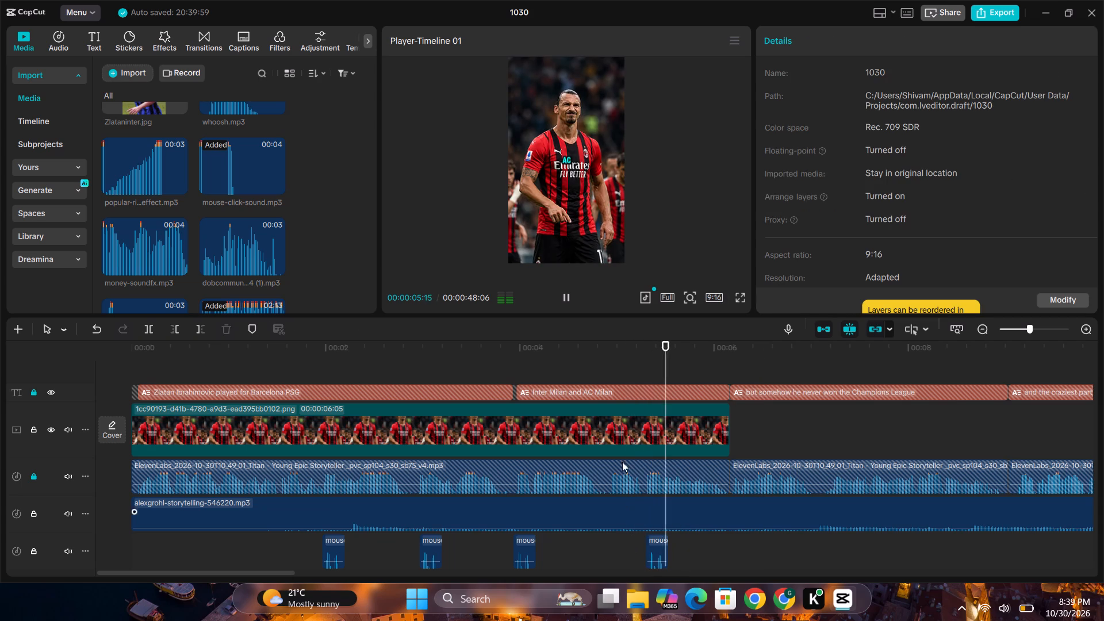
left_click(247, 554)
key("space")
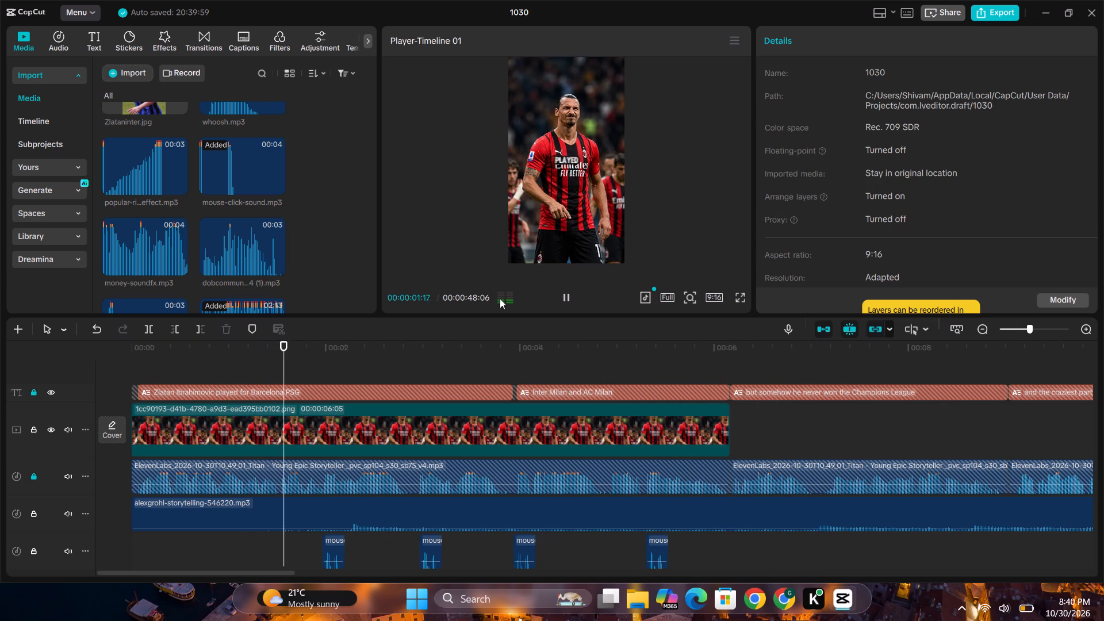
left_click(569, 293)
Start a media import for the Champions League caption section and check the Documents and Pictures folders for a suitable image.
left_click_drag(285, 572, 294, 570)
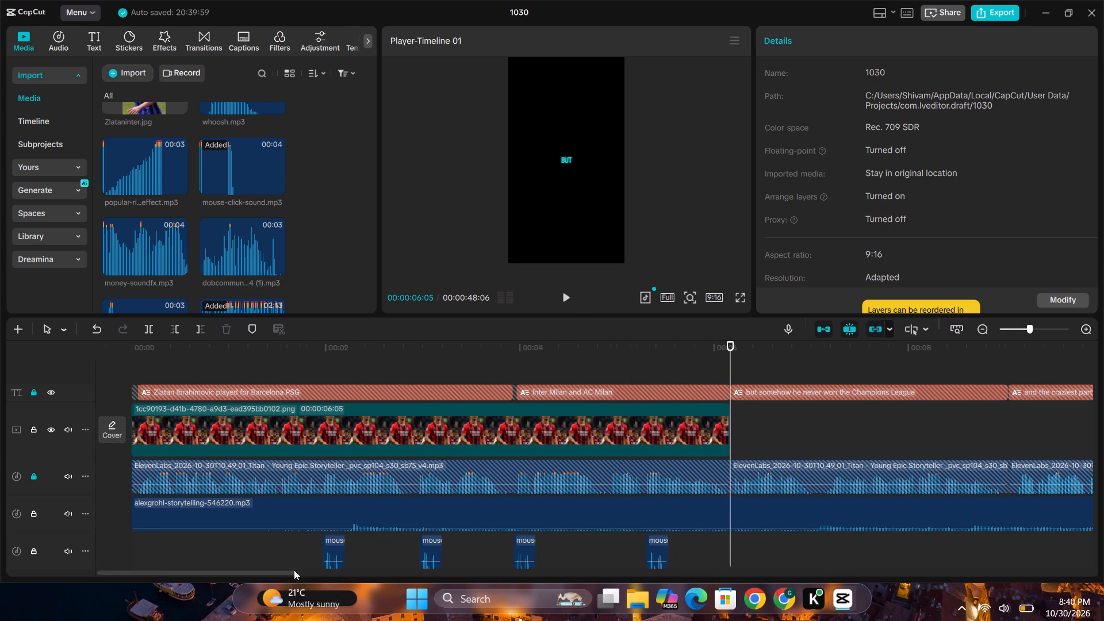
left_click_drag(294, 570, 386, 563)
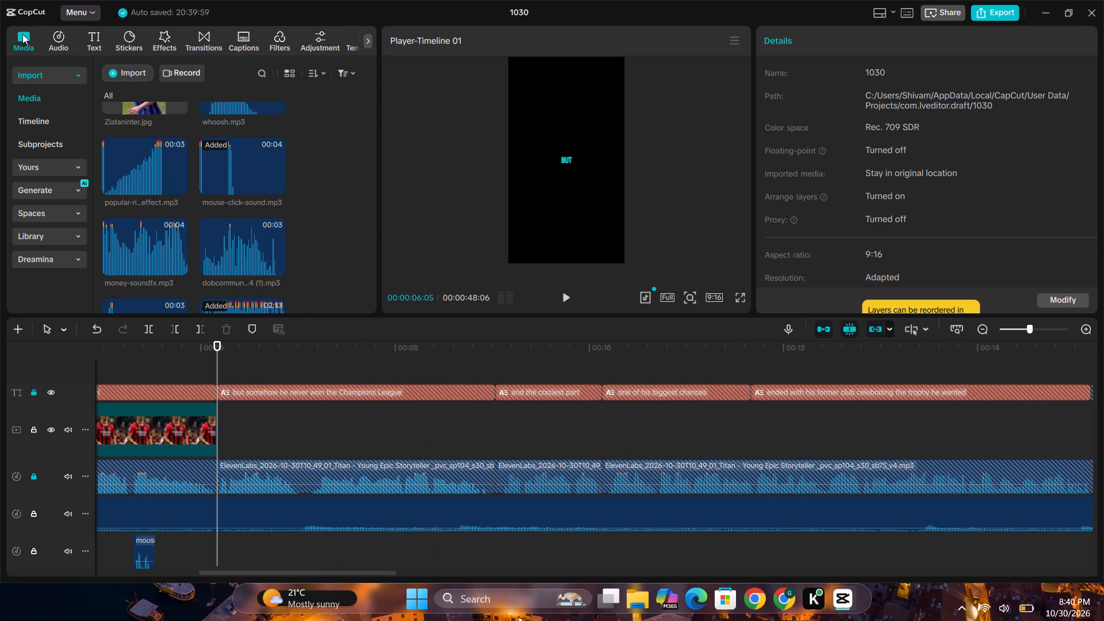
scroll(179, 167, "up", 8)
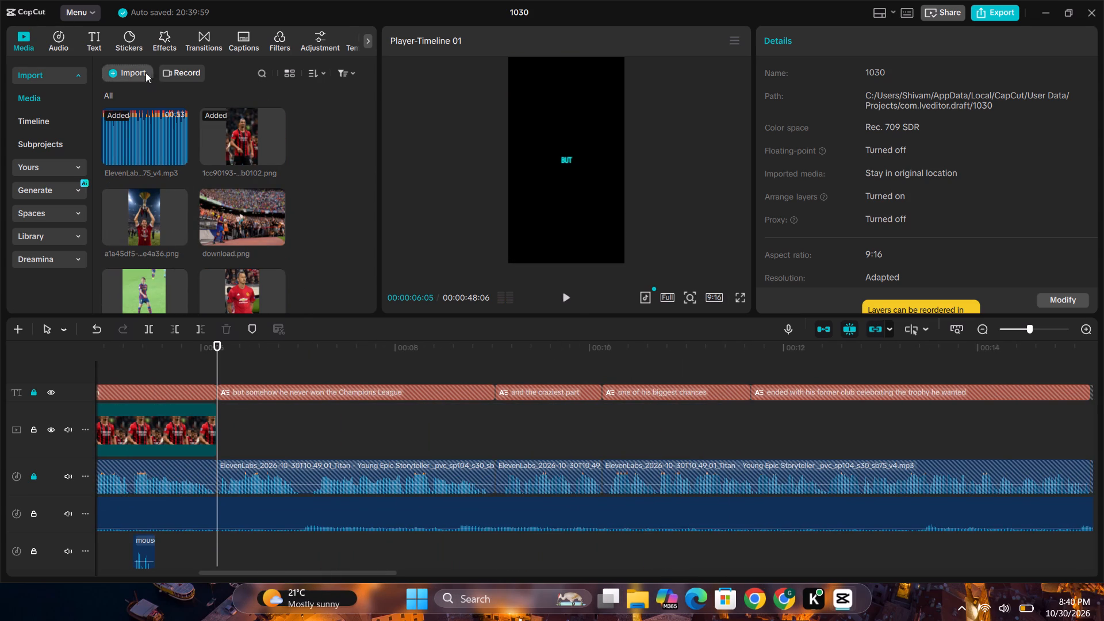
left_click(145, 72)
left_click(179, 108)
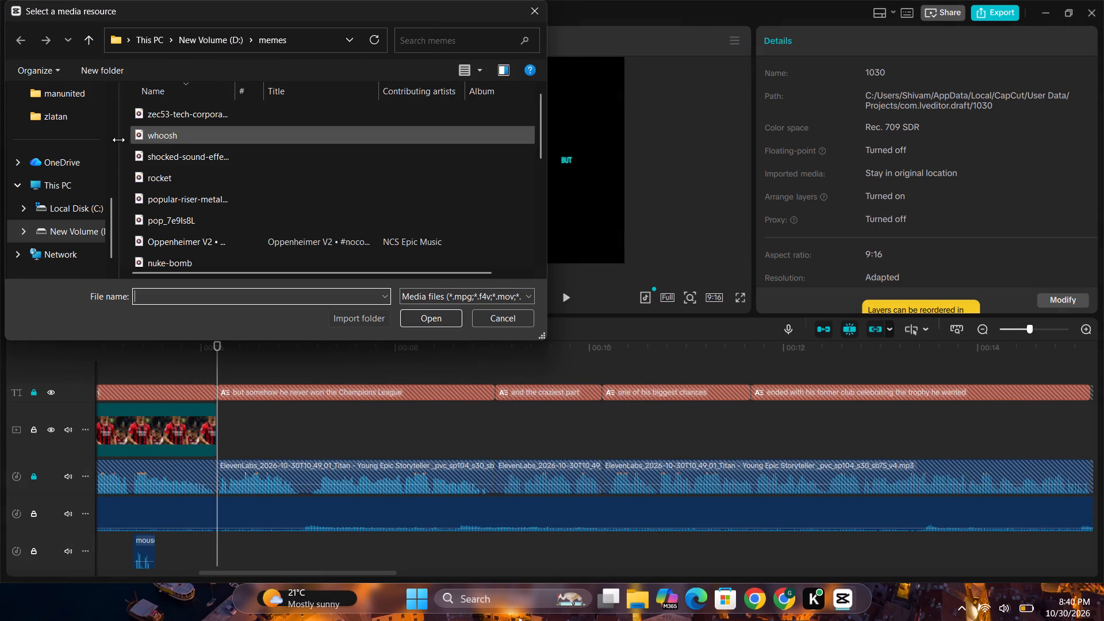
left_click(51, 205)
scroll(61, 207, "up", 5)
left_click(76, 205)
left_click(85, 250)
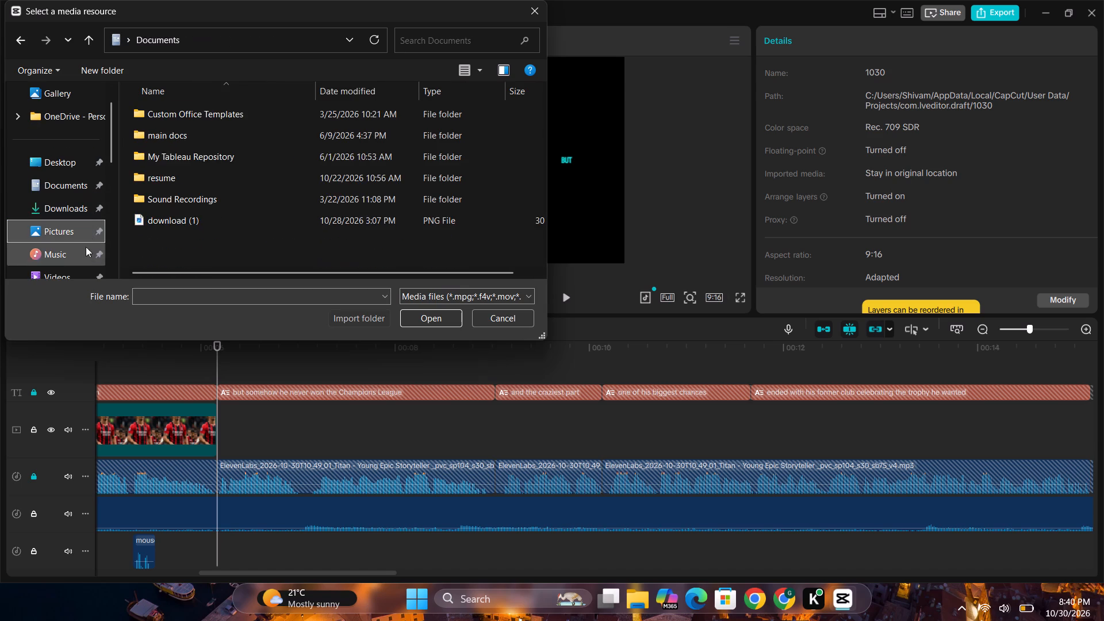
left_click(87, 234)
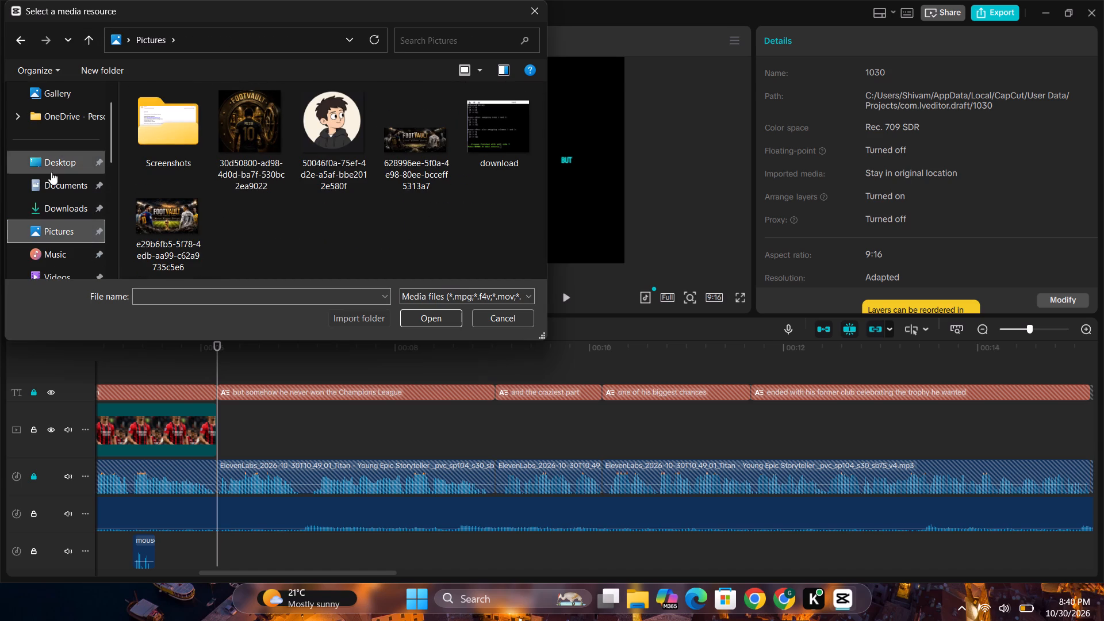
Look through the Downloads and zlatan folders for an image that fits the Champions League caption.
left_click(67, 203)
scroll(75, 197, "up", 2)
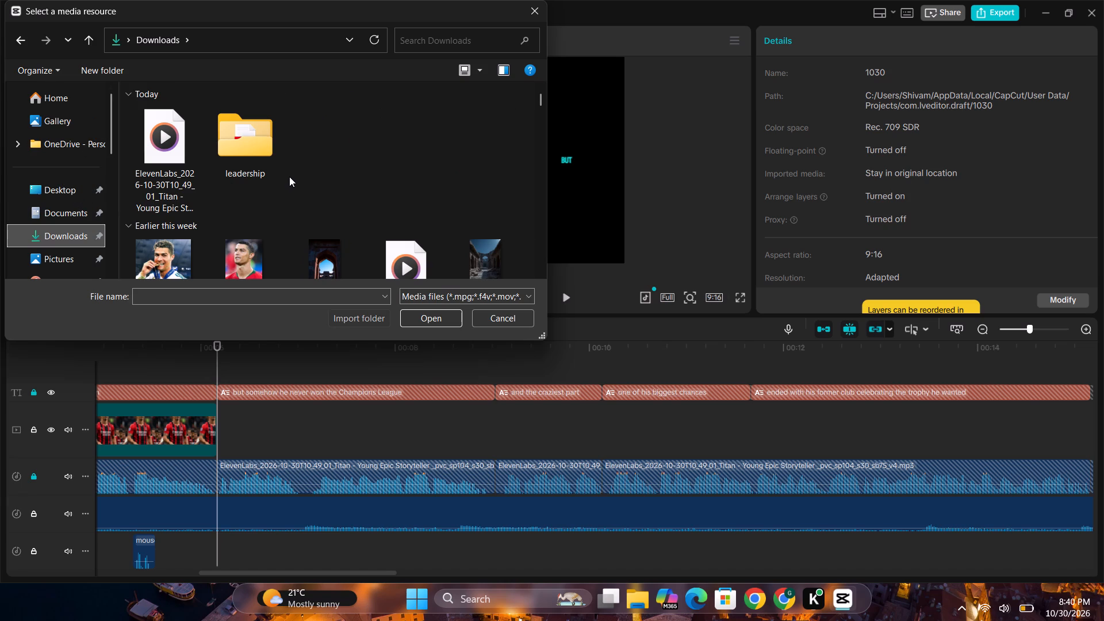
scroll(324, 205, "down", 2)
scroll(338, 202, "up", 1)
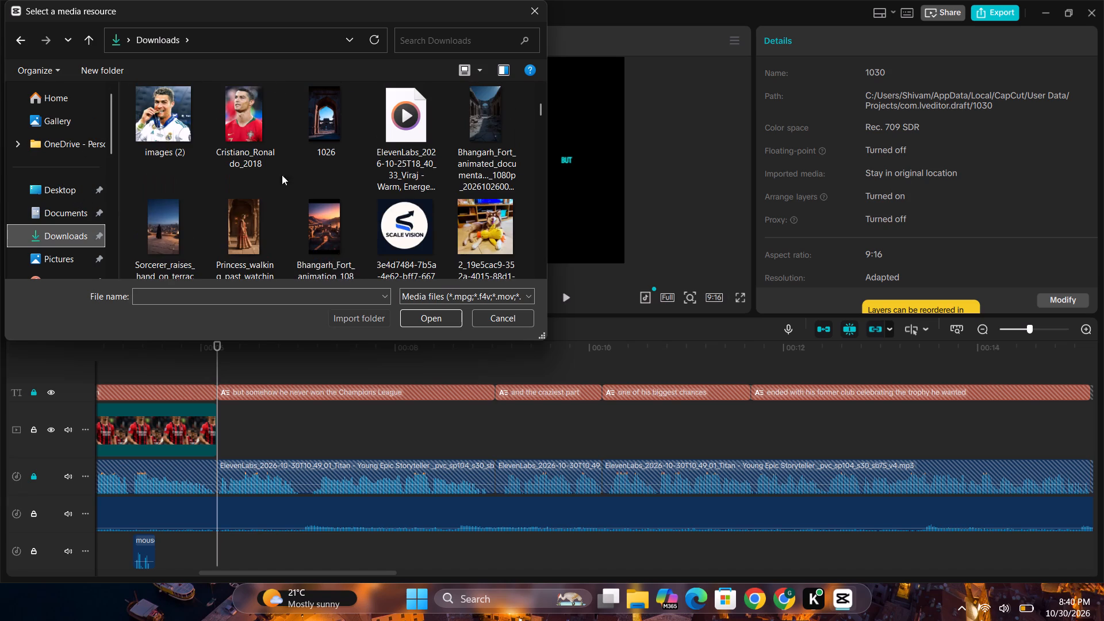
scroll(160, 196, "up", 1)
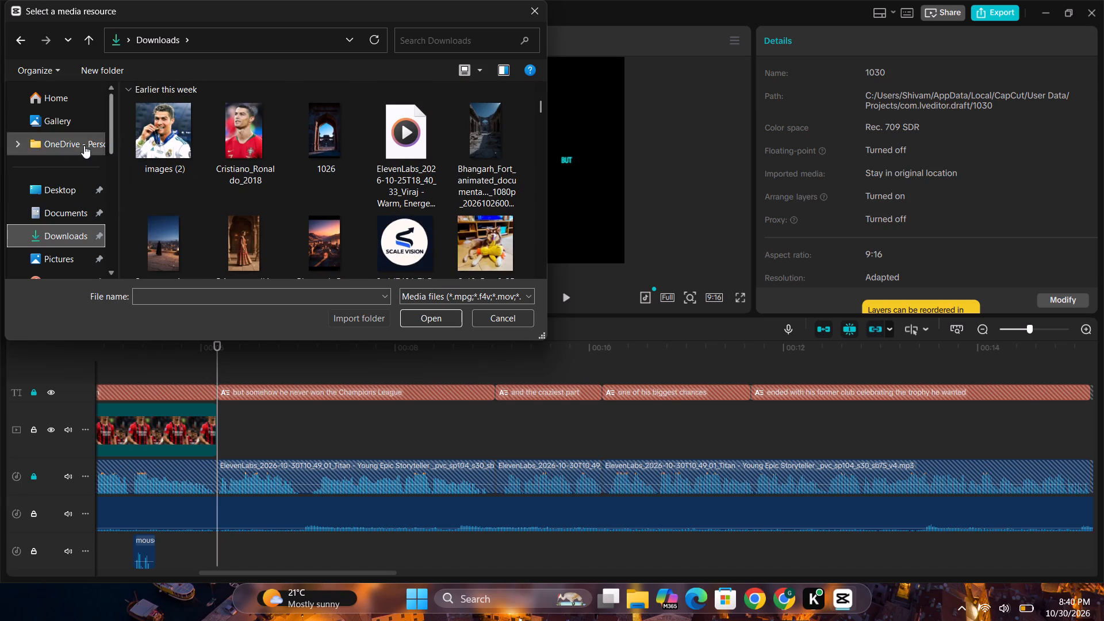
scroll(68, 207, "down", 2)
left_click(98, 256)
left_click(78, 190)
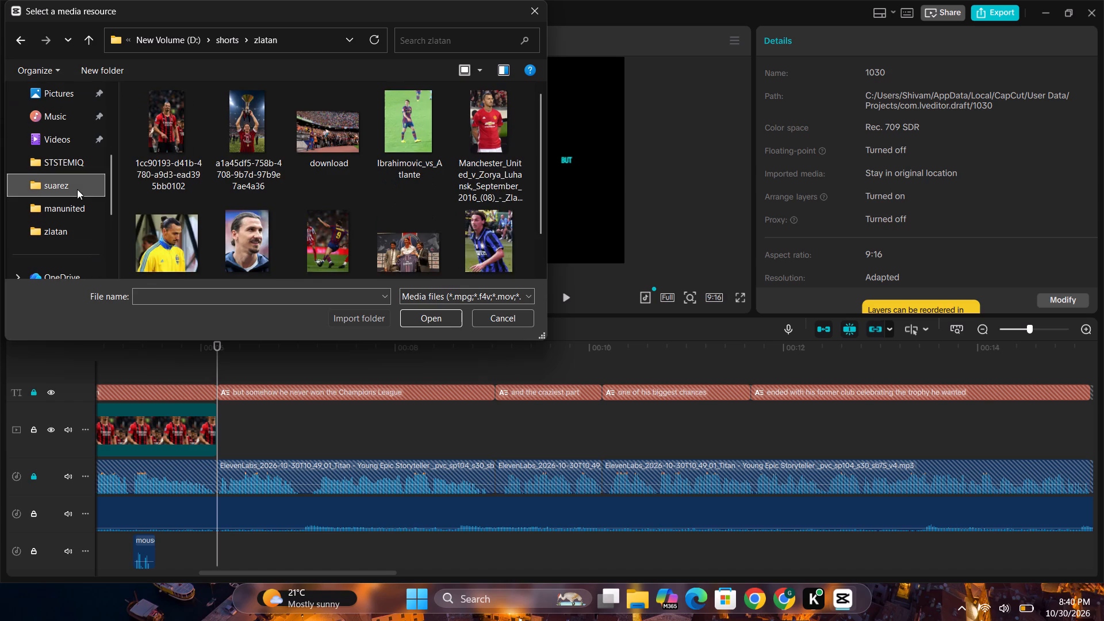
Examine the images in the madrid folder under shorts > cris on drive D for a Champions League picture.
left_click(75, 152)
scroll(68, 205, "down", 5)
left_click(66, 204)
scroll(179, 198, "down", 1)
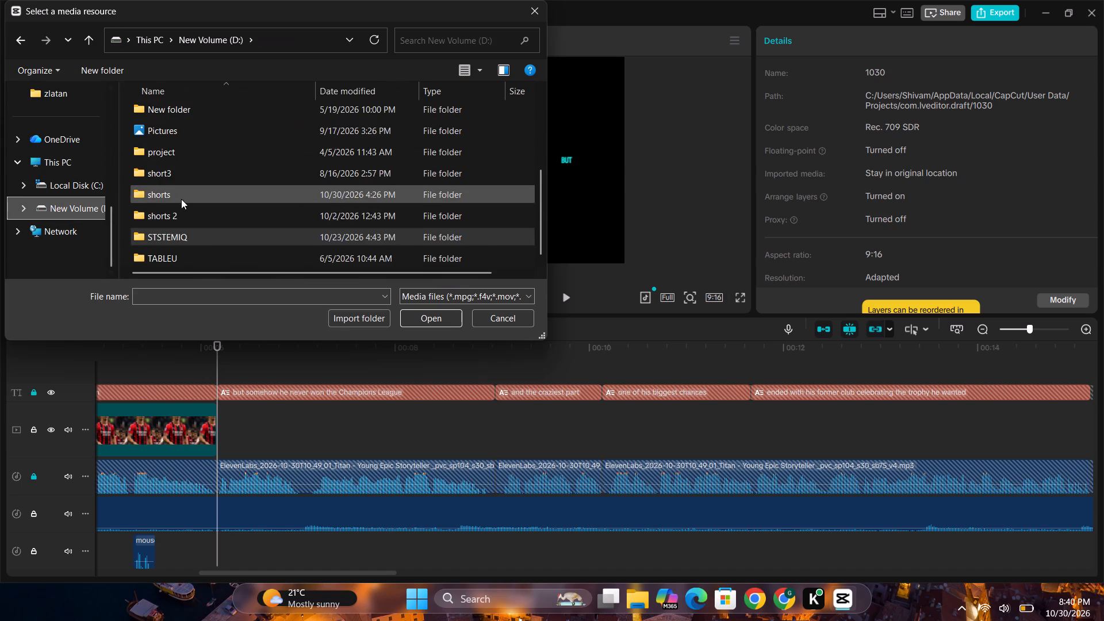
scroll(181, 199, "down", 1)
double_click(177, 190)
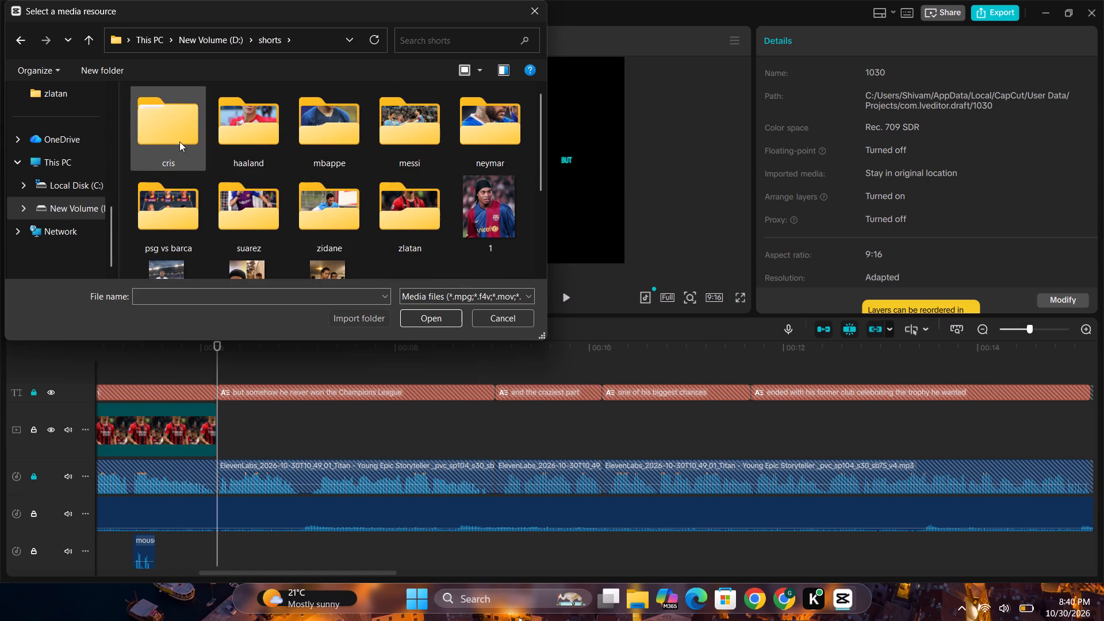
double_click(179, 141)
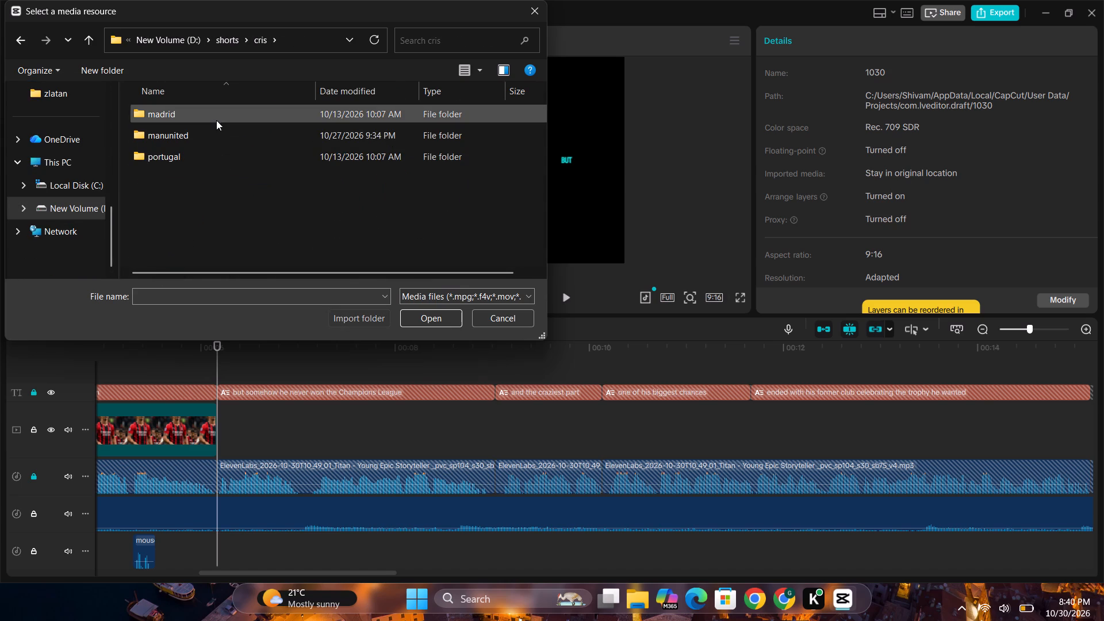
double_click(216, 117)
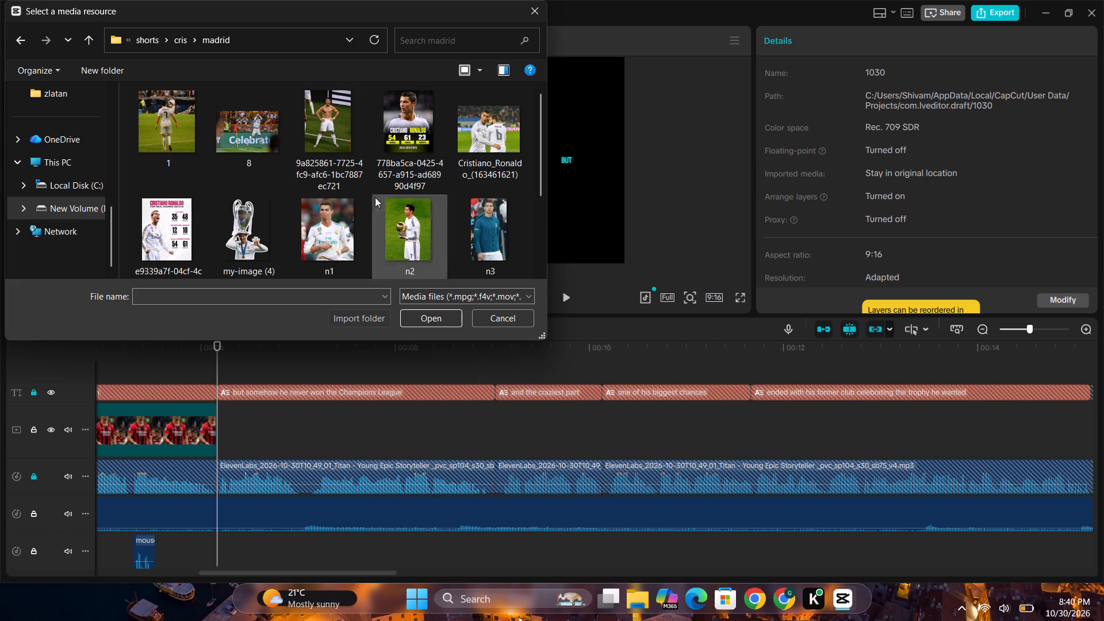
scroll(396, 207, "down", 3)
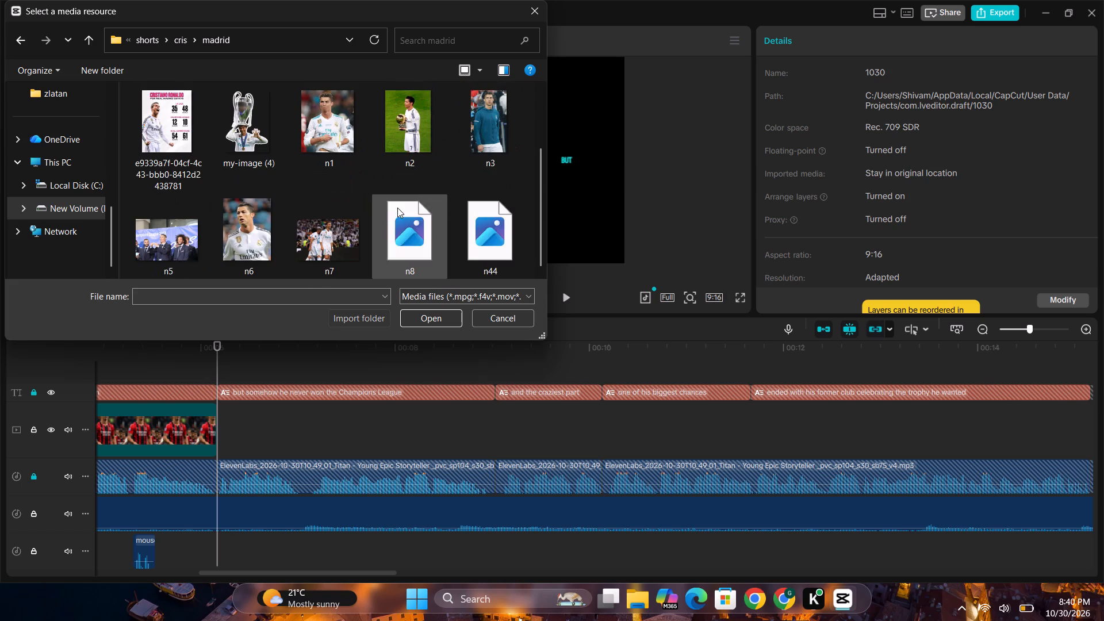
scroll(478, 193, "down", 3)
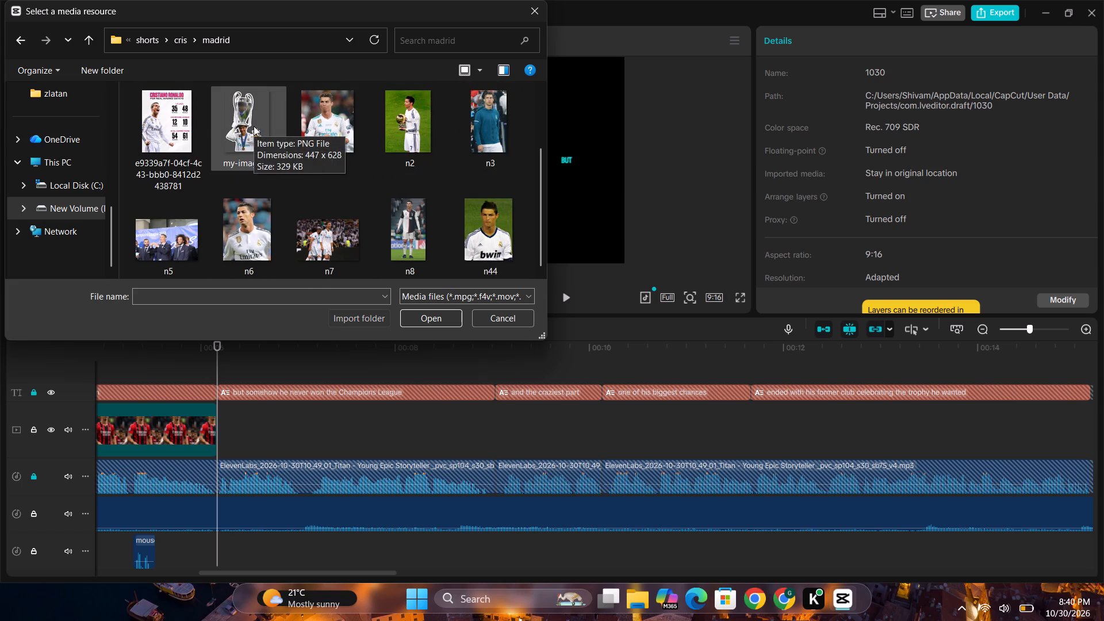
scroll(257, 183, "up", 1)
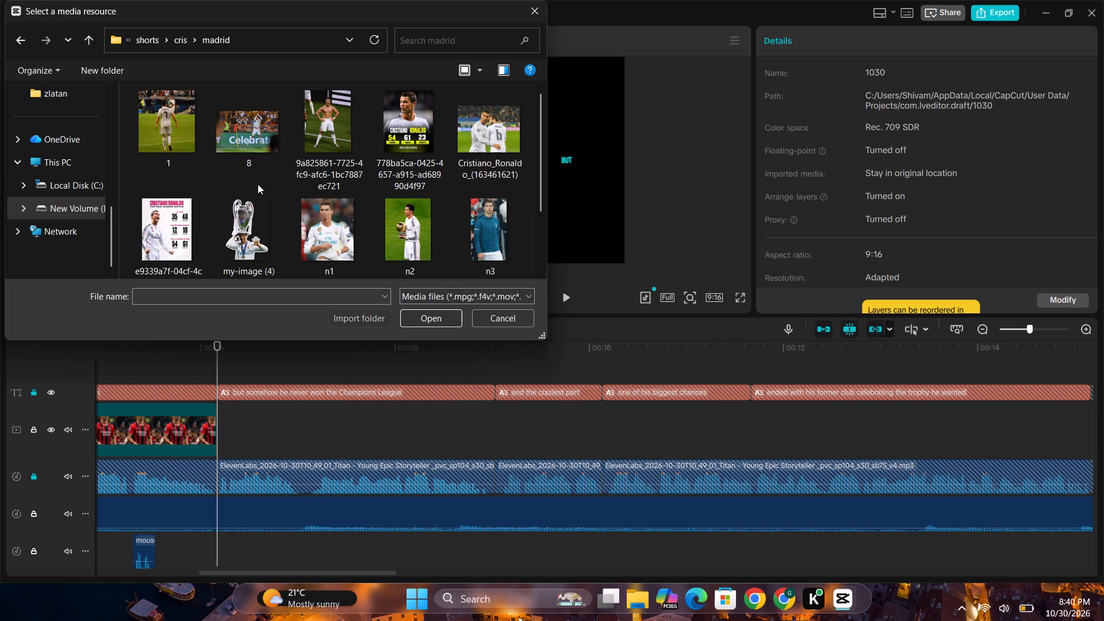
Examine the images in the suarez folder under shorts on drive D for a Champions League picture.
left_click(76, 192)
left_click(84, 200)
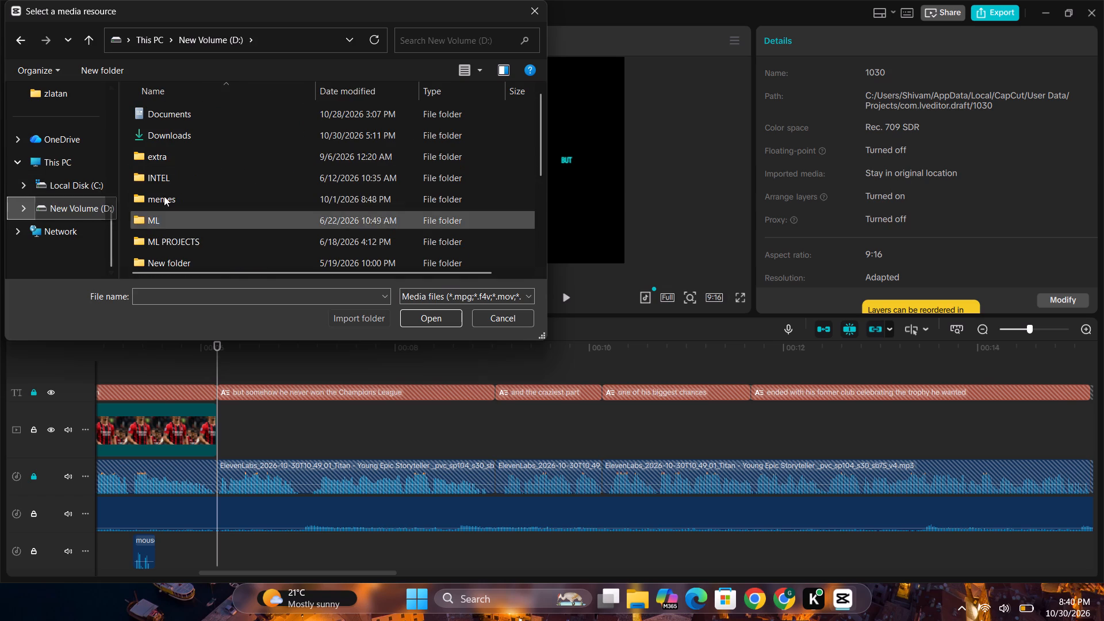
scroll(168, 190, "down", 2)
triple_click(172, 229)
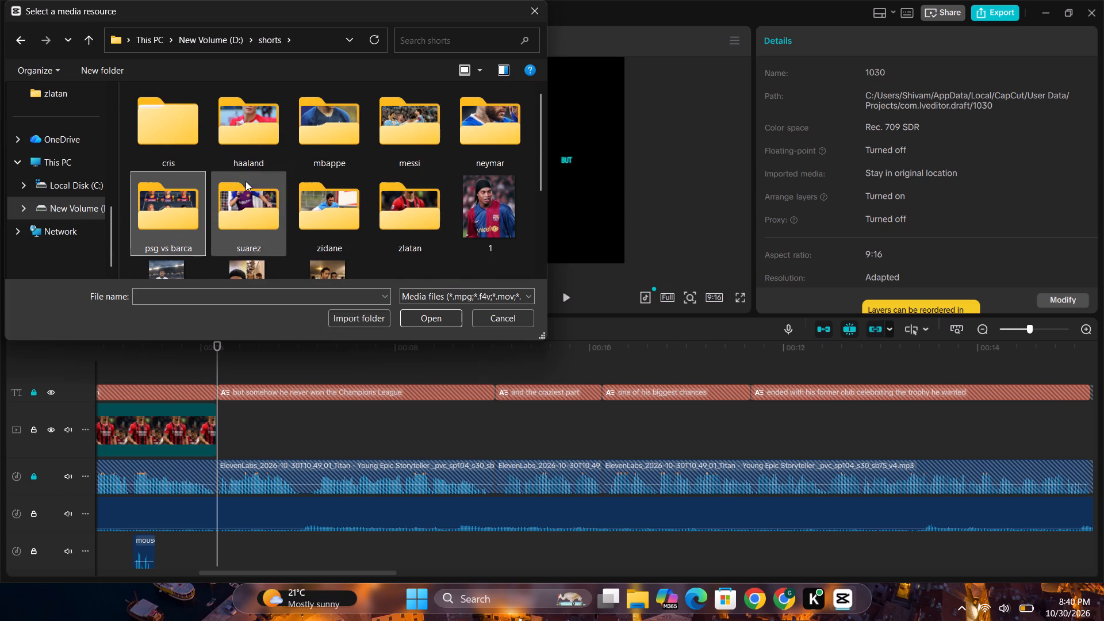
double_click(258, 209)
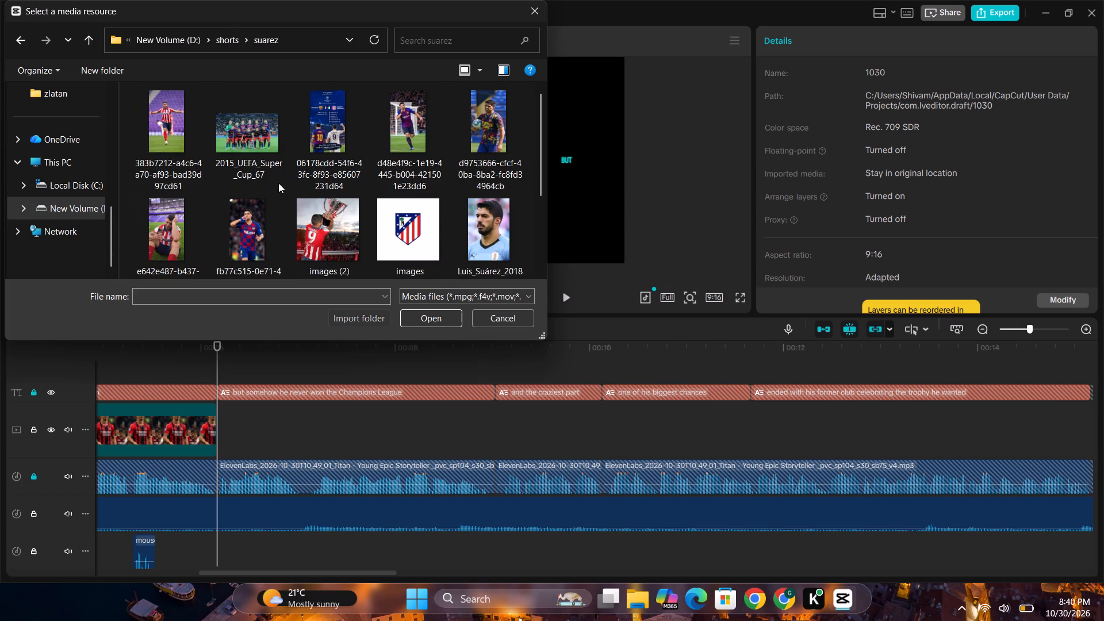
scroll(329, 167, "down", 3)
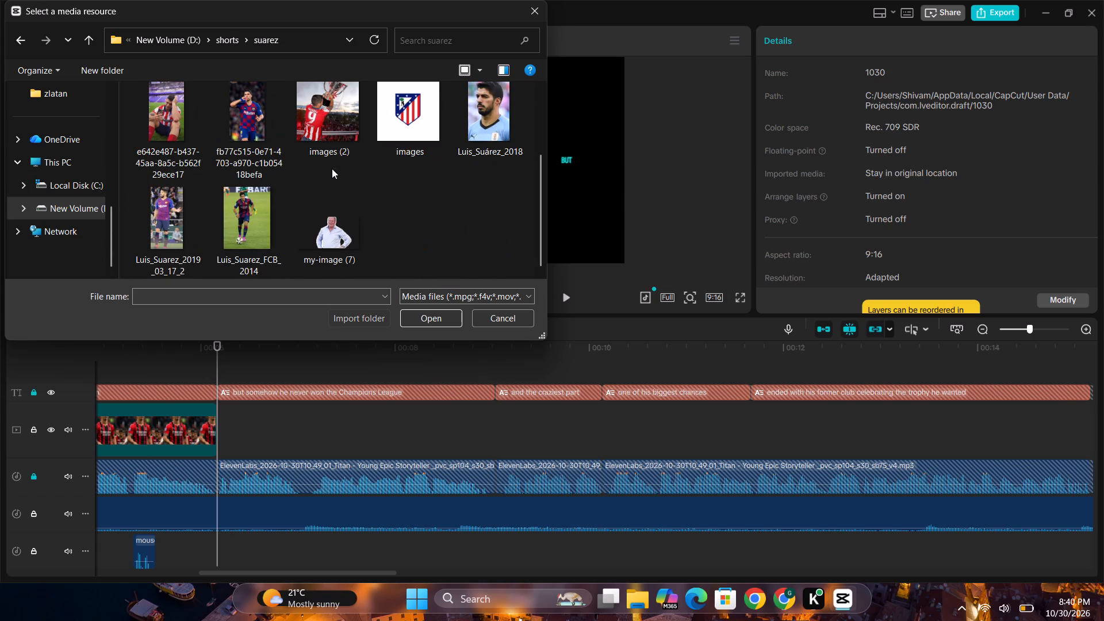
scroll(325, 172, "up", 4)
left_click(21, 37)
Examine the images in the zidane and neymar folders under shorts for a Champions League picture.
double_click(310, 201)
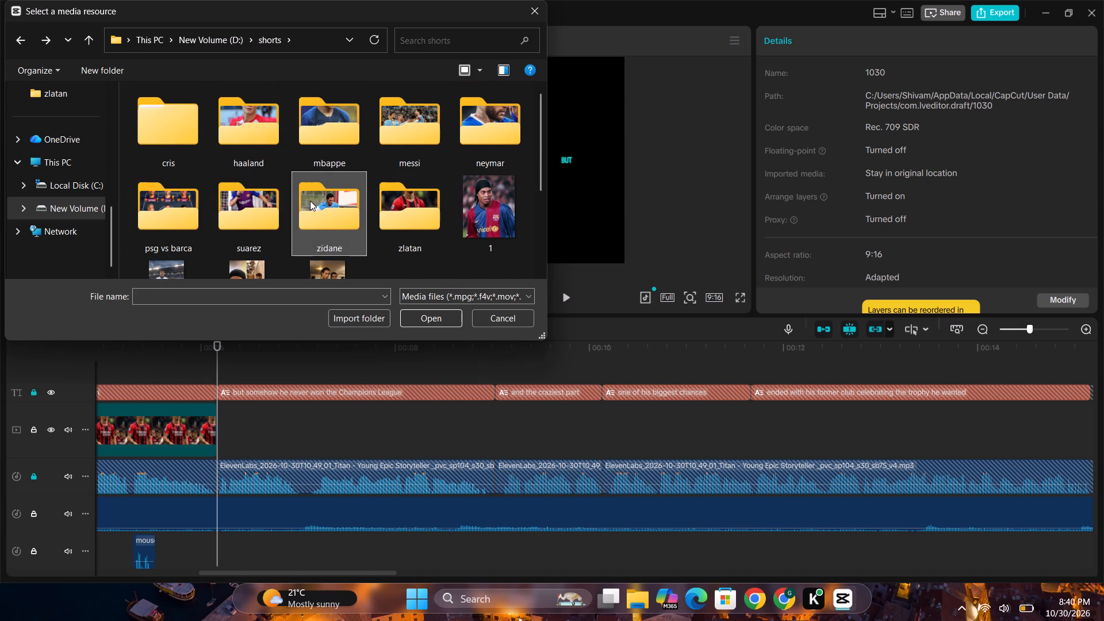
scroll(317, 185, "down", 3)
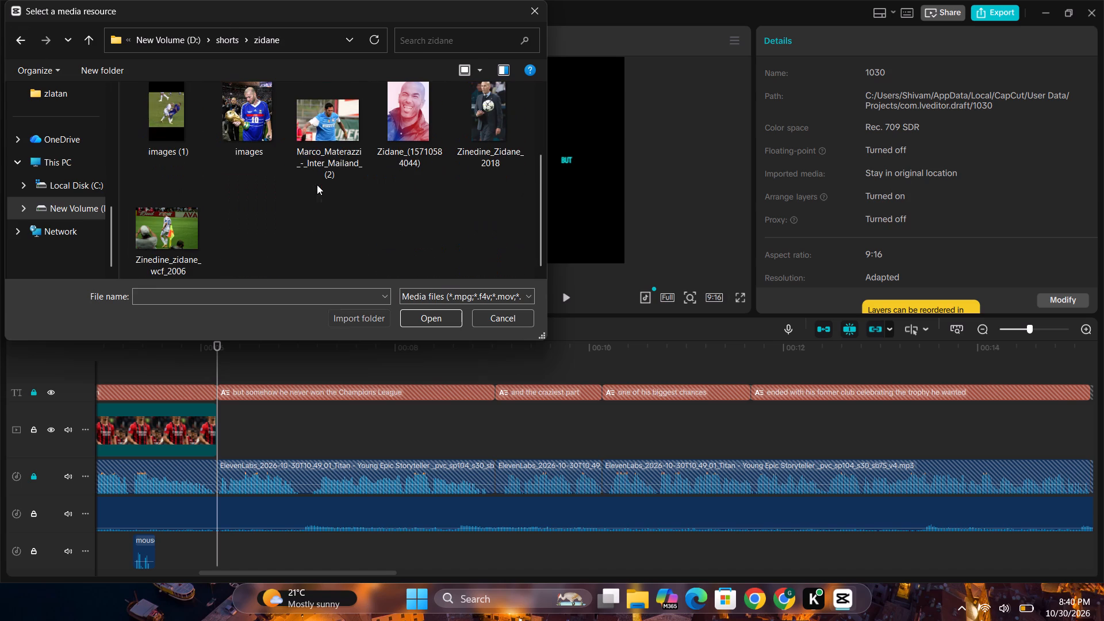
scroll(317, 185, "up", 1)
scroll(298, 251, "up", 2)
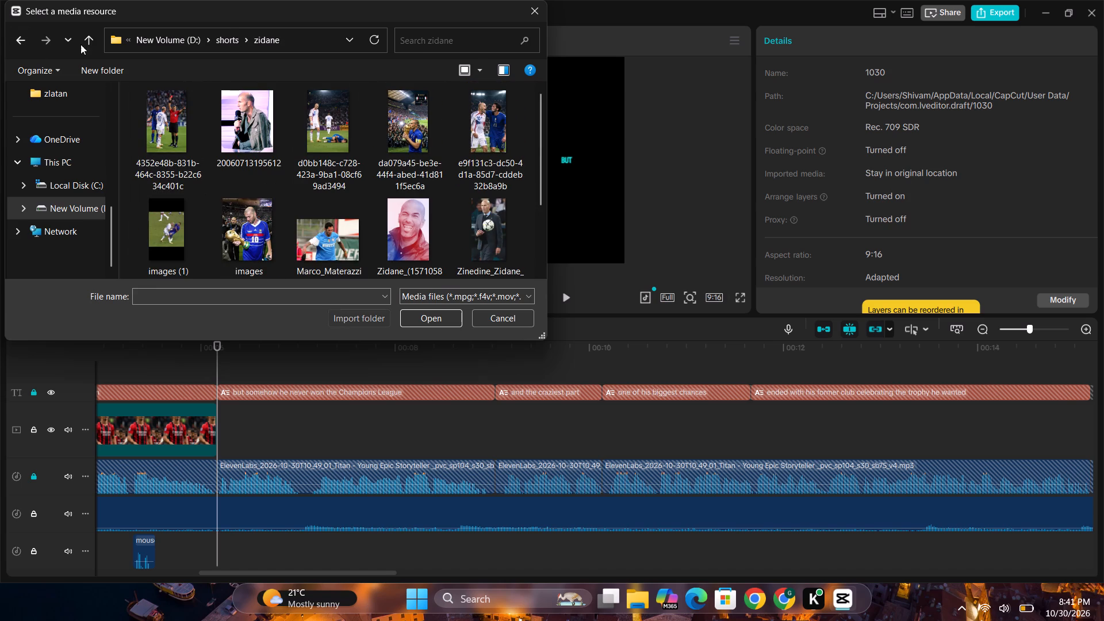
left_click(14, 39)
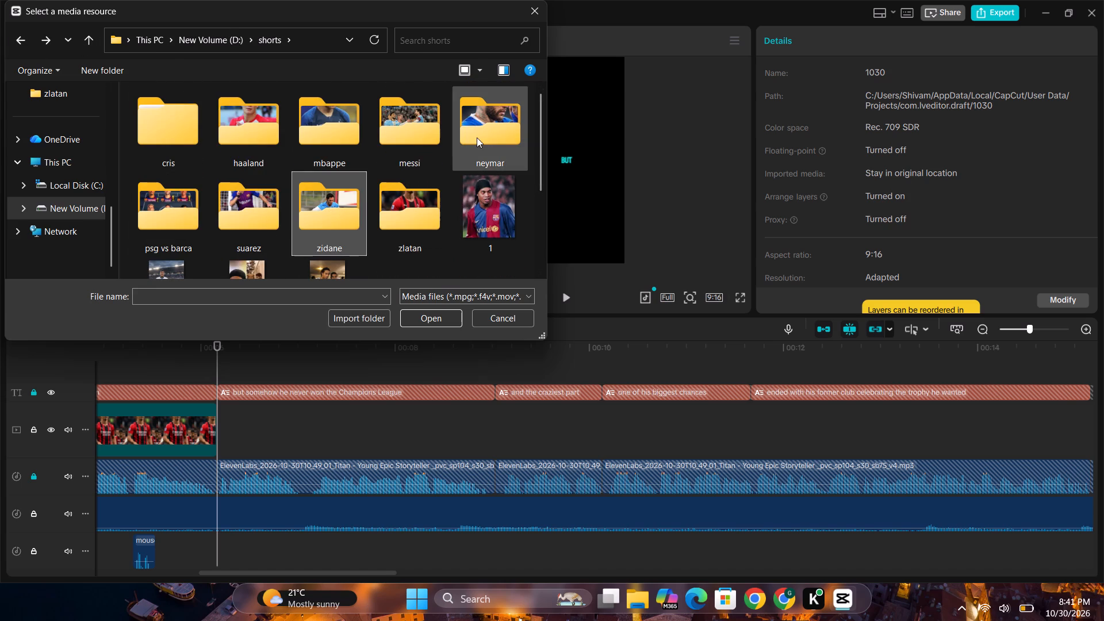
double_click(478, 136)
scroll(274, 163, "down", 2)
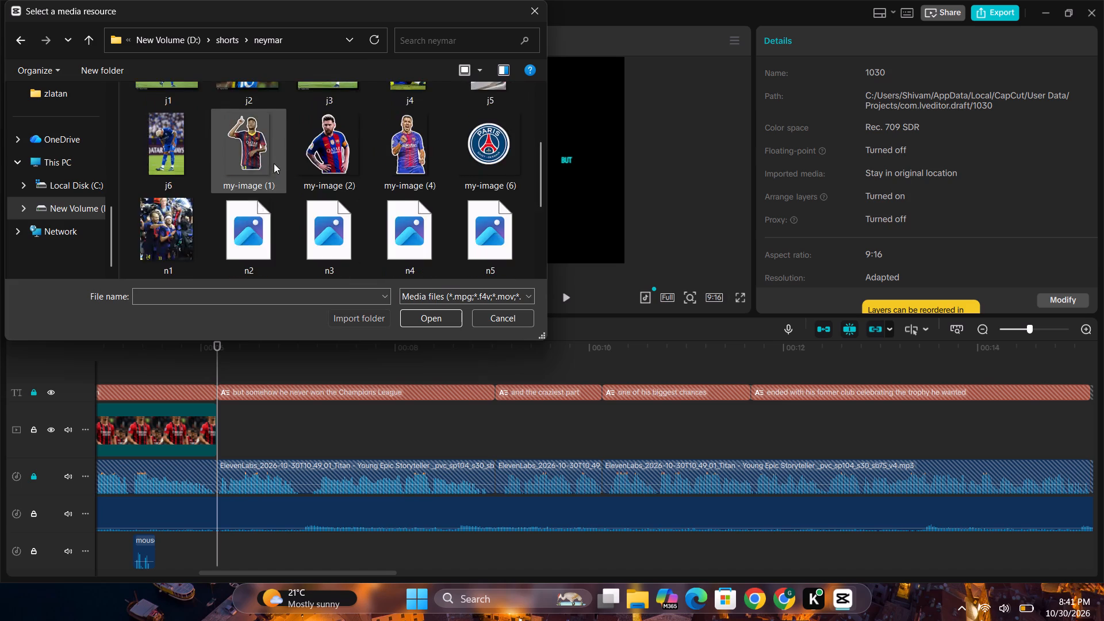
scroll(274, 163, "down", 1)
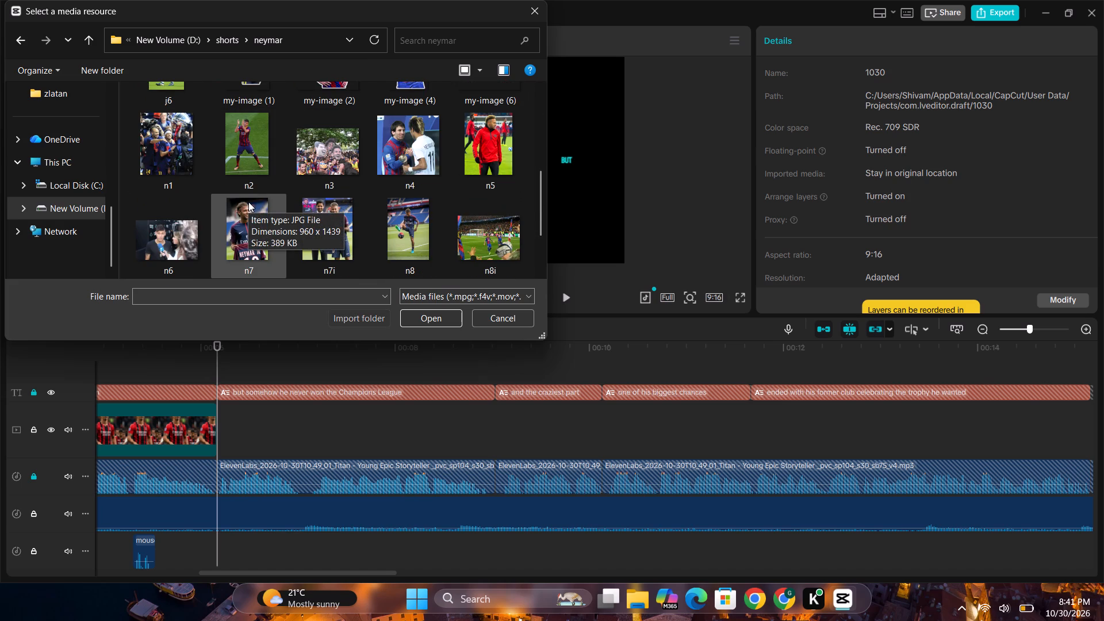
scroll(248, 202, "down", 2)
scroll(398, 216, "up", 2)
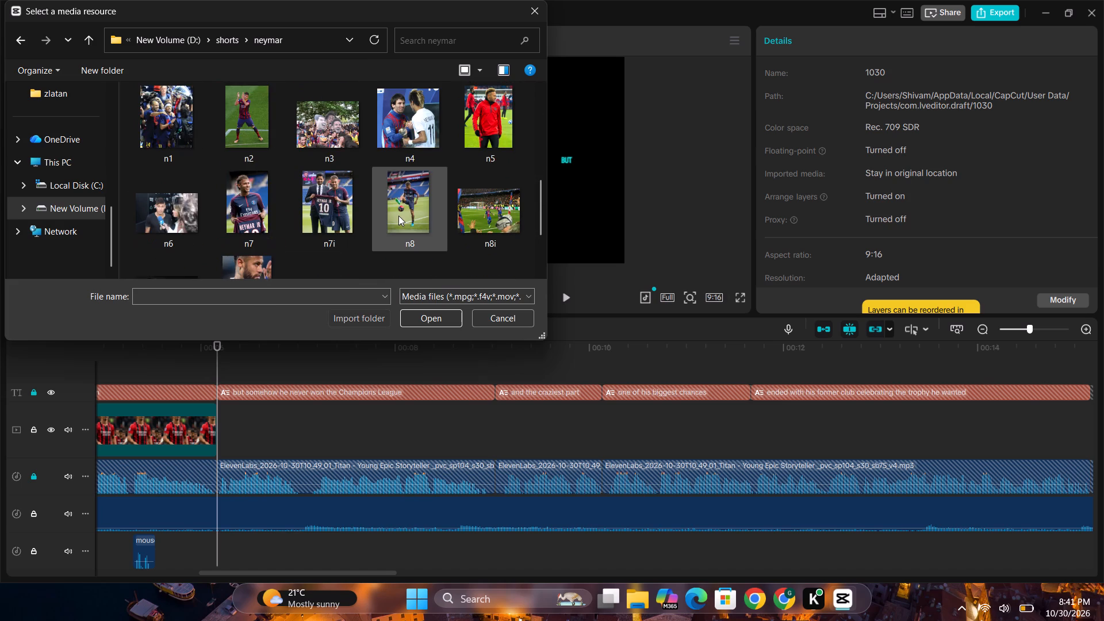
left_click(22, 40)
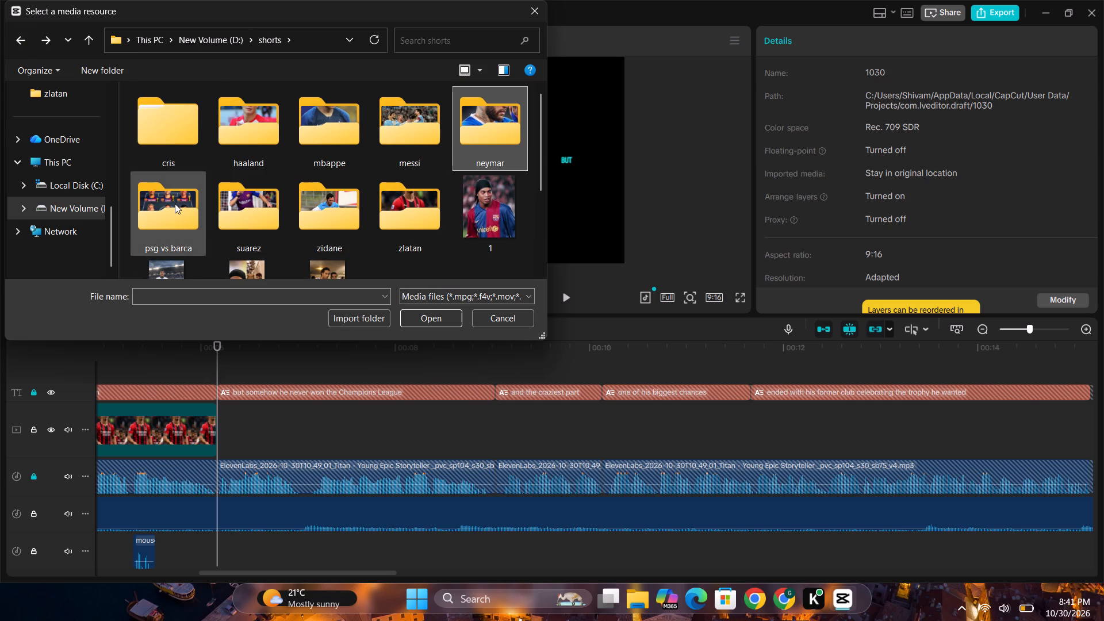
Import the PSG team's CHAMPIONS trophy celebration image, 8646390a-8543-492b-b6f2-0c1712bde278, from the psg vs barca folder.
double_click(175, 202)
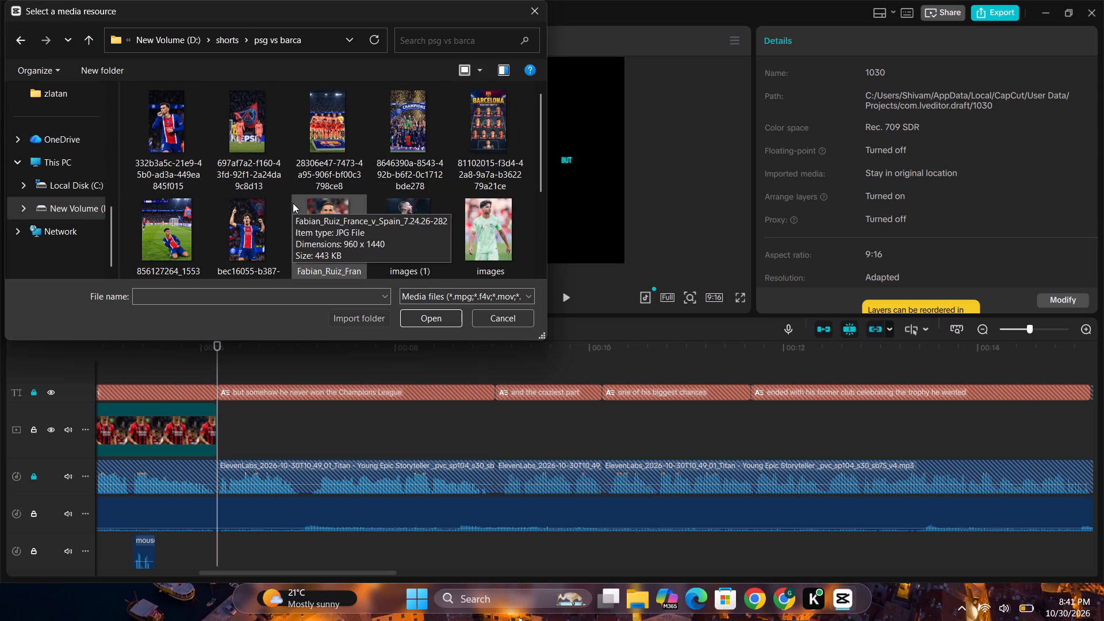
scroll(314, 164, "down", 4)
scroll(374, 191, "up", 3)
left_click(412, 144)
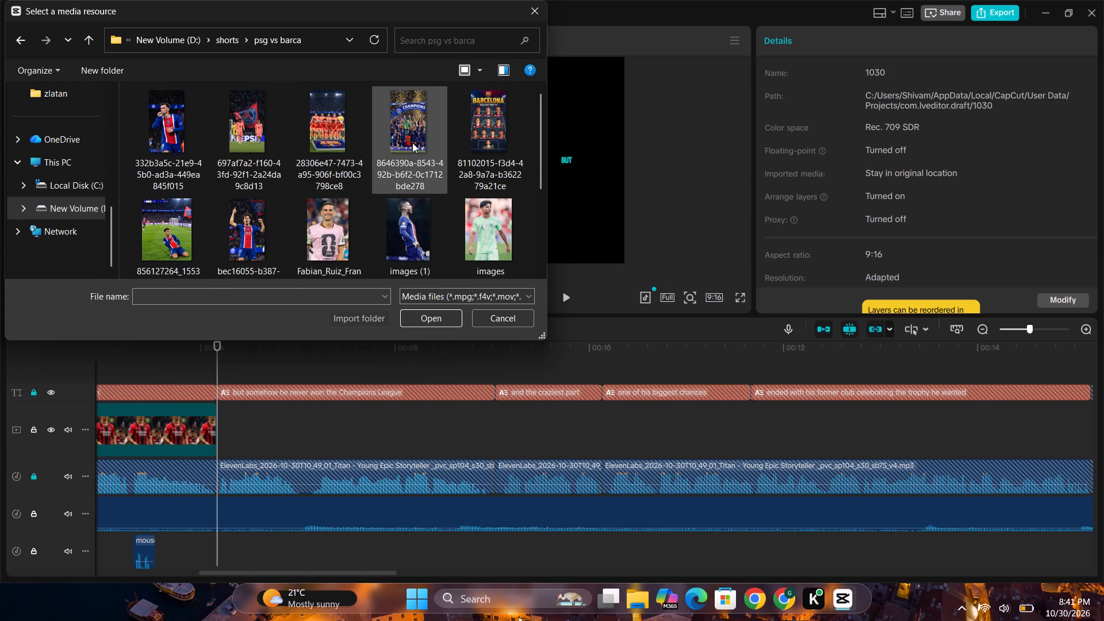
double_click(412, 143)
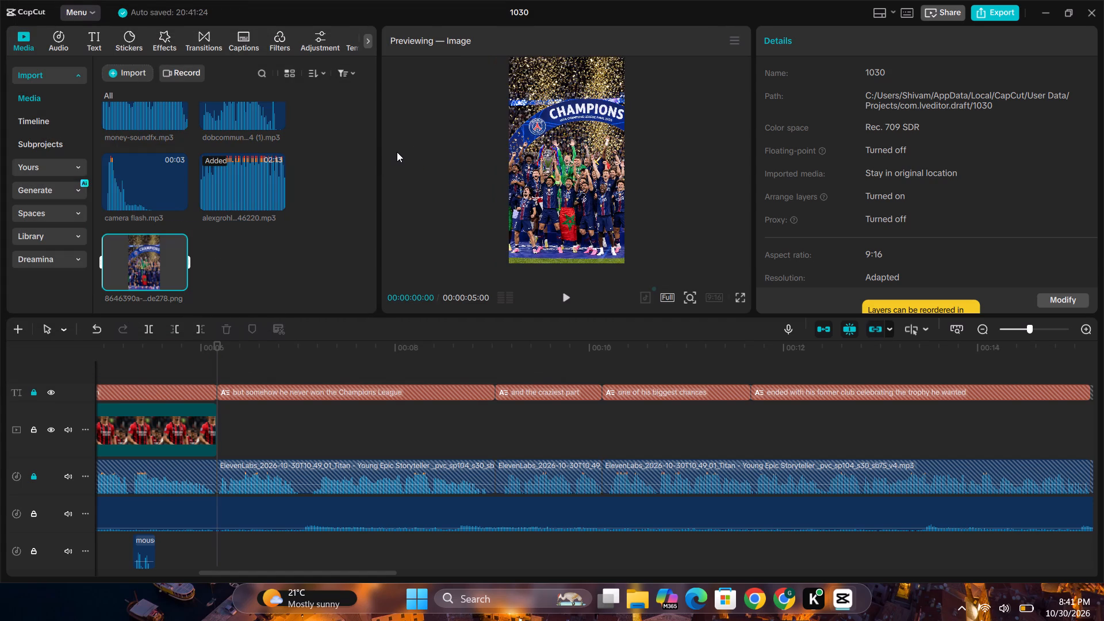
Place the PSG CHAMPIONS image after the AC Milan clip and trim it to 00:00:03:29, ending where "one of his biggest chances" begins.
left_click_drag(150, 249, 278, 396)
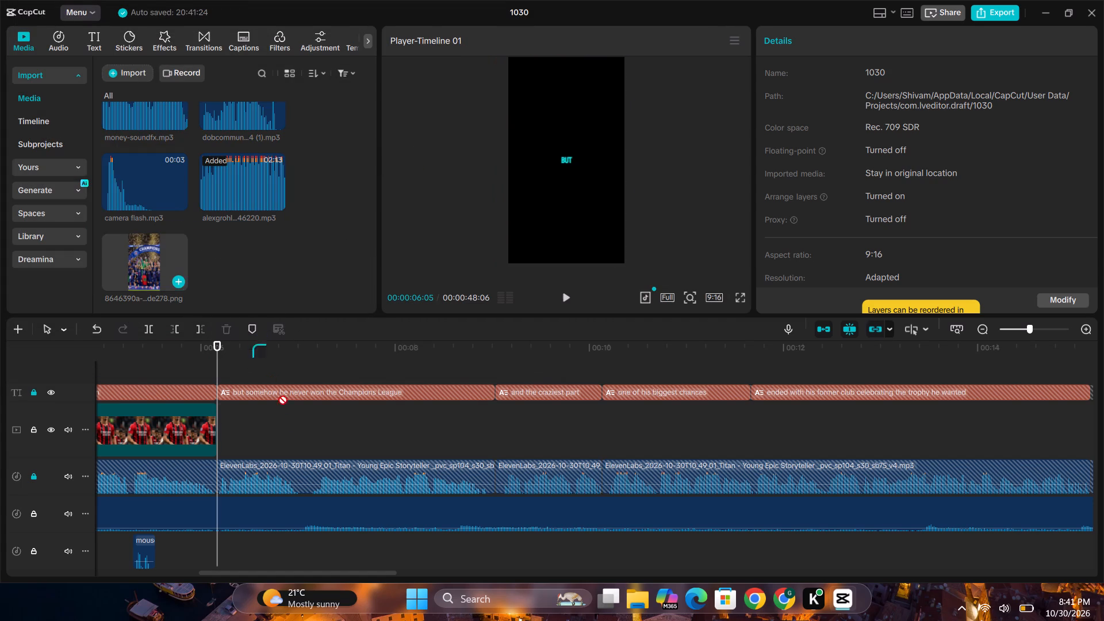
left_click_drag(278, 396, 235, 444)
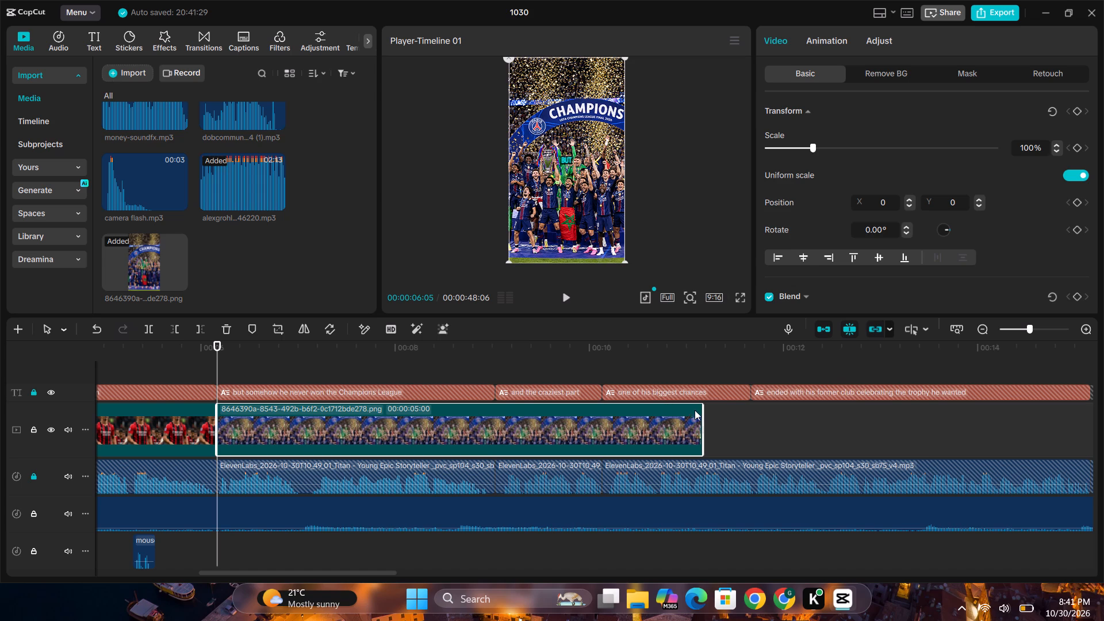
left_click_drag(705, 412, 605, 413)
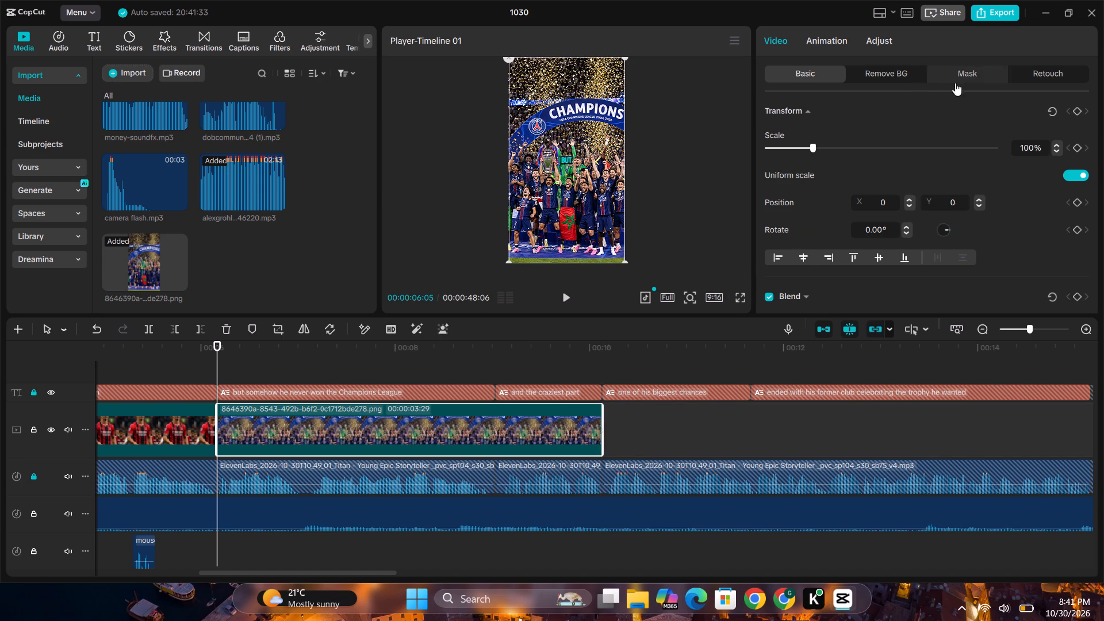
Keyframe the PSG image's scale at its start, then enlarge it to 163% at 00:00:10:01 and reposition it to X 568, Y 341.
left_click(1082, 146)
left_click(1074, 149)
key("space")
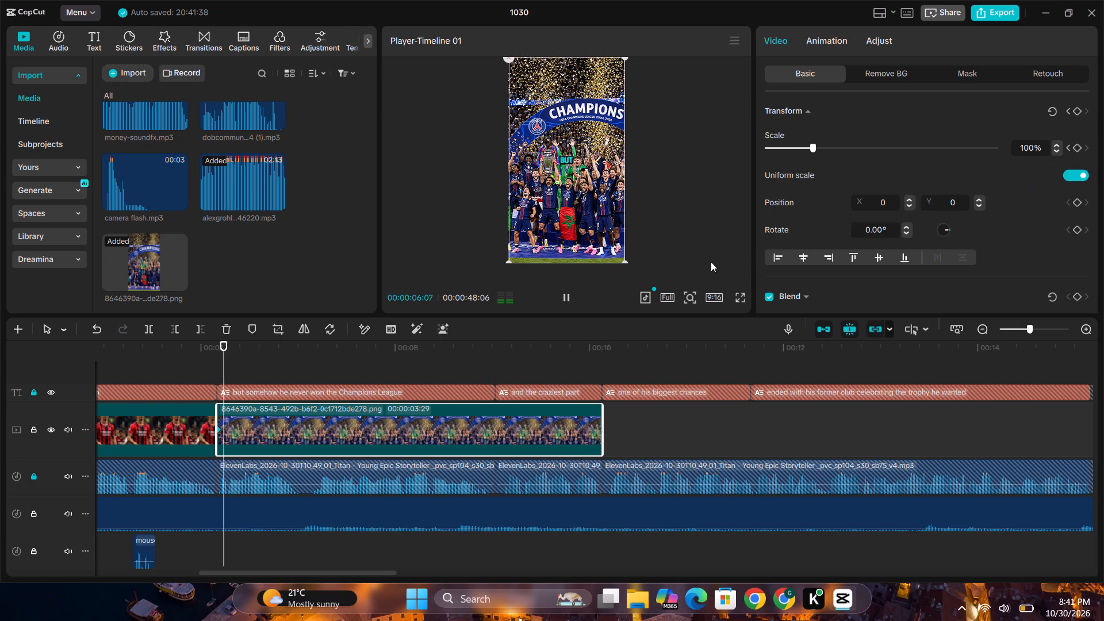
left_click(567, 293)
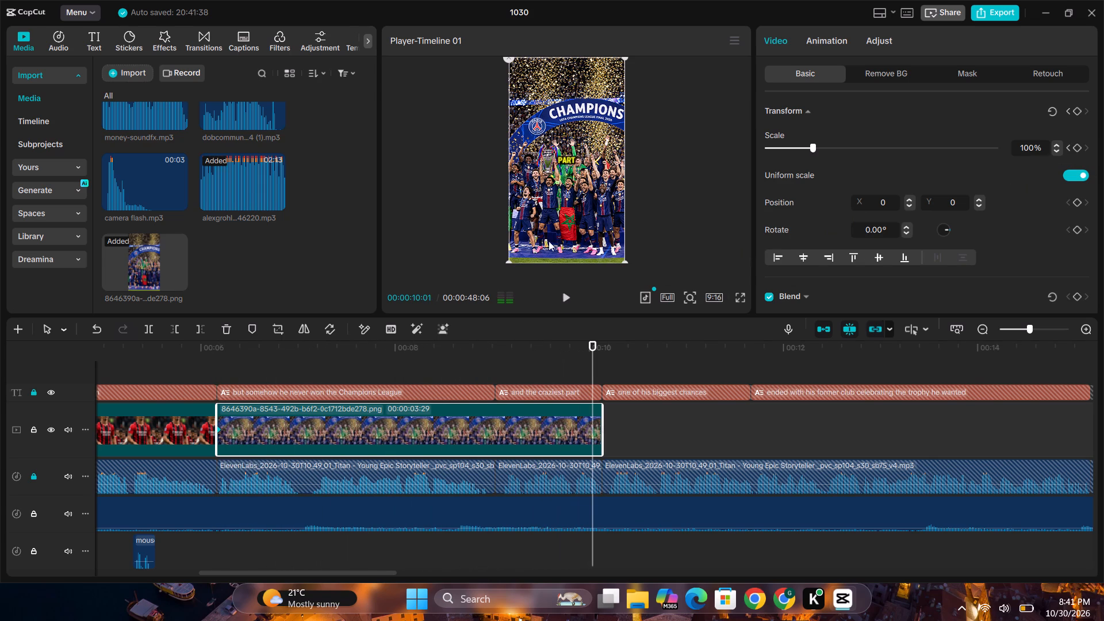
left_click_drag(507, 259, 474, 363)
left_click_drag(573, 217, 580, 216)
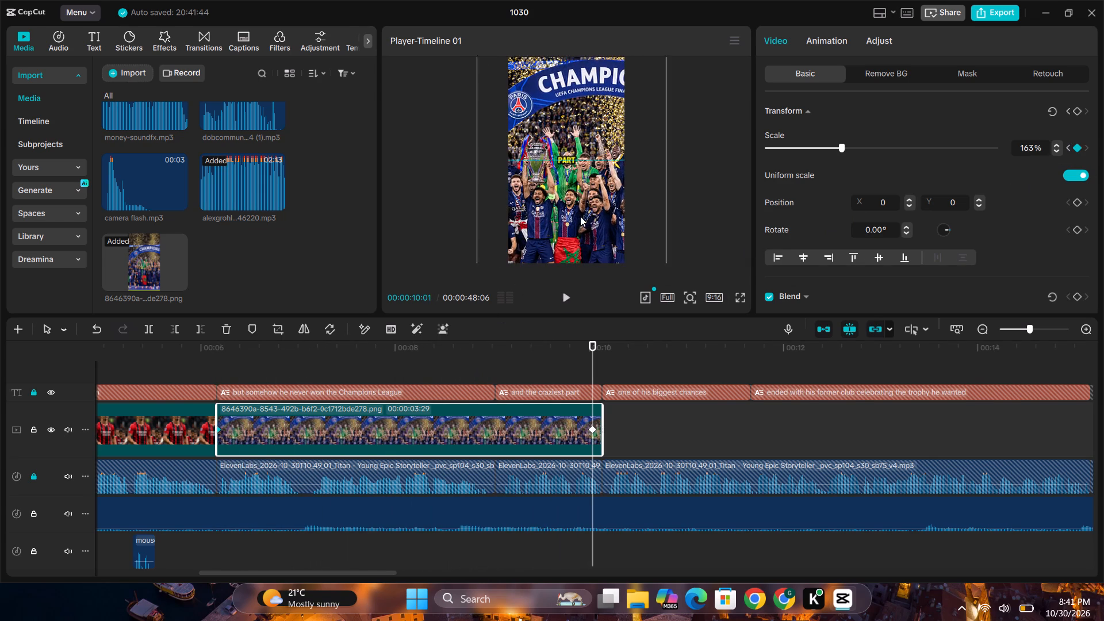
left_click_drag(580, 216, 603, 200)
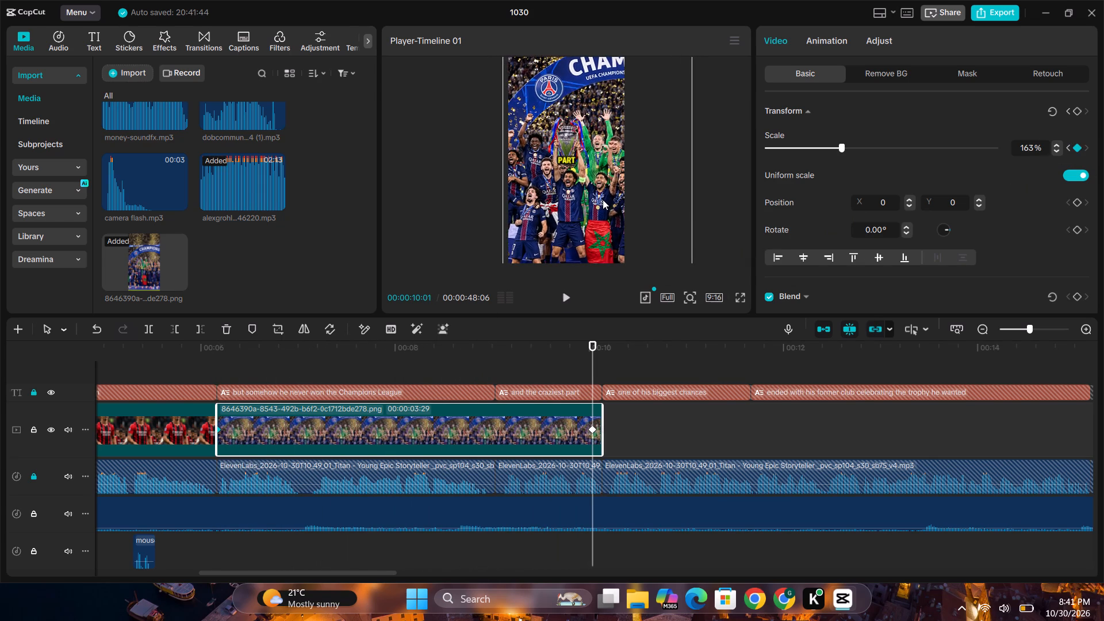
left_click_drag(603, 200, 603, 198)
At the PSG image's first keyframe, set the scale to 153% and reposition it to X 495, Y 167, then preview the zoom.
left_click(233, 416)
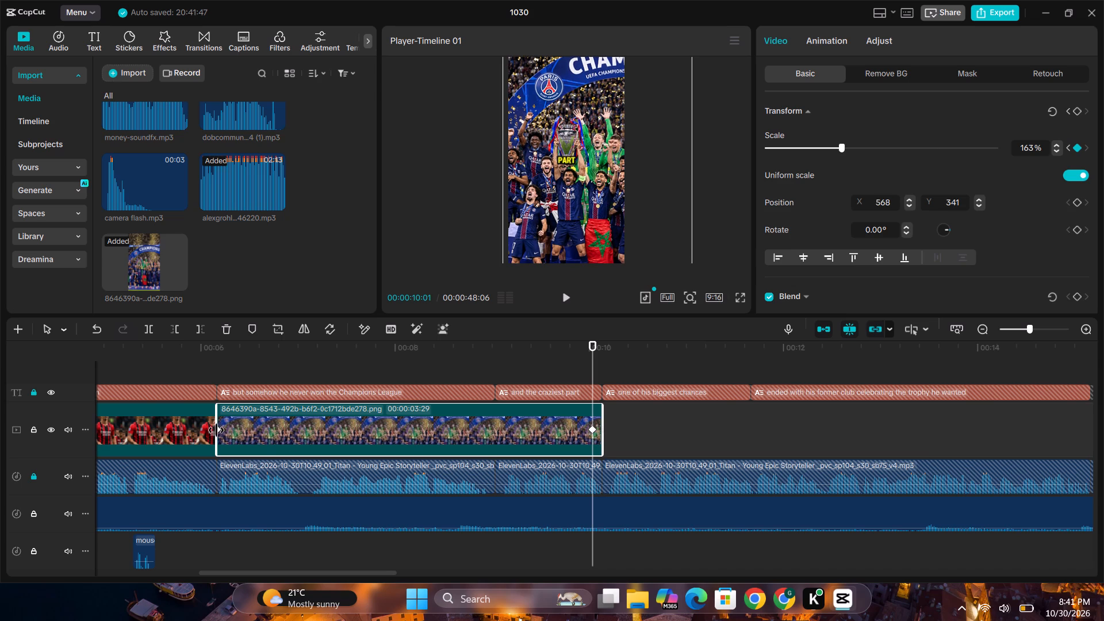
left_click(218, 428)
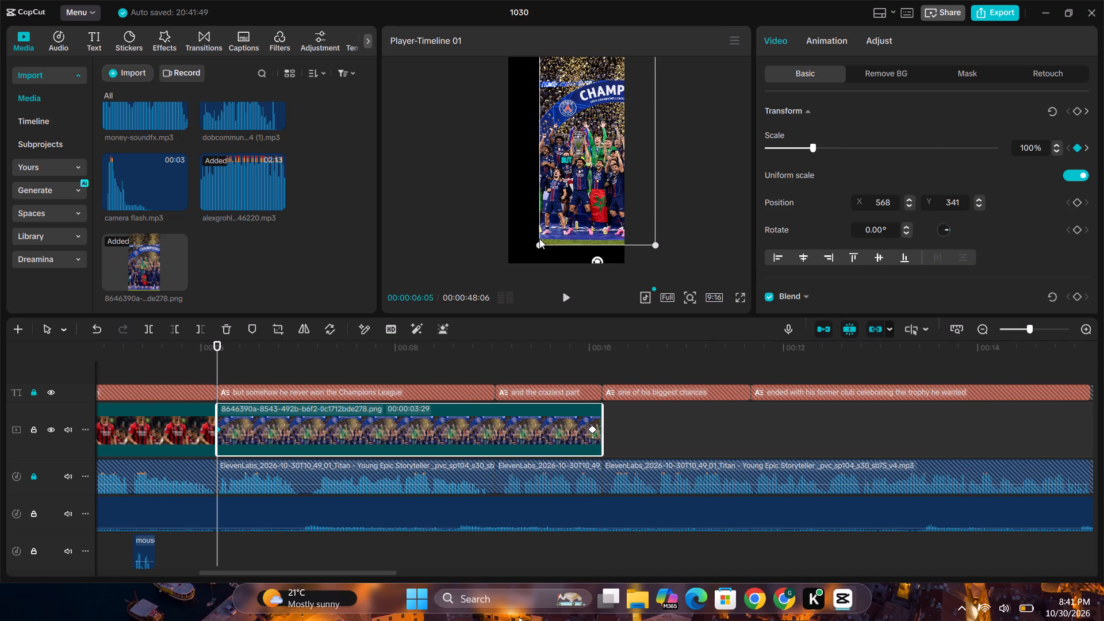
left_click_drag(538, 243, 476, 304)
left_click_drag(581, 211, 577, 222)
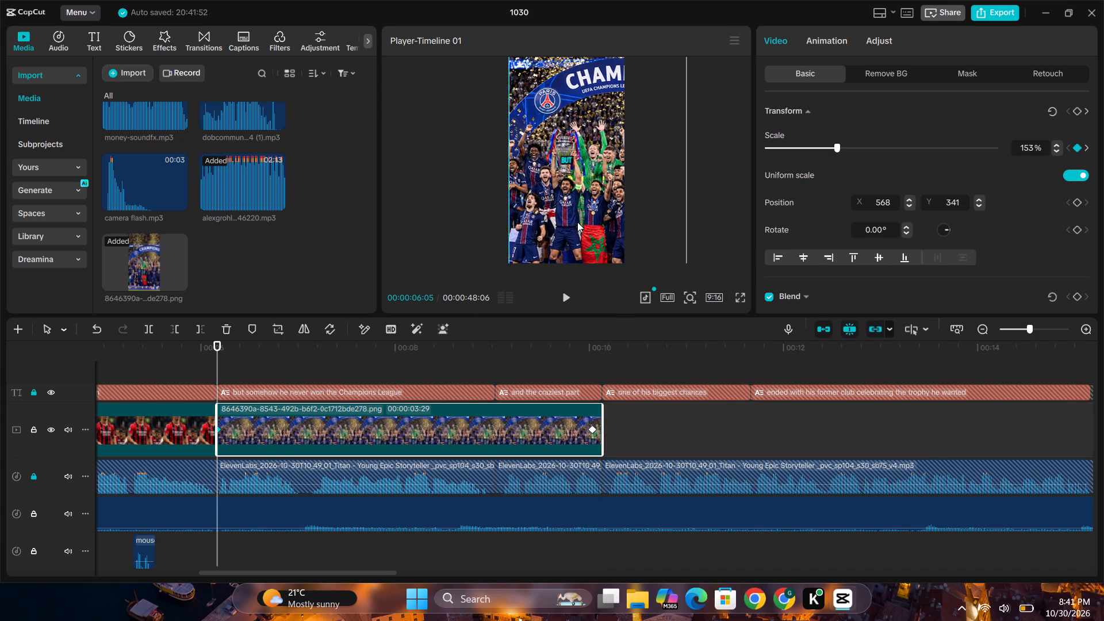
left_click_drag(577, 222, 577, 220)
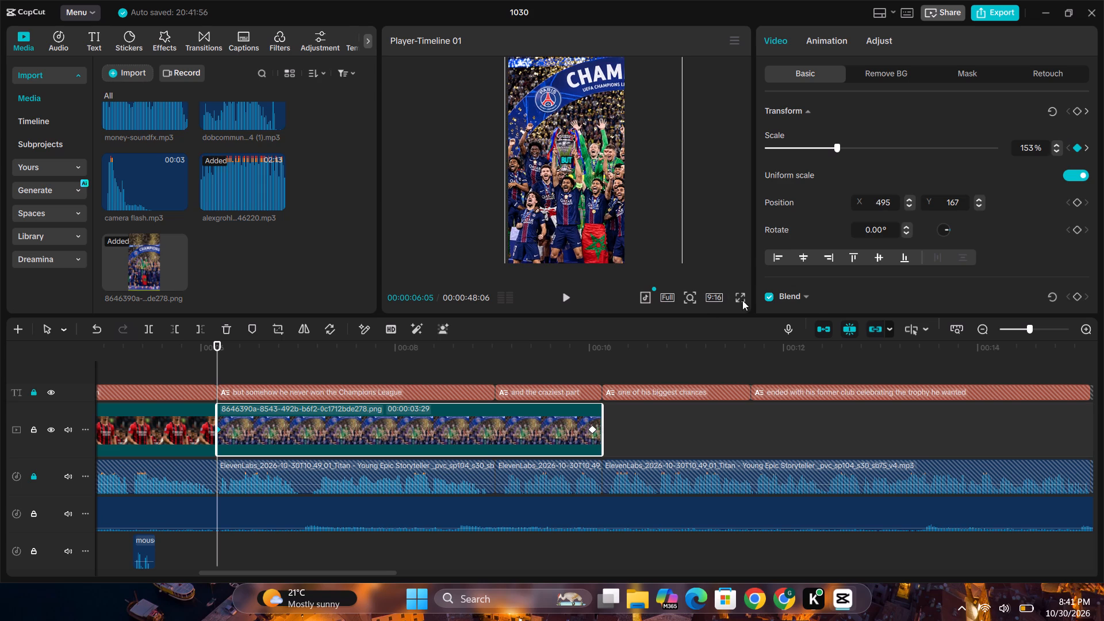
left_click(738, 300)
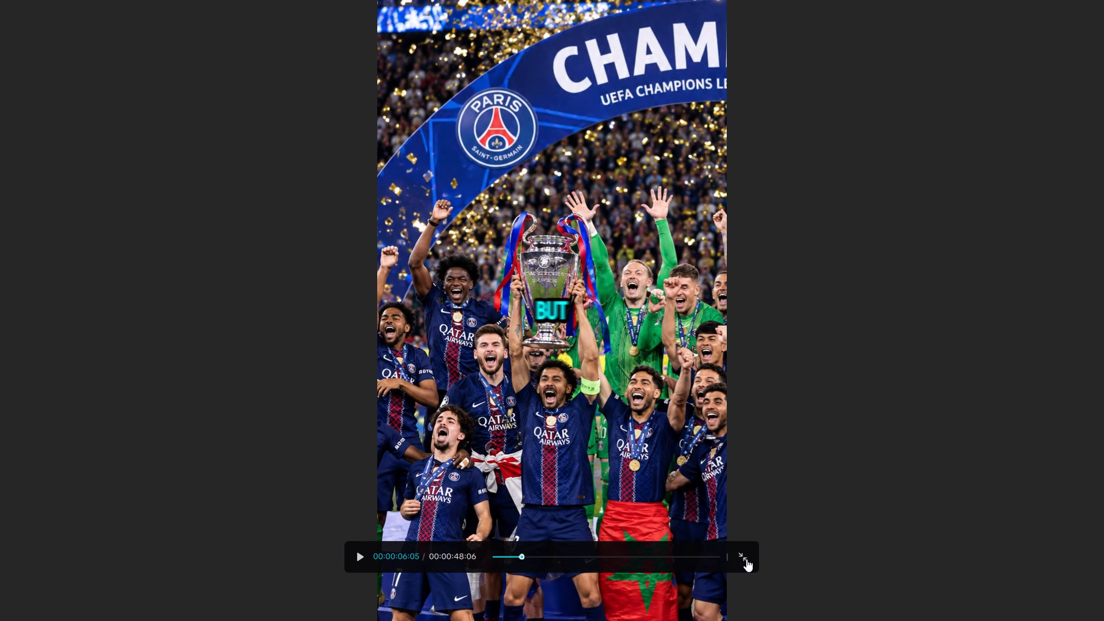
left_click(746, 559)
key("space")
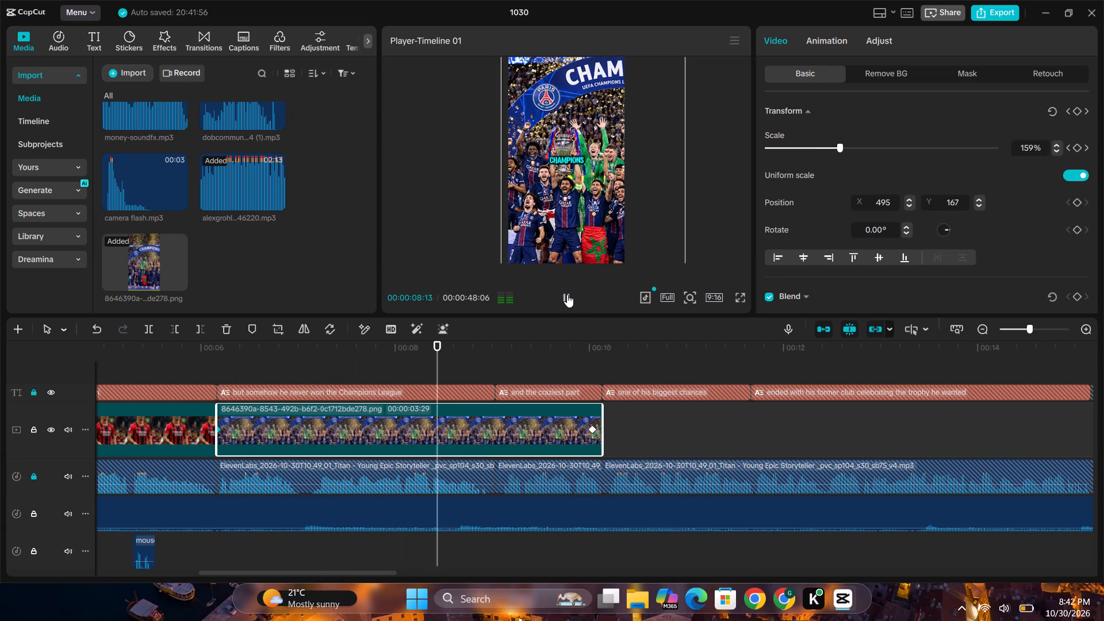
left_click(567, 294)
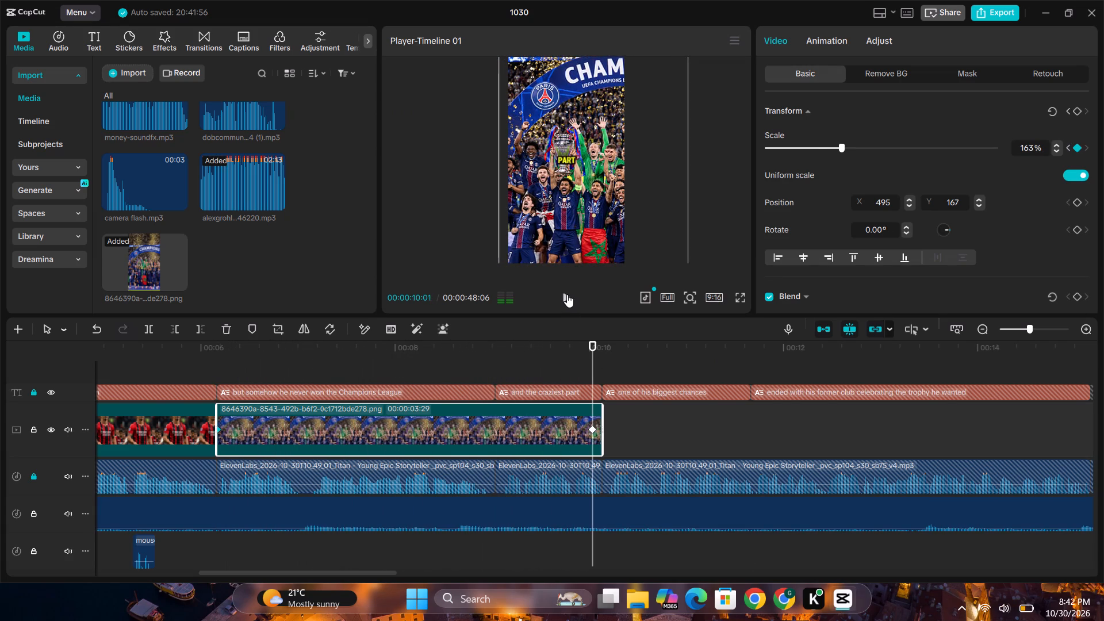
left_click(567, 294)
left_click(567, 294)
Paste the copied mouse sound effect at 00:00:06:02, just before the PSG image begins, and play back the result.
left_click(586, 361)
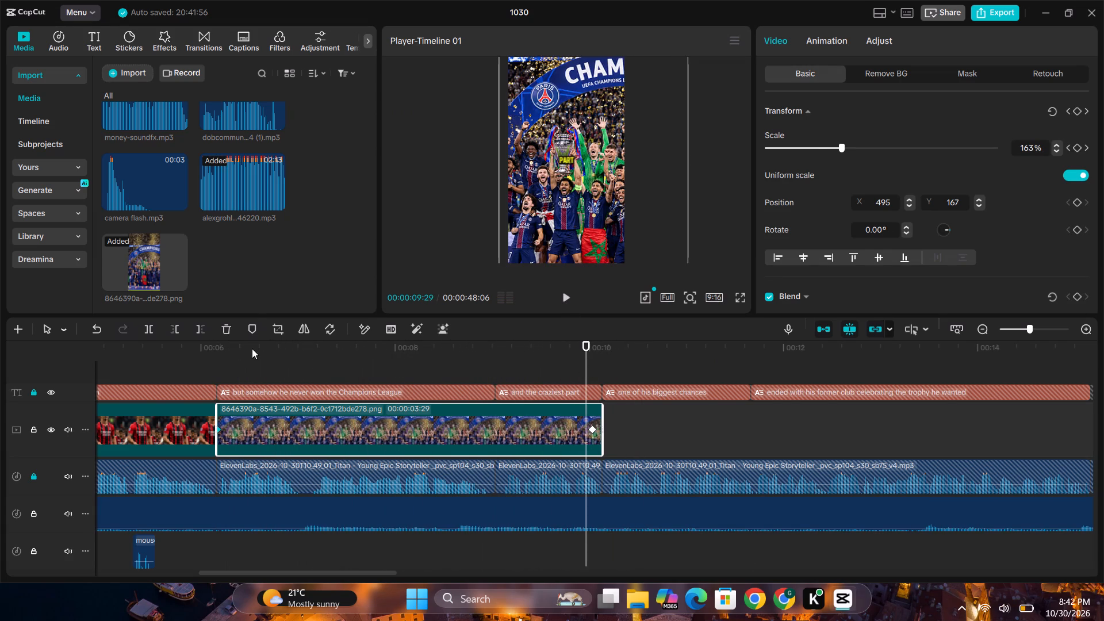
left_click(207, 369)
key("ctrl+v")
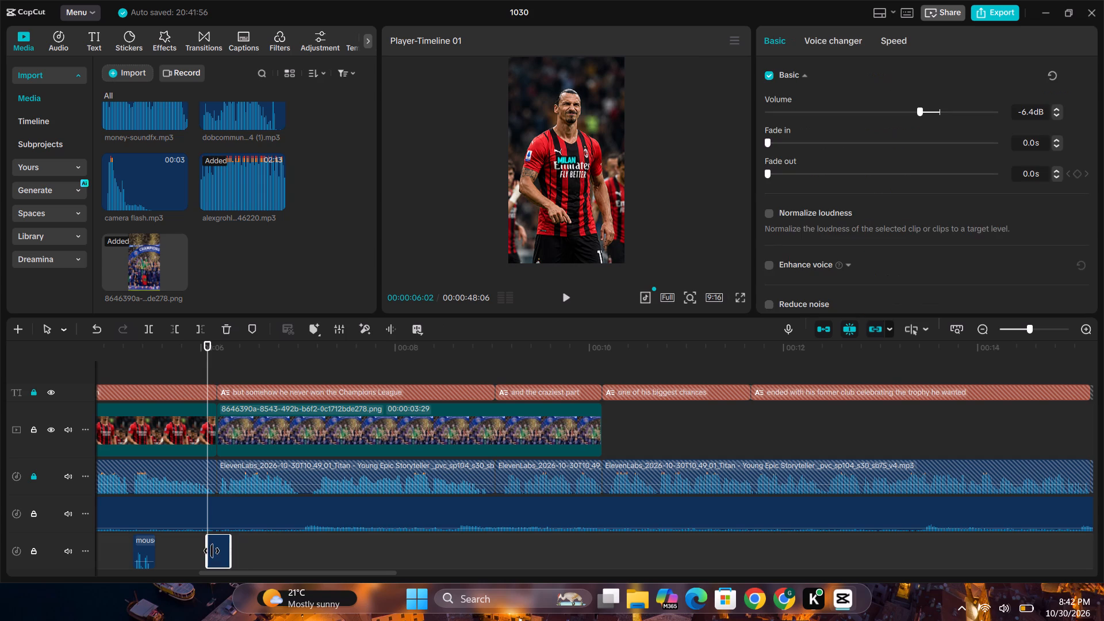
key("space")
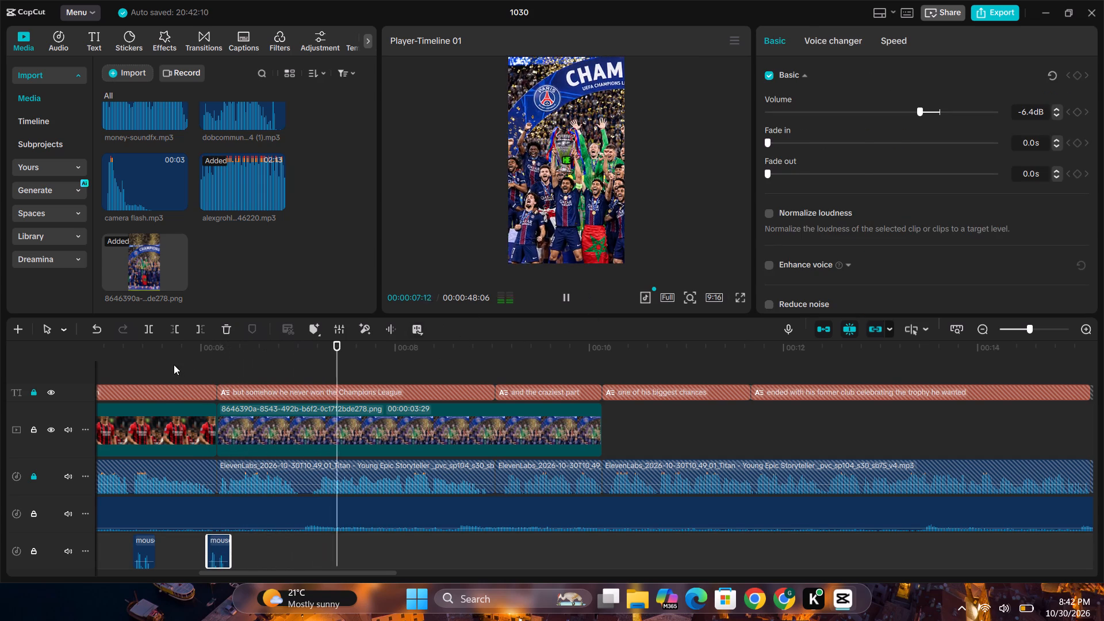
left_click(151, 374)
key("space")
left_click(136, 370)
left_click(136, 370)
key("space")
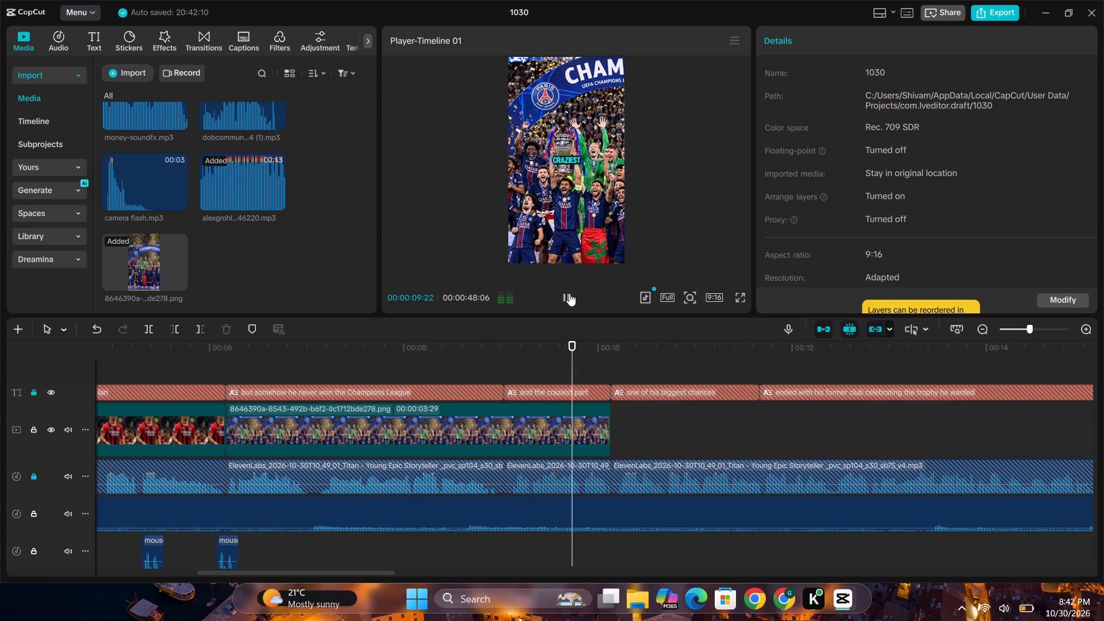
key("space")
Add the image of Zlatan lifting a trophy, a1a45df5, directly after the PSG clip and play it against the narration.
scroll(184, 216, "up", 5)
left_click_drag(354, 573, 402, 574)
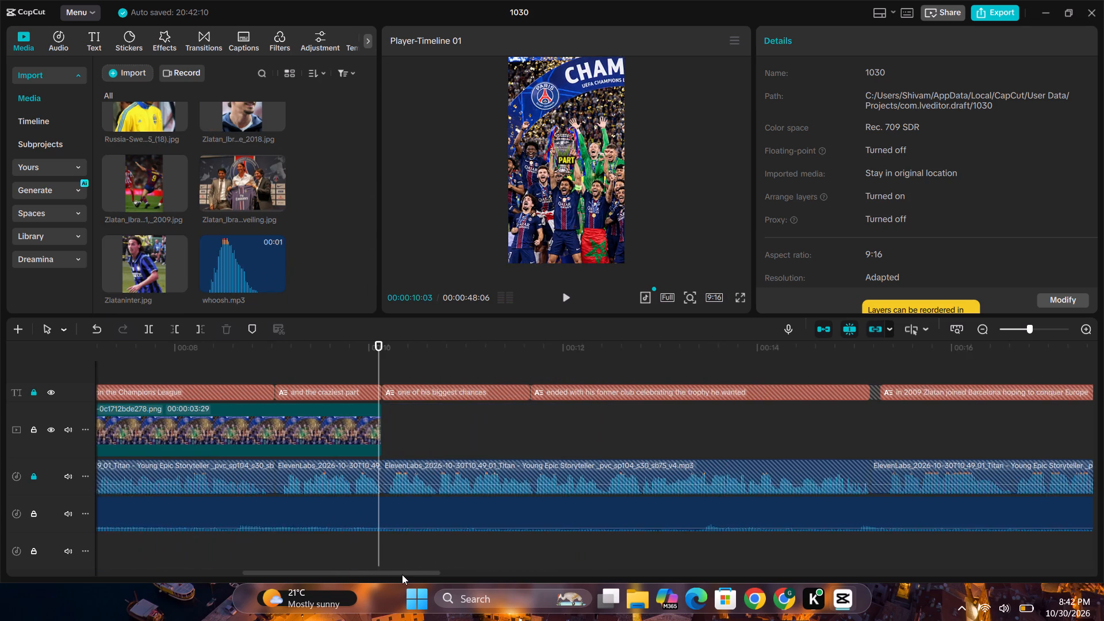
left_click_drag(402, 574, 402, 574)
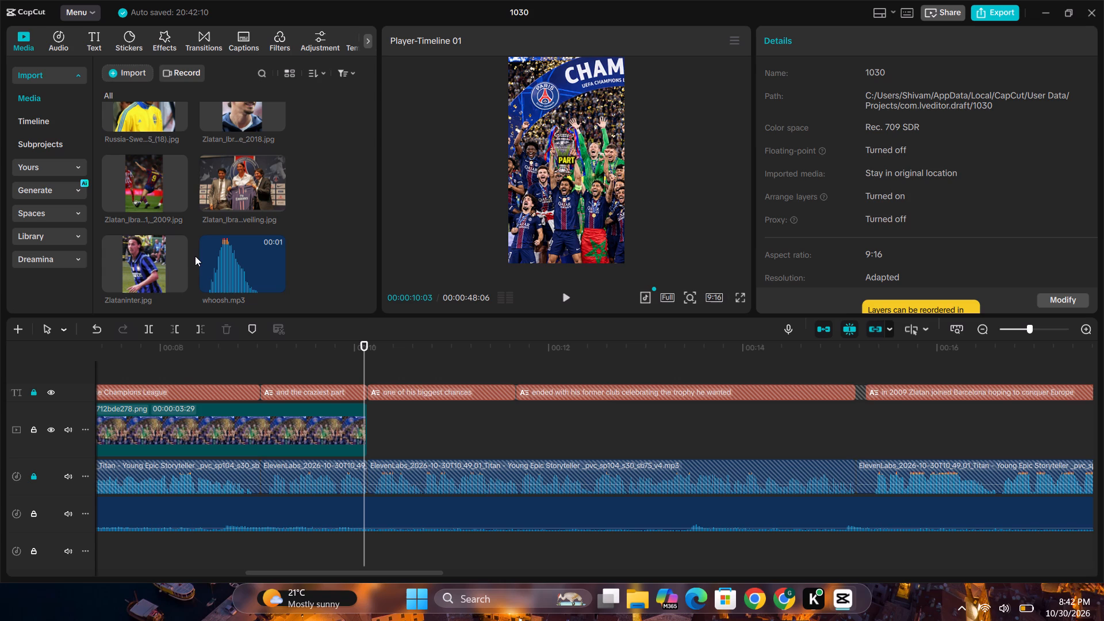
scroll(199, 251, "up", 5)
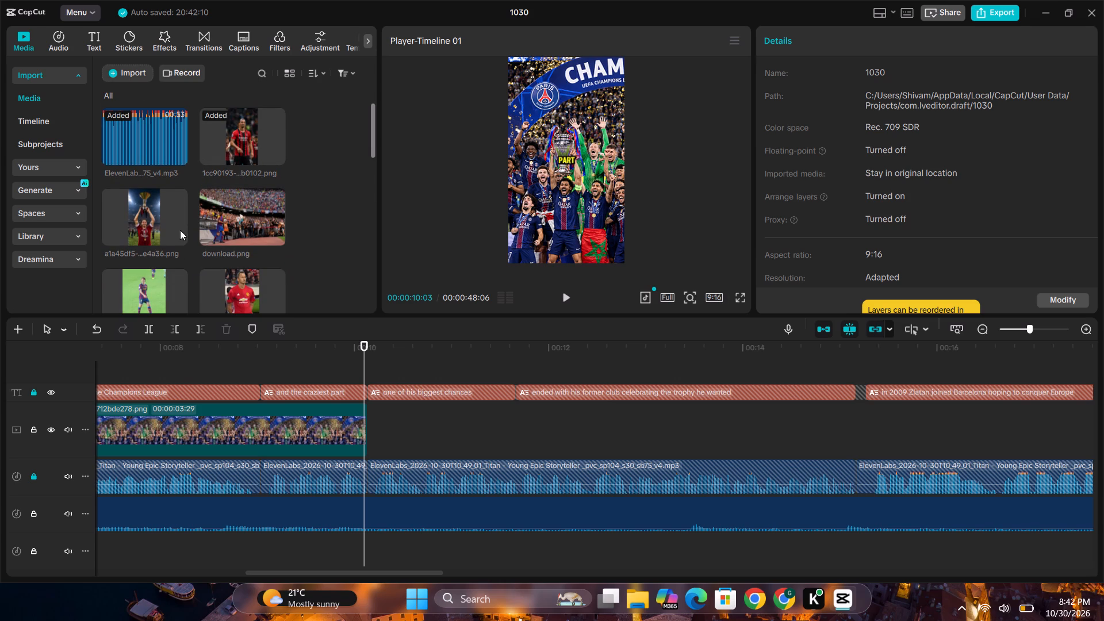
left_click_drag(138, 204, 361, 431)
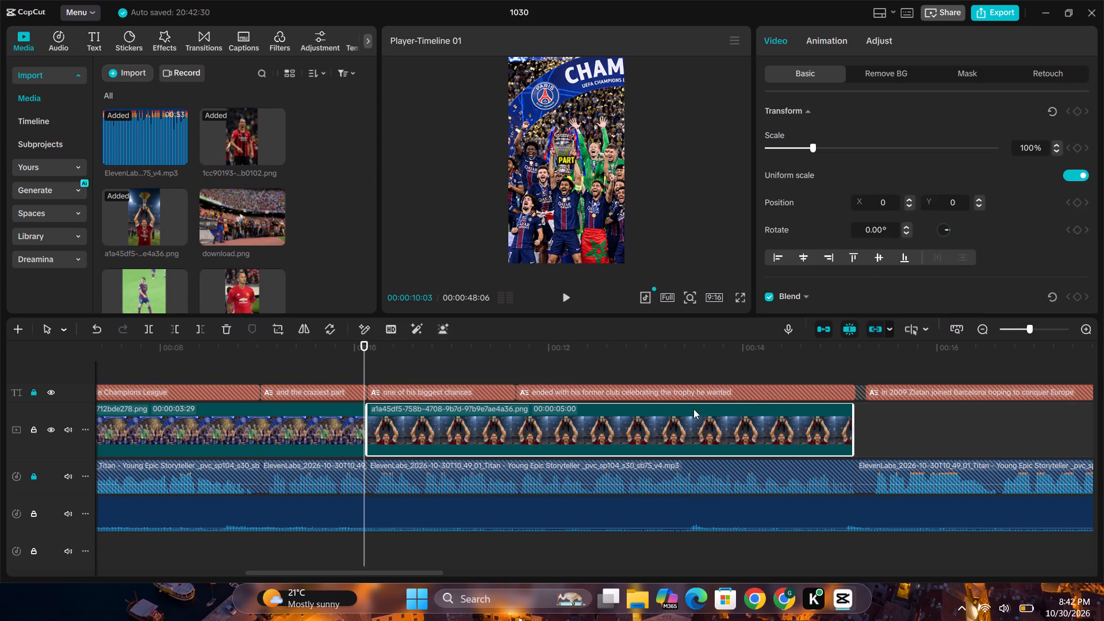
left_click(561, 286)
left_click(566, 294)
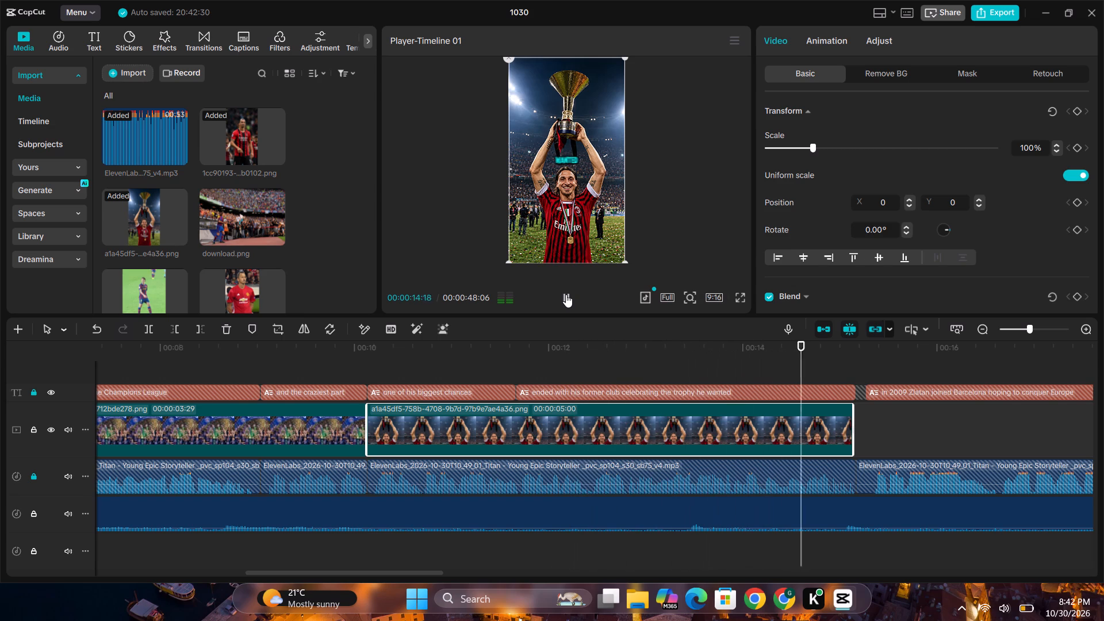
left_click(566, 294)
Animate the Zlatan trophy image with scale keyframes from 100% at 00:00:10:04 to 114% at 00:00:15:02, and preview it.
left_click(370, 371)
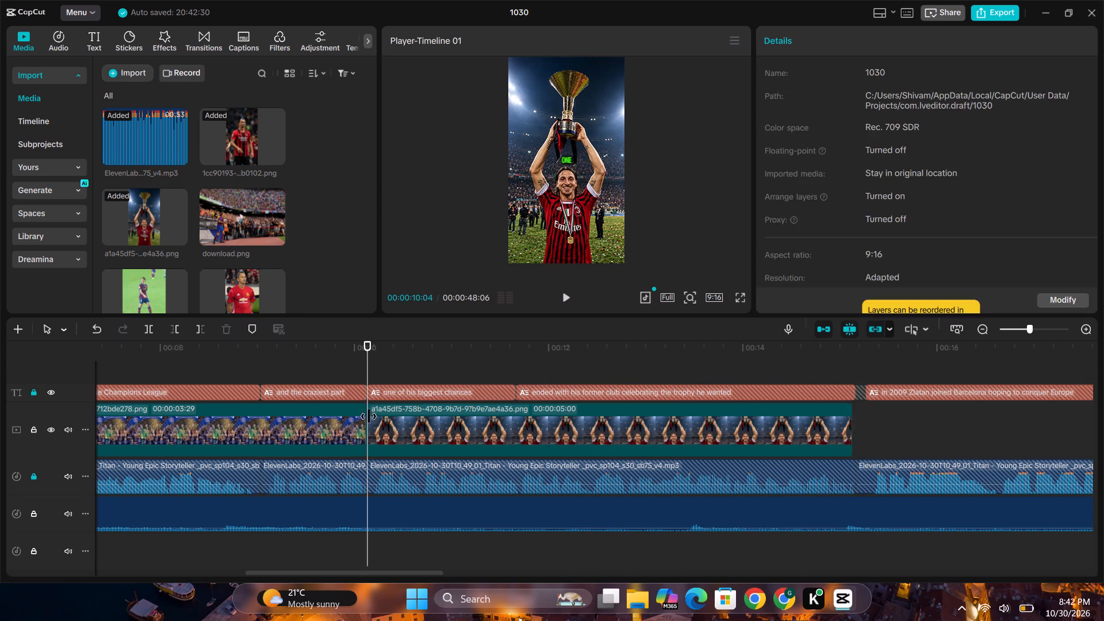
left_click(370, 418)
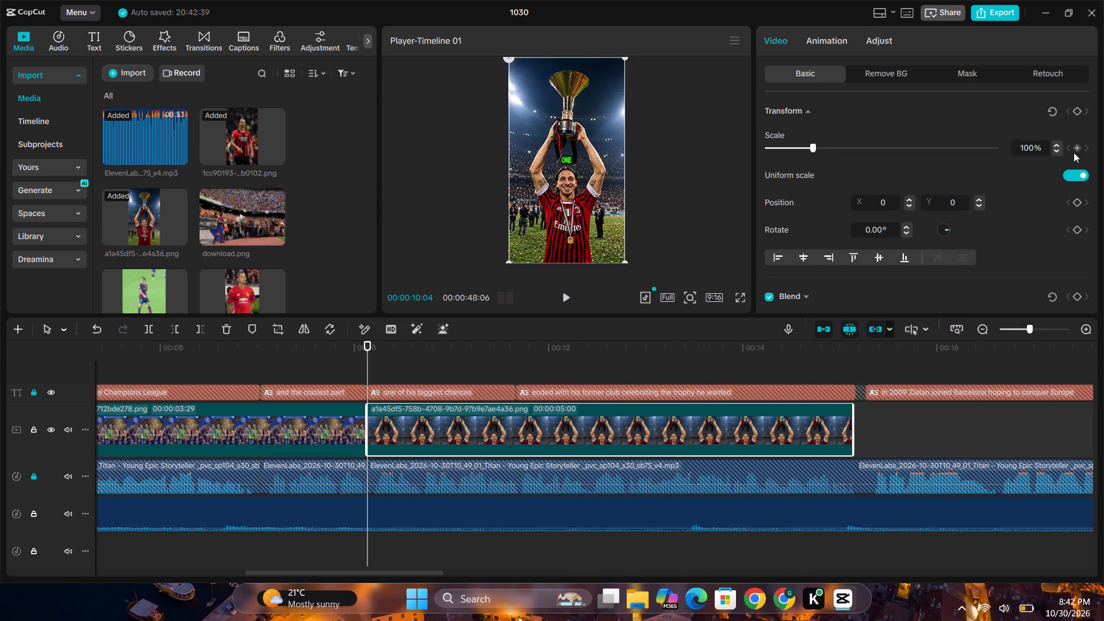
left_click(1075, 151)
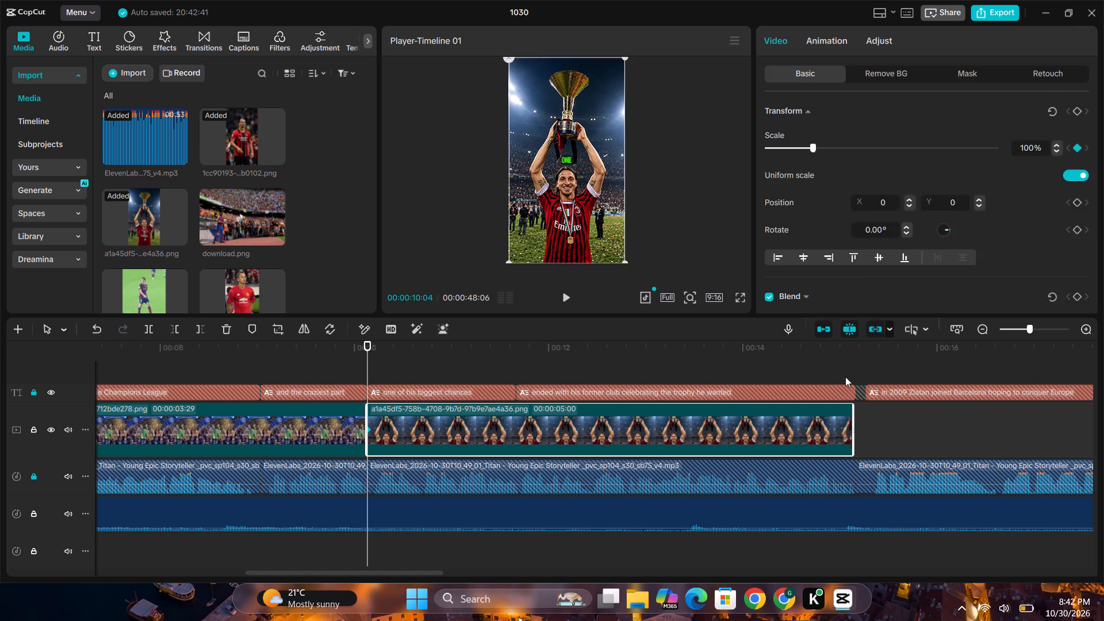
left_click(845, 377)
left_click(829, 420)
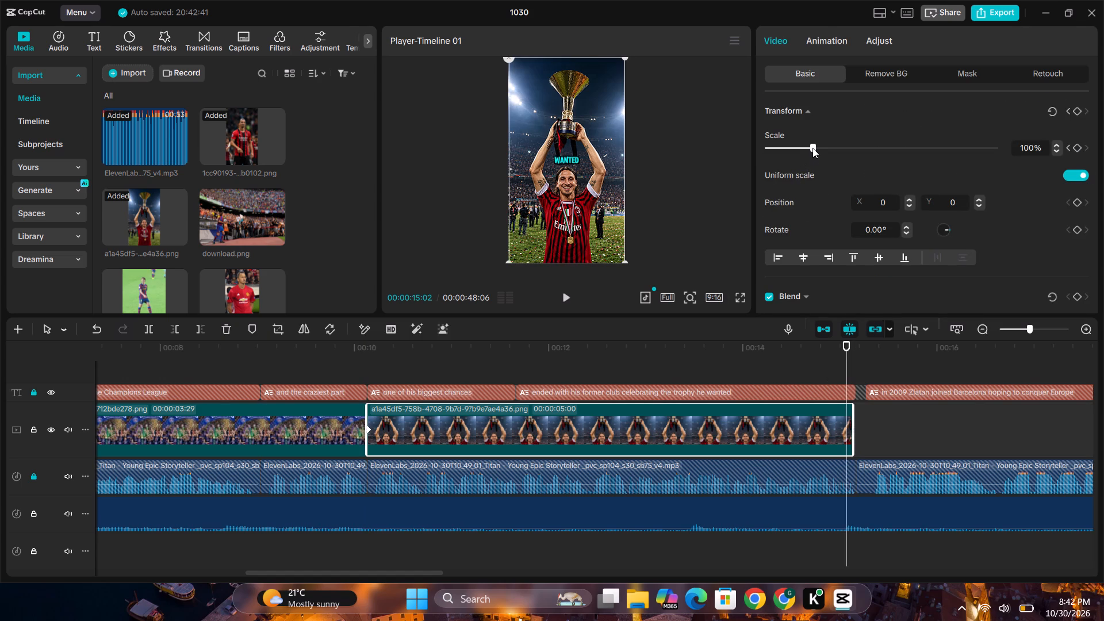
left_click_drag(812, 148, 819, 147)
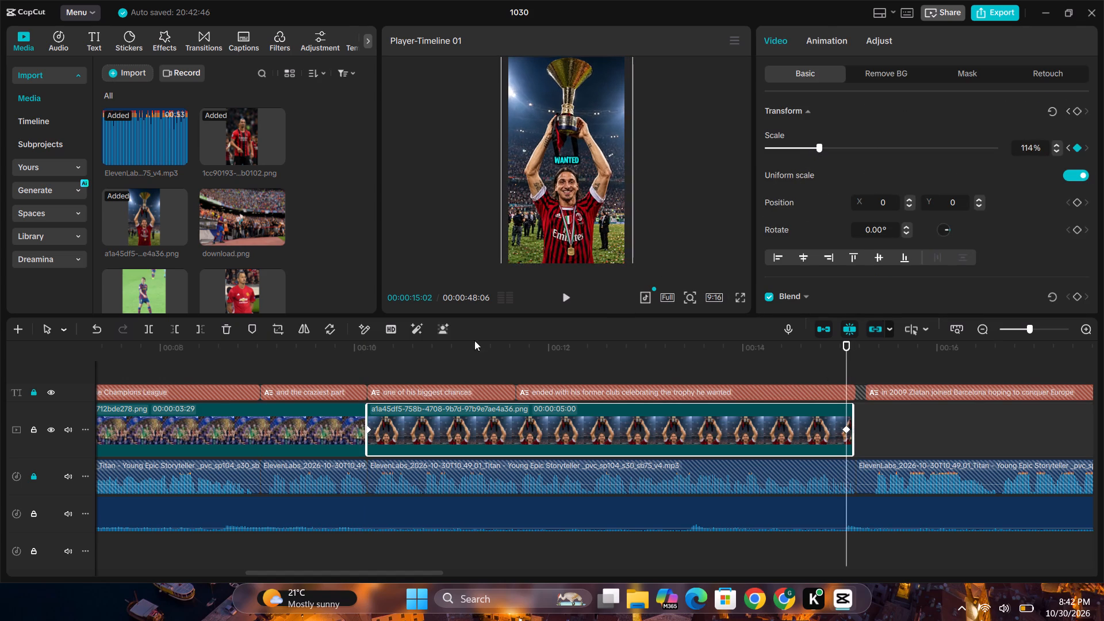
left_click(435, 362)
key("space")
left_click(567, 300)
left_click(346, 375)
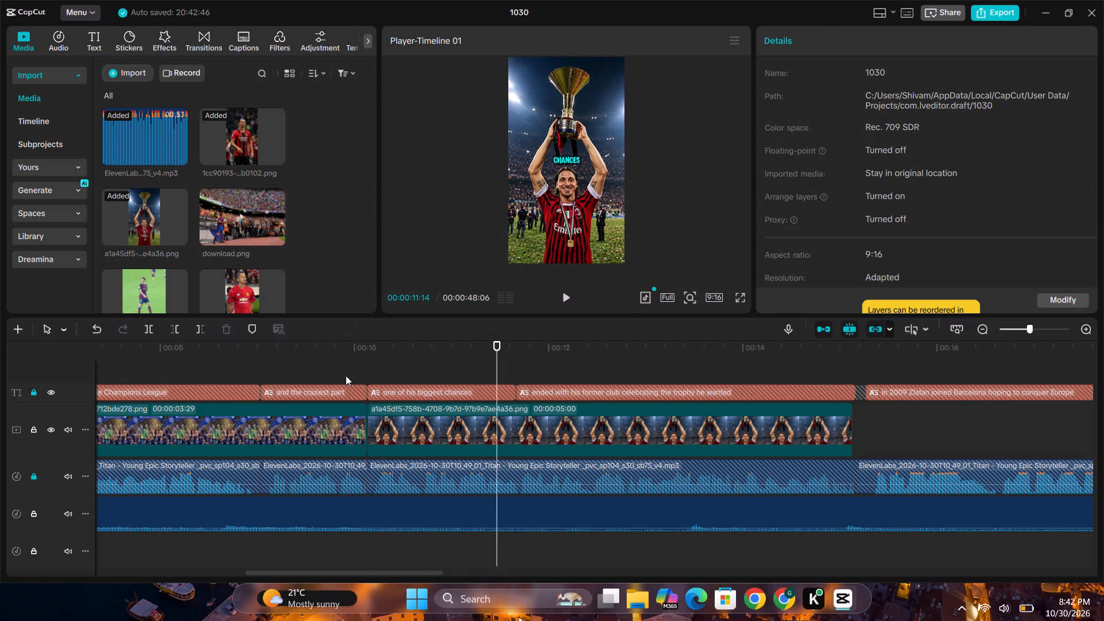
Add the favorite Comic Cut transition between the PSG and Zlatan trophy images, accepting duplicate frames.
left_click(348, 370)
left_click(203, 31)
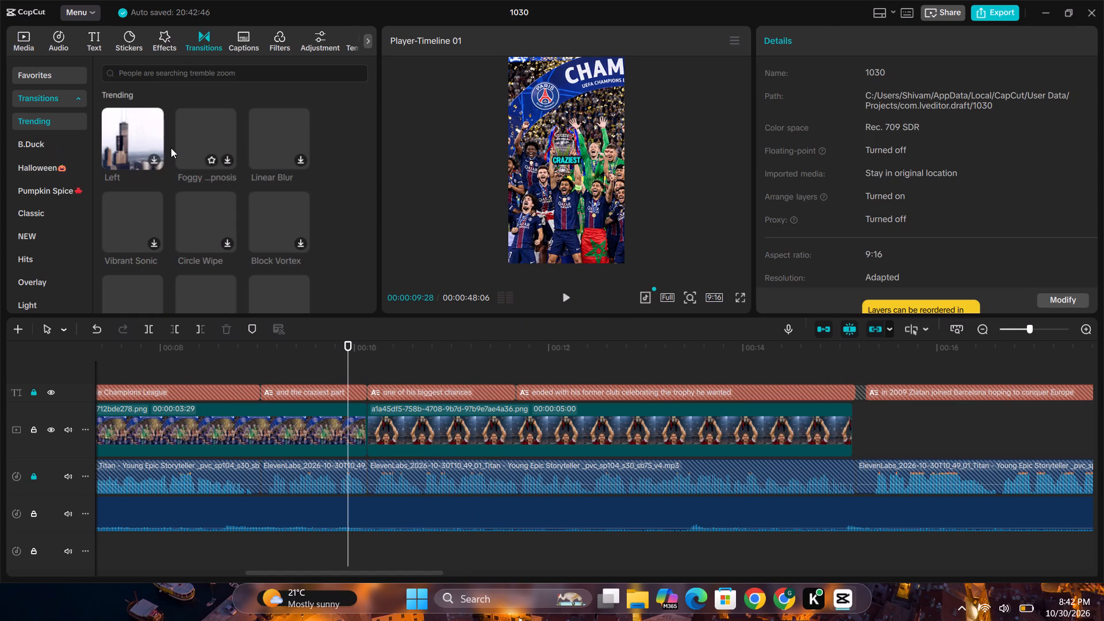
left_click(59, 80)
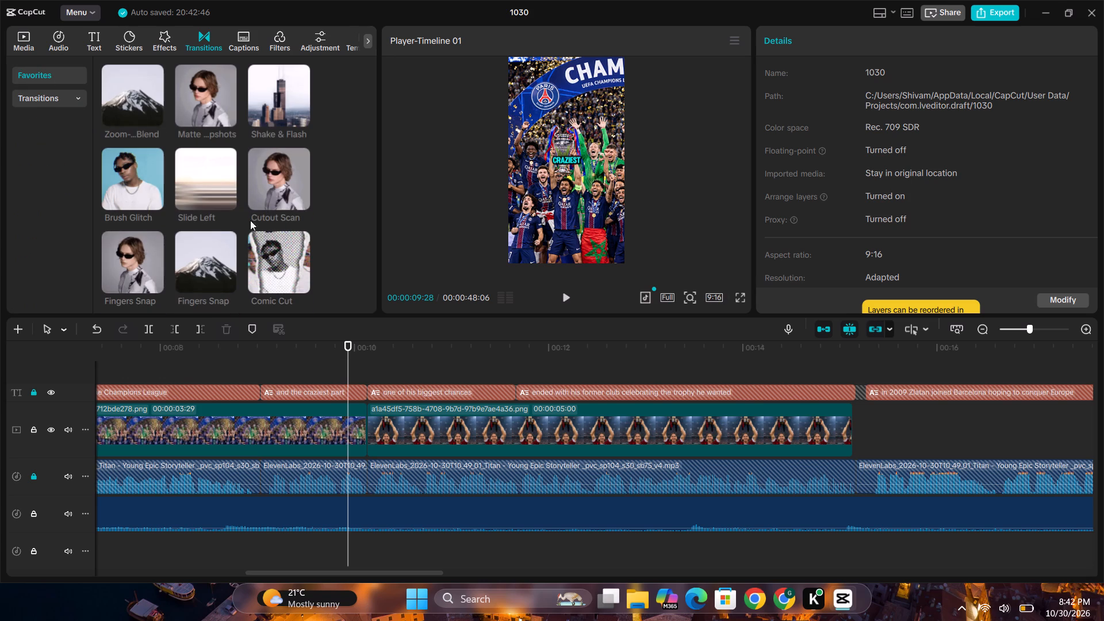
left_click_drag(271, 254, 343, 438)
left_click(370, 424)
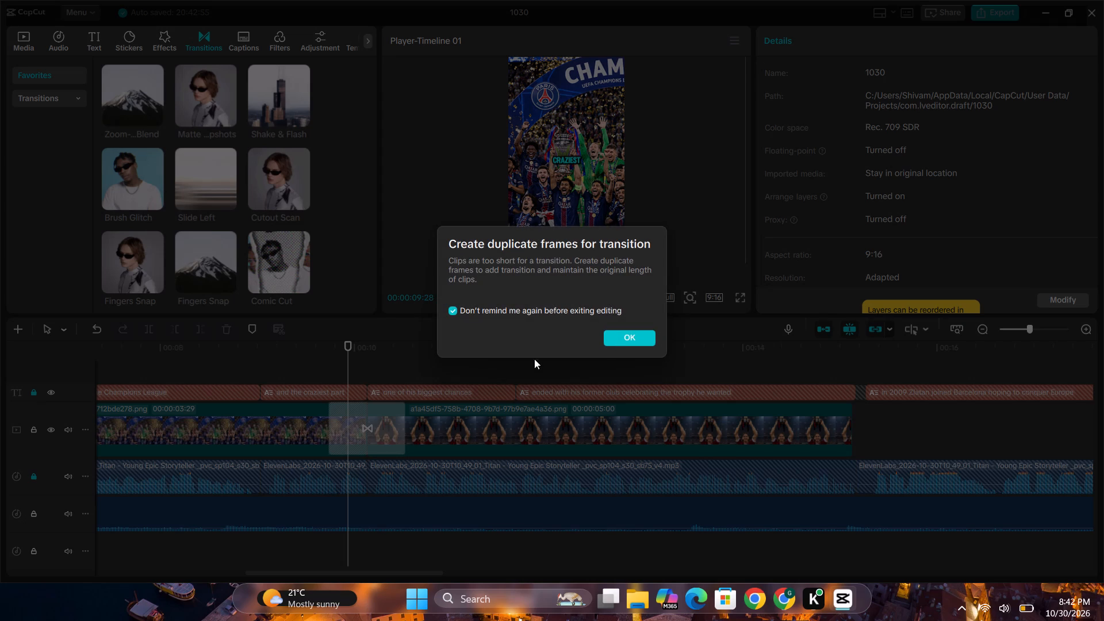
left_click(623, 335)
Shorten the Comic Cut transition between the PSG and Zlatan trophy images and play back the cut.
left_click(309, 433)
left_click(359, 418)
left_click_drag(331, 420, 350, 419)
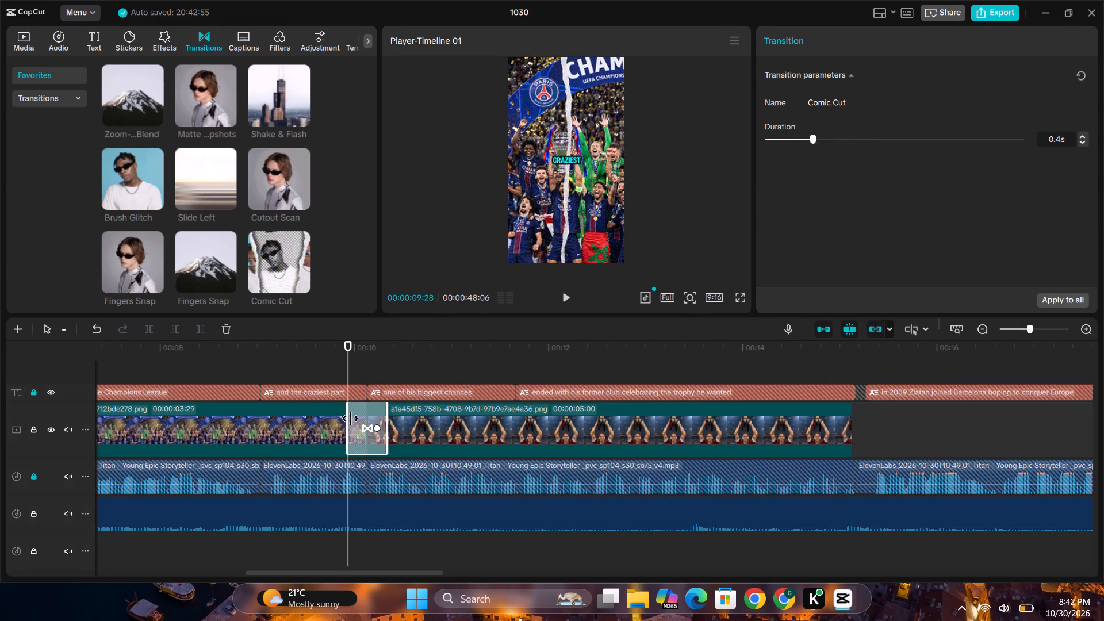
left_click_drag(350, 419, 352, 419)
left_click(312, 525)
key("space")
left_click(323, 538)
key("space")
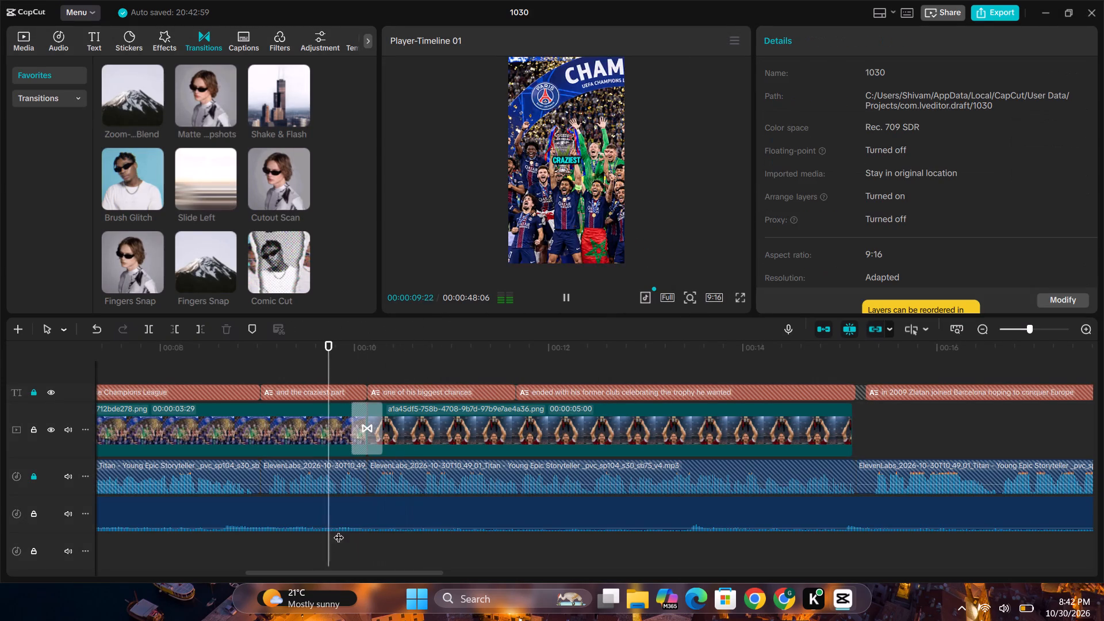
left_click(568, 298)
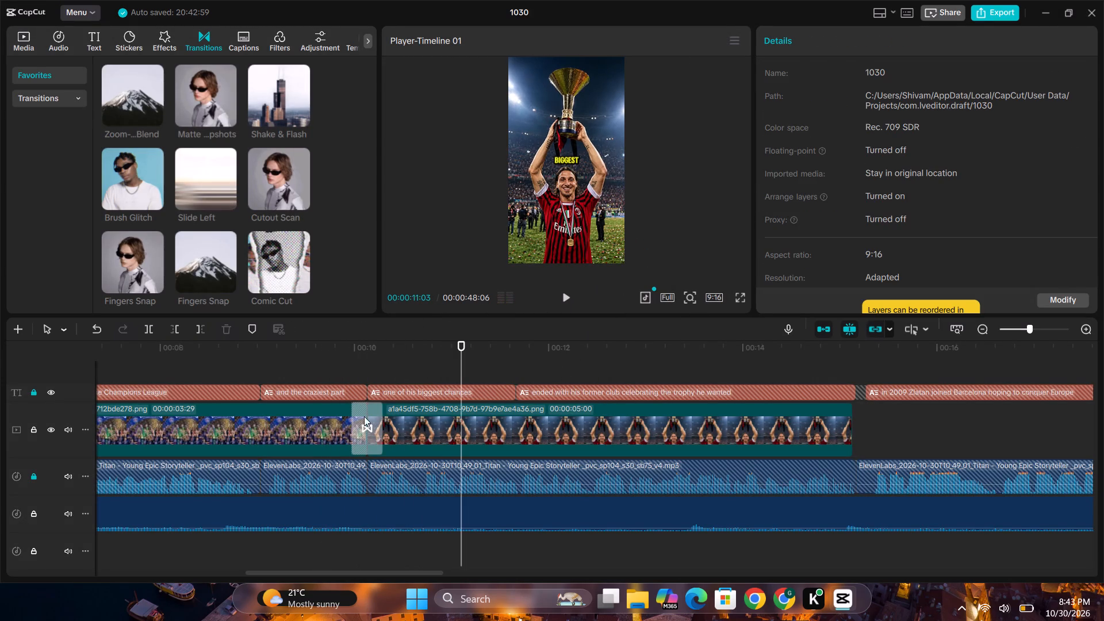
Lengthen the Comic Cut transition between the PSG and Zlatan trophy images to about 0.5 s and play back the cut.
left_click(363, 417)
left_click_drag(354, 416, 348, 416)
left_click(294, 535)
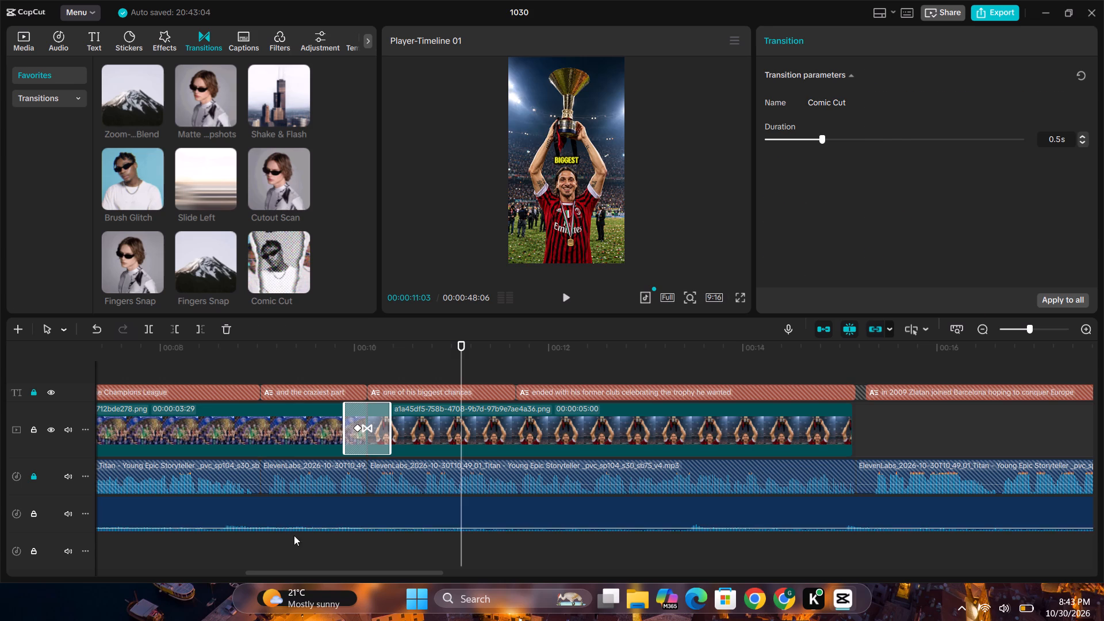
left_click(304, 540)
key("space")
left_click(569, 301)
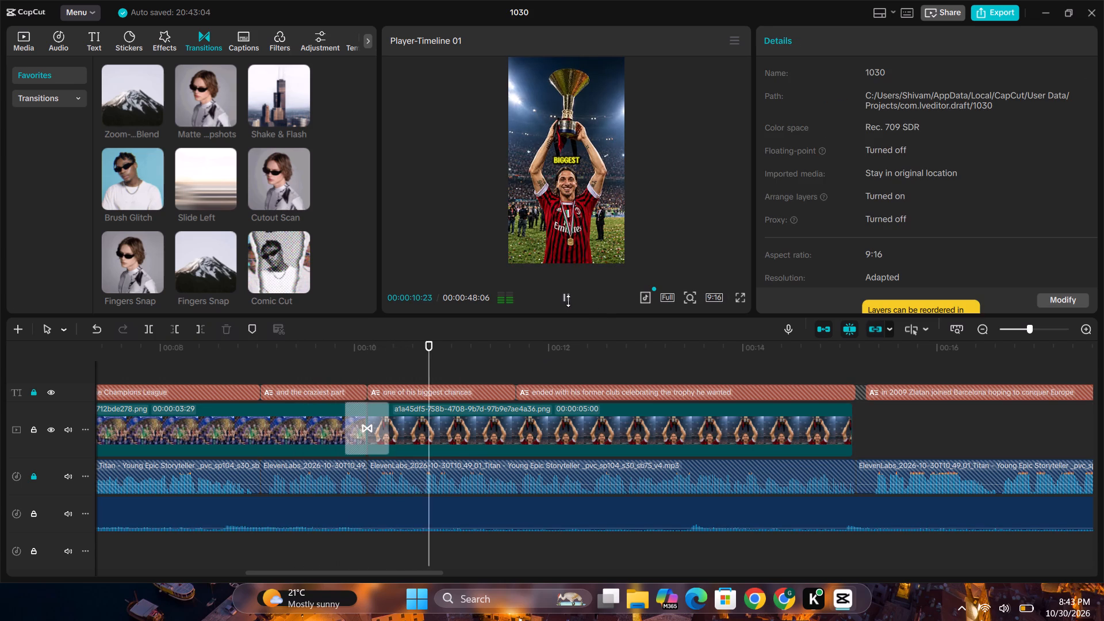
Add the dobcommunications paper-bag rustling sound beneath the Comic Cut transition and trim both ends to a short burst.
left_click(23, 37)
scroll(93, 150, "down", 6)
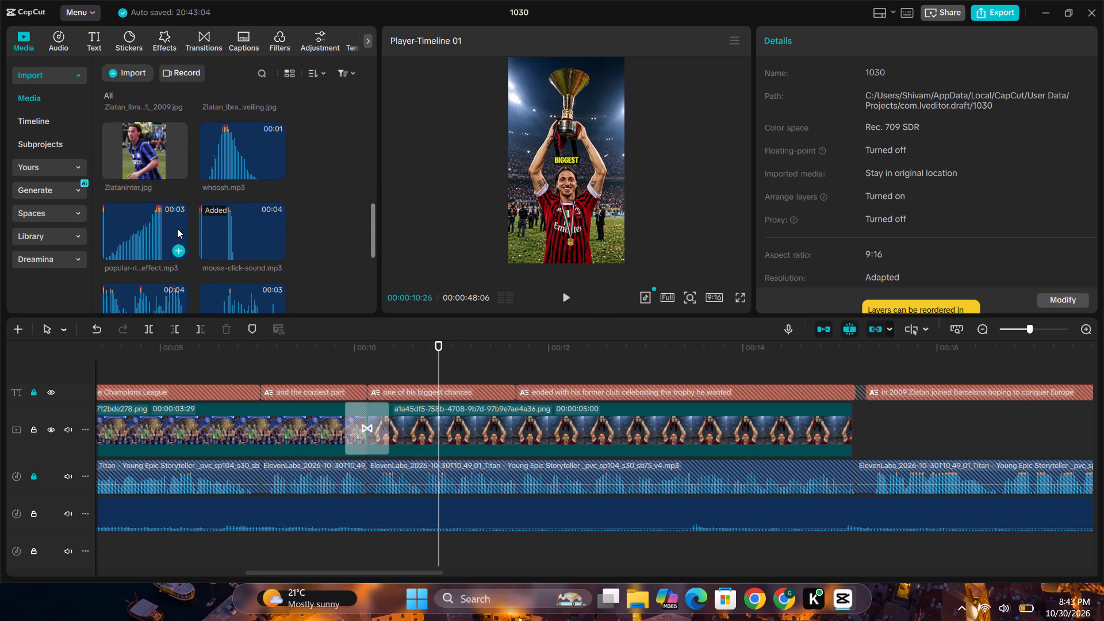
scroll(162, 243, "down", 2)
left_click_drag(233, 186, 278, 346)
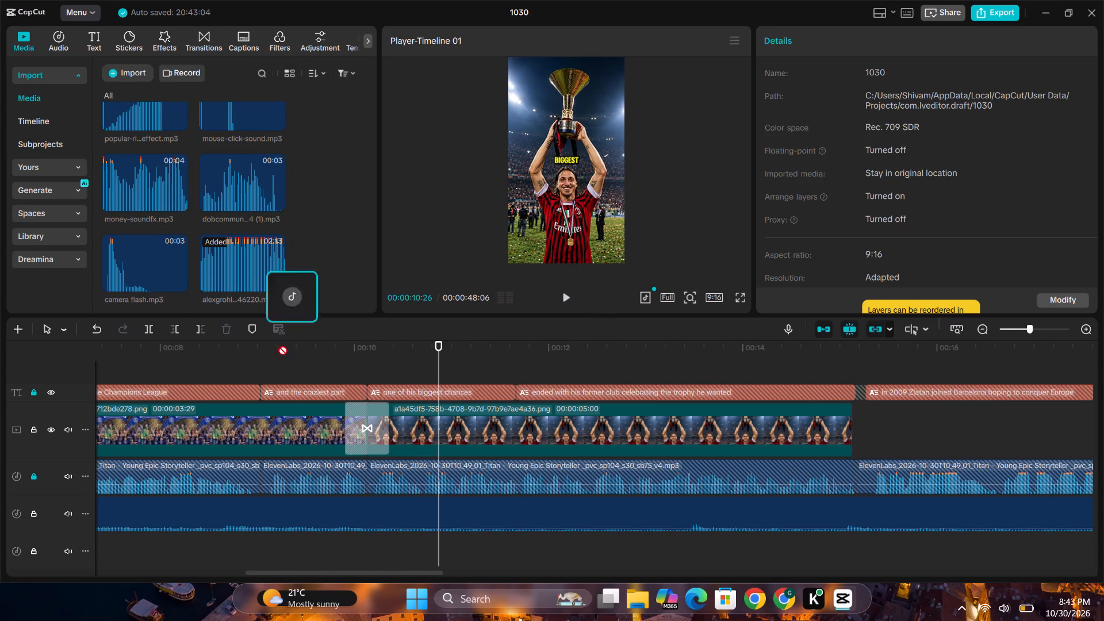
left_click_drag(278, 346, 285, 528)
left_click_drag(282, 538, 362, 549)
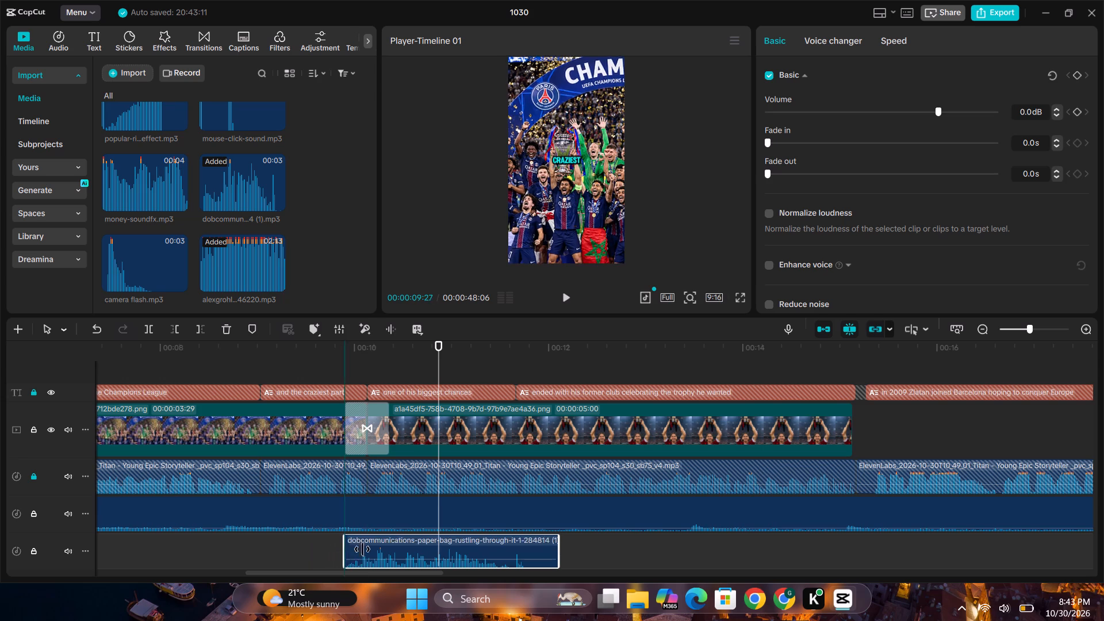
left_click_drag(362, 549, 359, 550)
left_click_drag(557, 540, 533, 544)
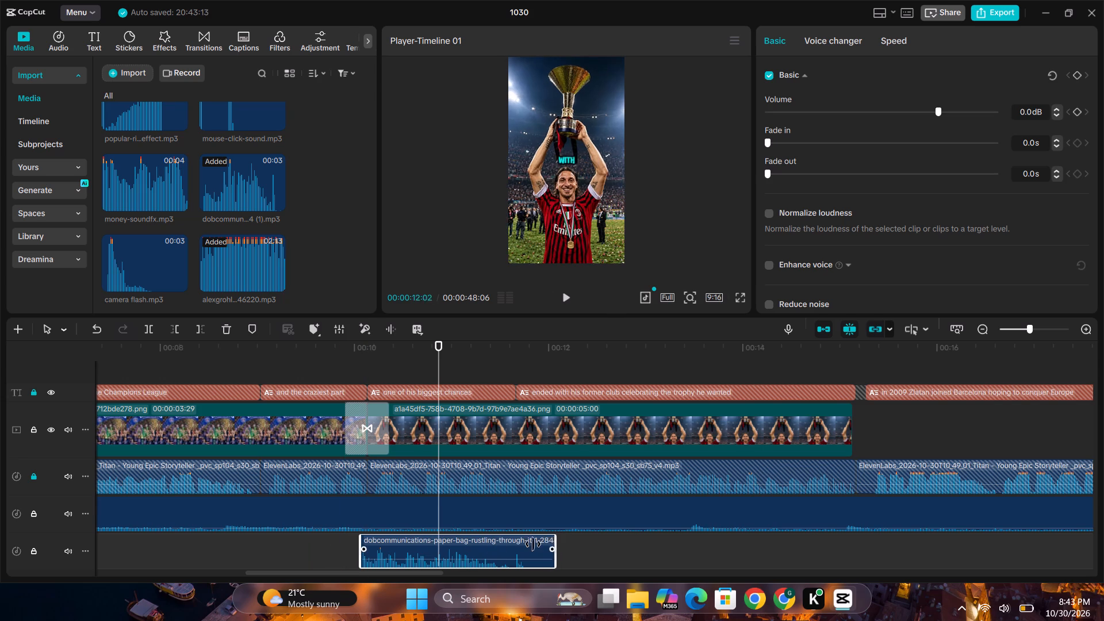
left_click_drag(533, 544, 393, 556)
Lower the paper rustling sound to about -4.7 dB, align its start with the Comic Cut transition, and preview it.
left_click(385, 562)
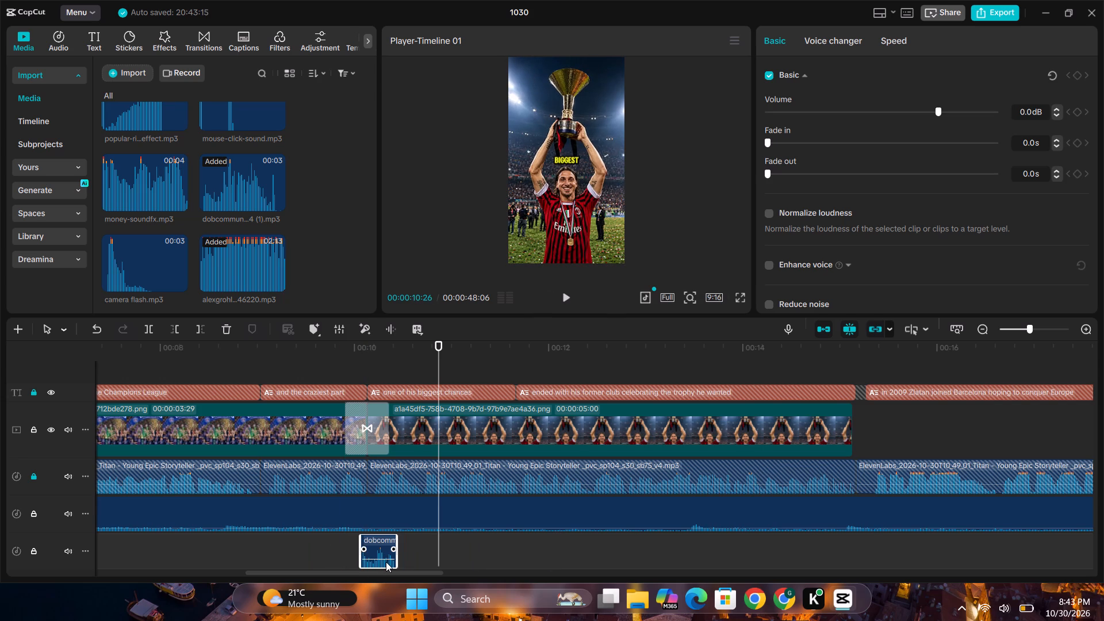
left_click(385, 560)
left_click_drag(380, 546, 362, 545)
key("space")
left_click(327, 543)
key("space")
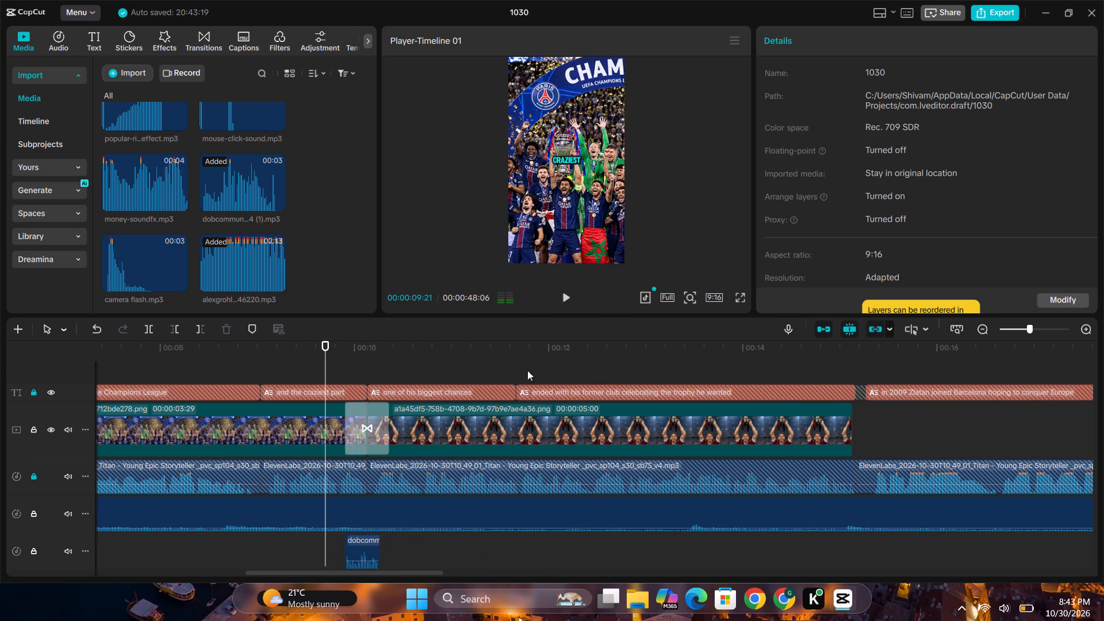
key("space")
left_click(565, 293)
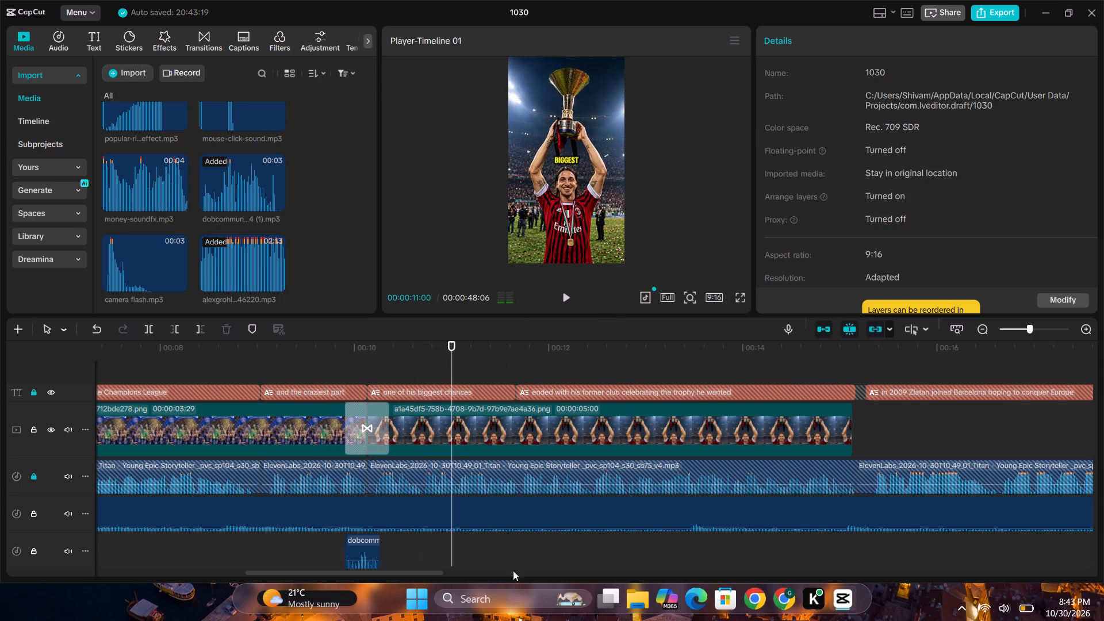
Add the popular-riser-metallic sound effect on a separate audio track beneath the PSG image clip.
left_click_drag(378, 574, 323, 574)
left_click(317, 574)
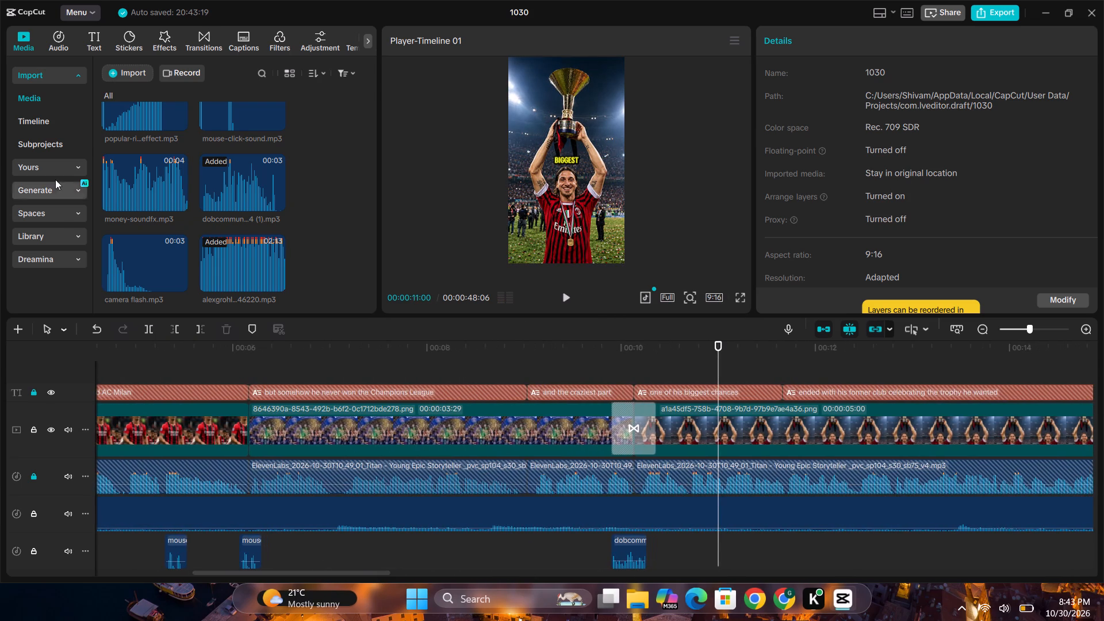
left_click_drag(135, 110, 366, 550)
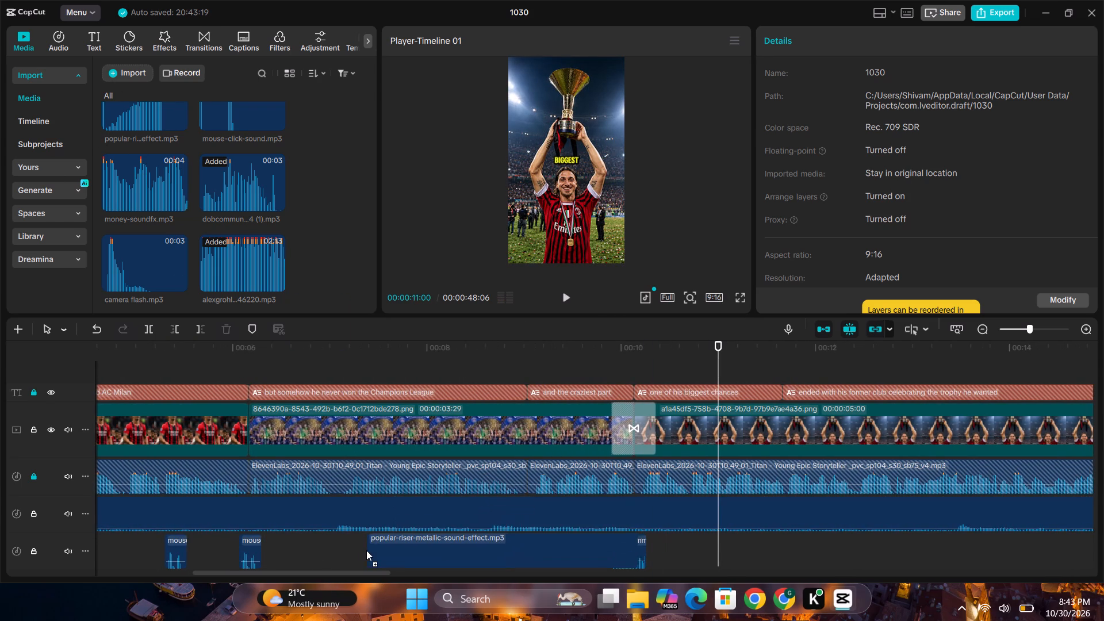
left_click_drag(366, 550, 351, 550)
left_click(344, 549)
left_click(624, 542)
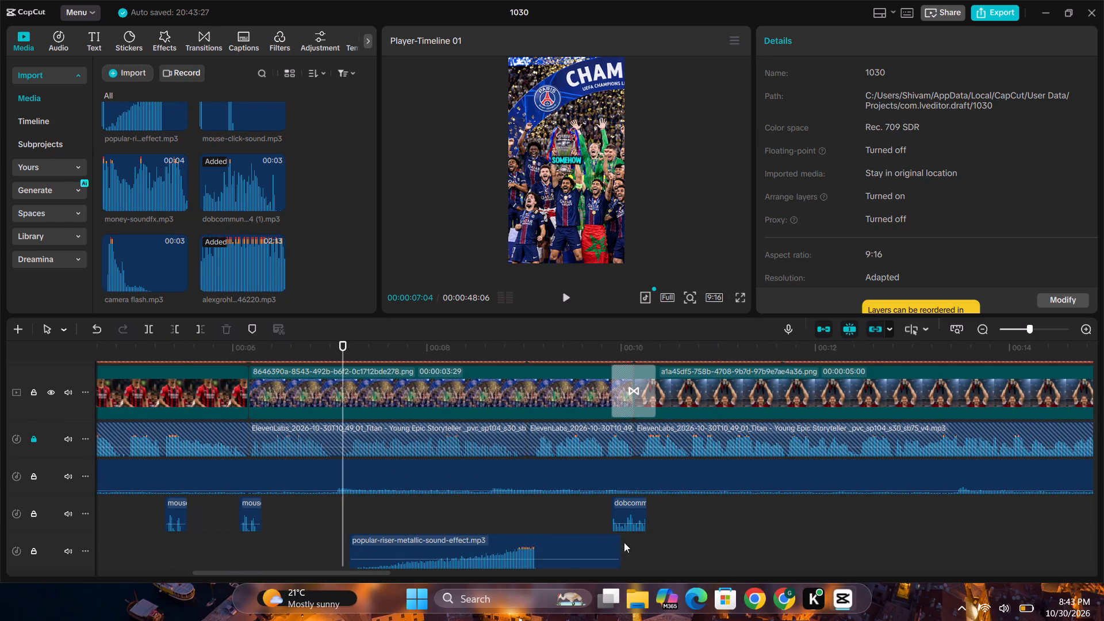
Trim the empty tail and the opening of the metallic riser and lower its volume to about -8.3 dB.
left_click(620, 540)
left_click_drag(619, 541, 542, 547)
left_click(516, 559)
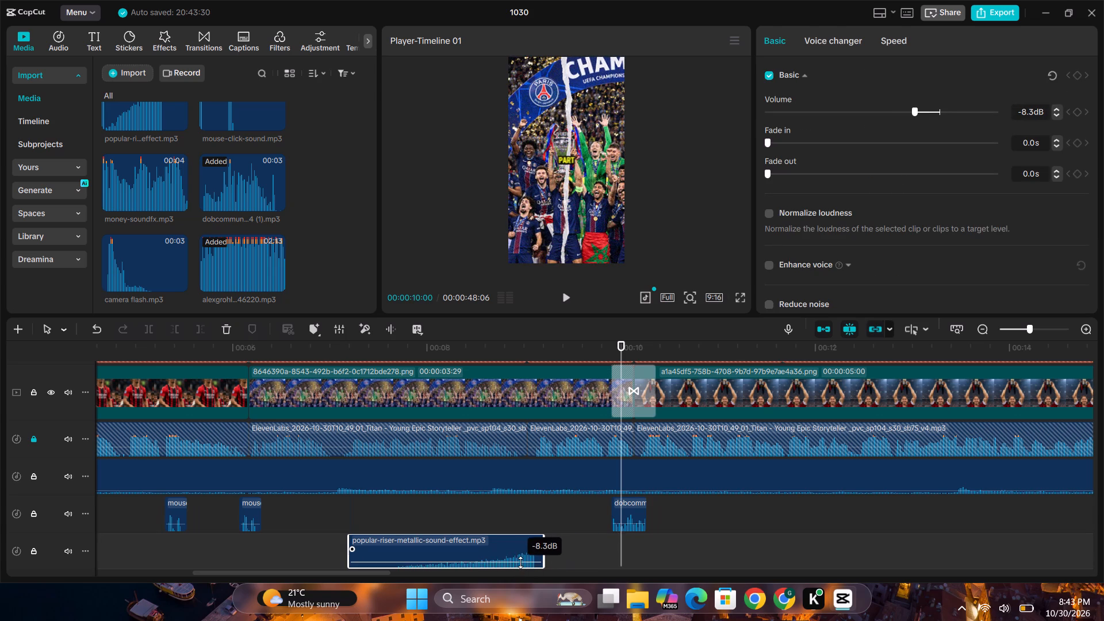
left_click_drag(348, 540, 393, 543)
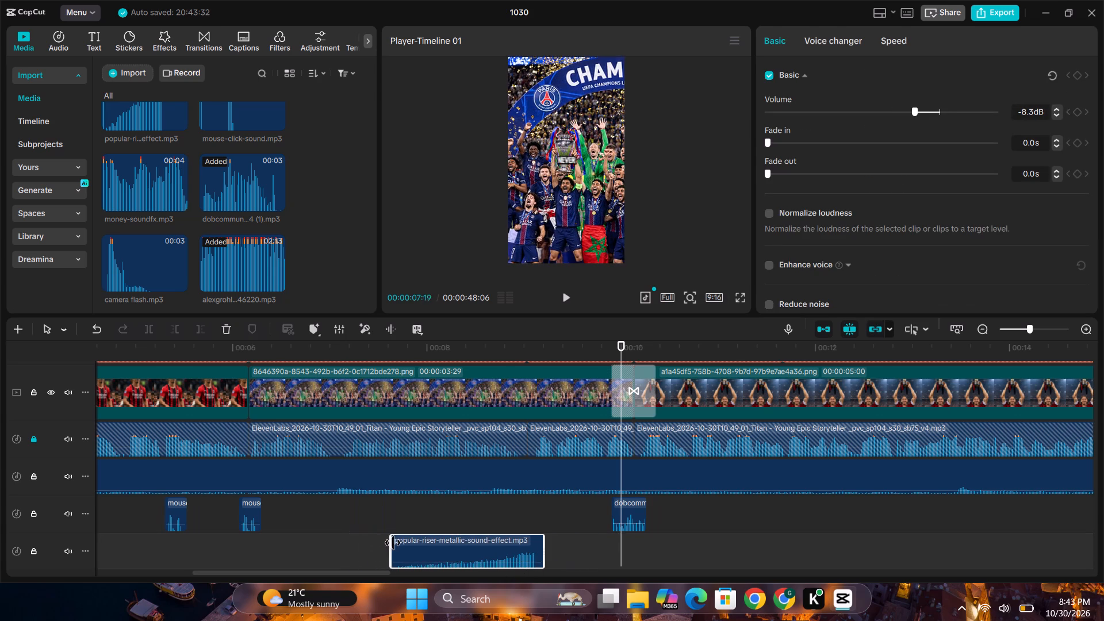
left_click_drag(393, 543, 396, 545)
Move the metallic riser onto the sound effects track so it leads into the paper rustling sound, and preview it.
left_click_drag(463, 549, 528, 511)
left_click(420, 518)
key("space")
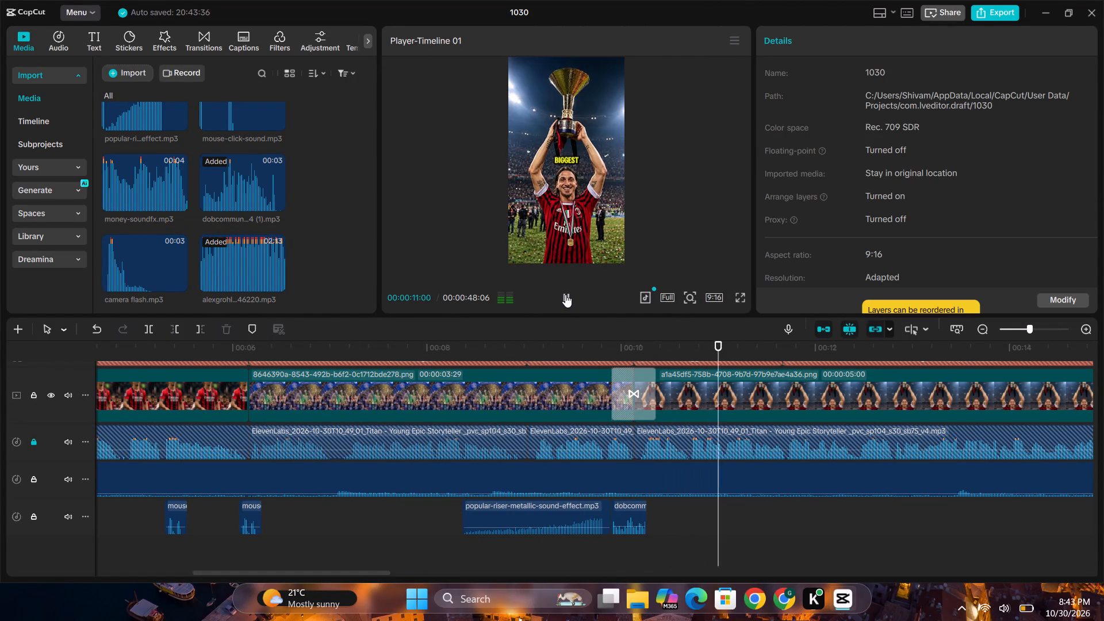
Play the edit from the beginning through the Zlatan trophy image to review the images, transition and sound effects.
left_click_drag(344, 573, 156, 585)
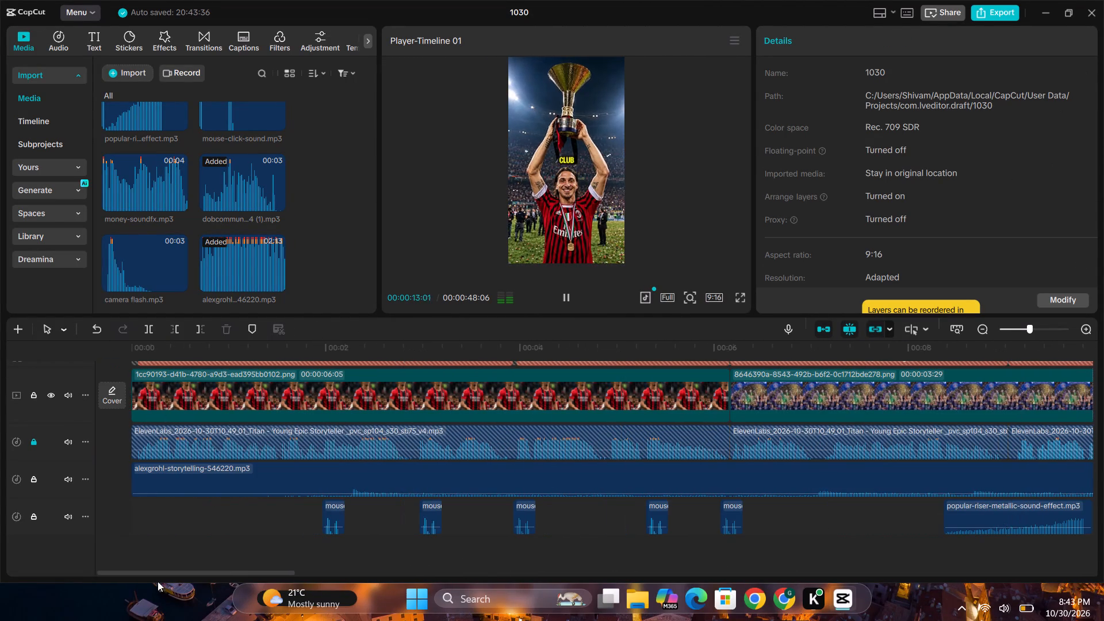
left_click(194, 537)
key("space")
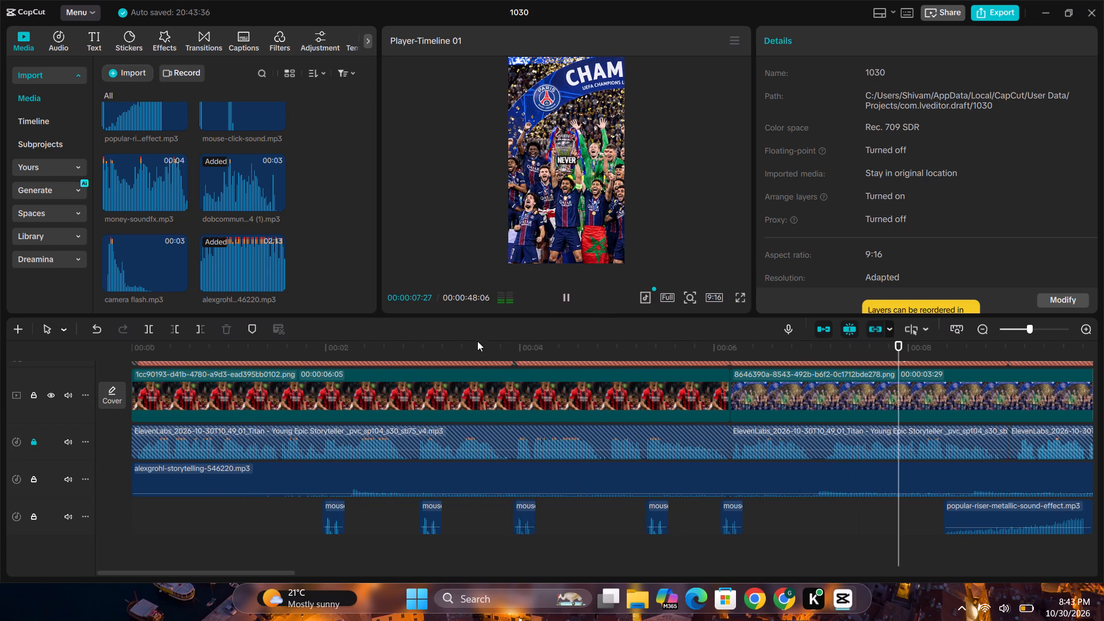
left_click(178, 531)
key("space")
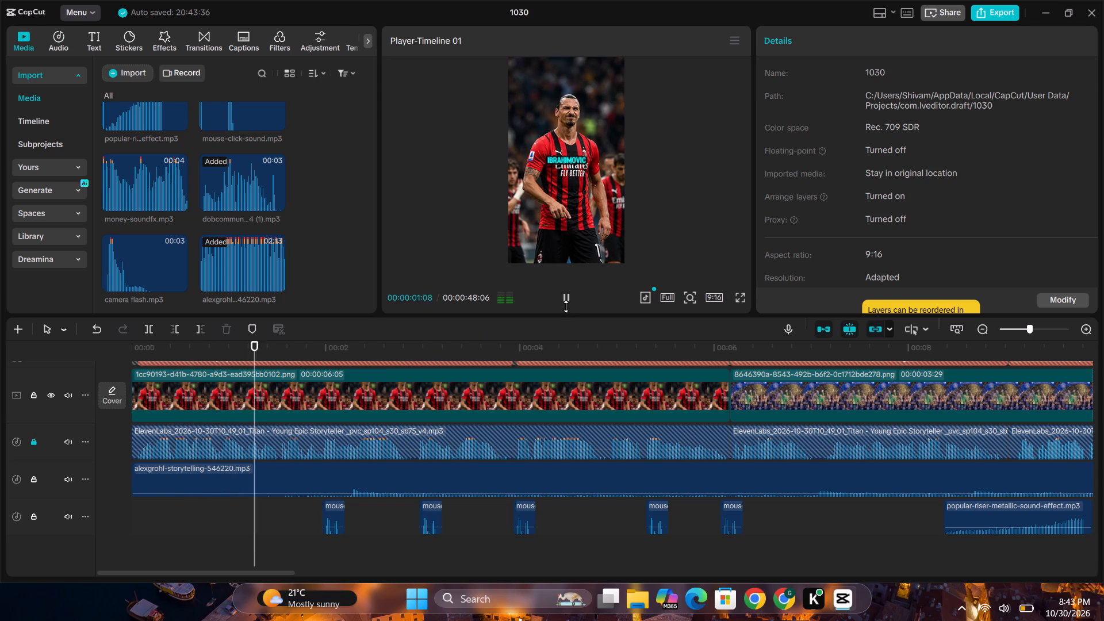
left_click(567, 302)
left_click(567, 302)
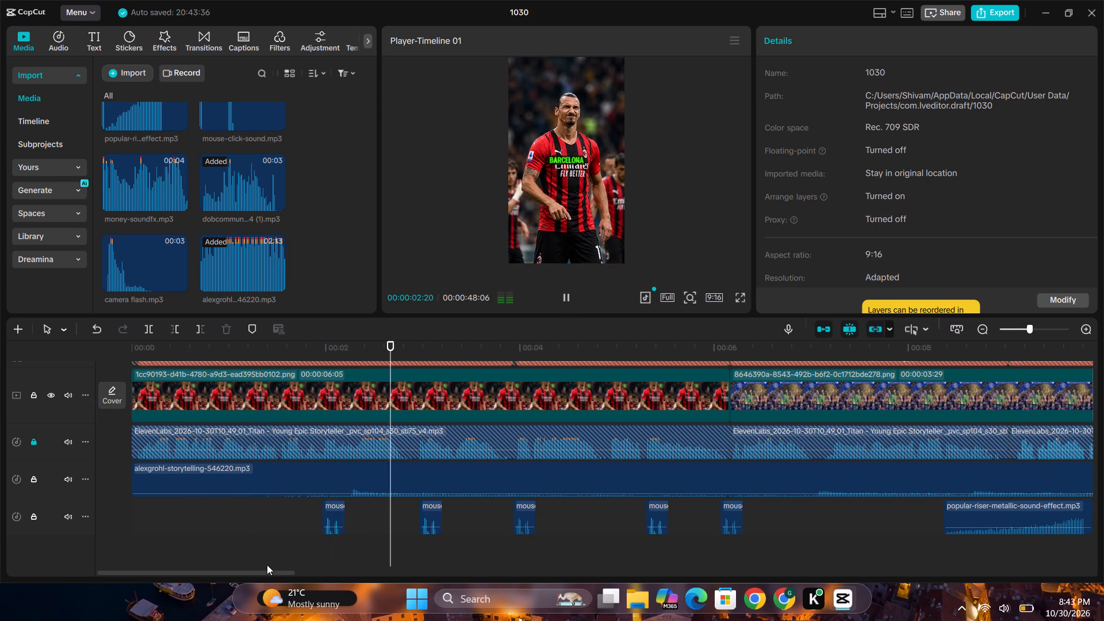
left_click(267, 563)
left_click_drag(274, 568, 298, 568)
left_click_drag(290, 574, 431, 573)
key("space")
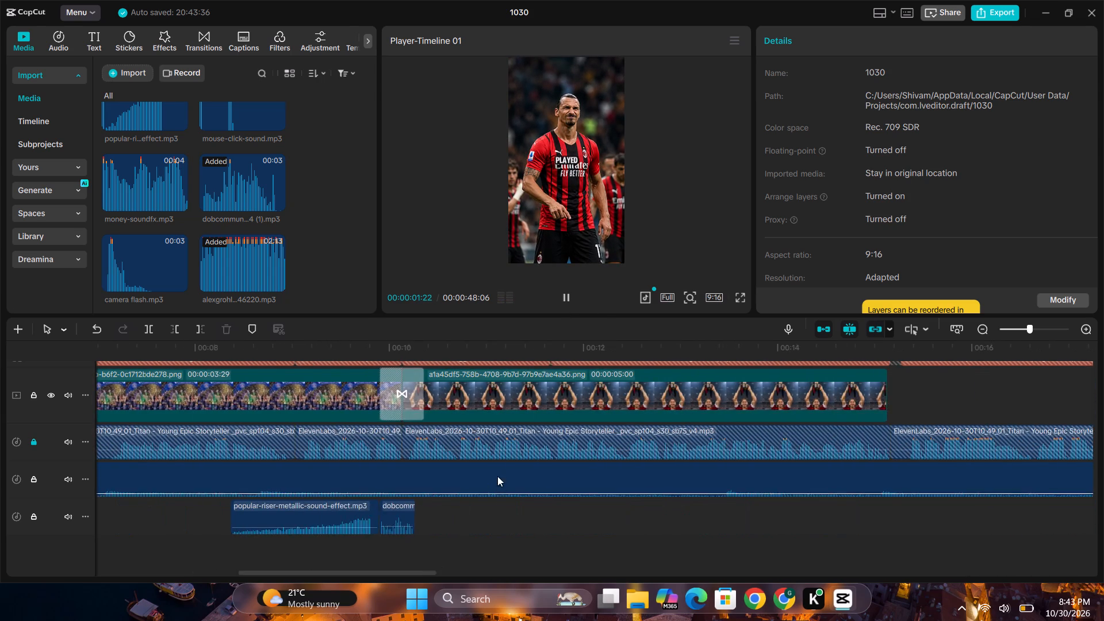
left_click_drag(299, 573, 300, 573)
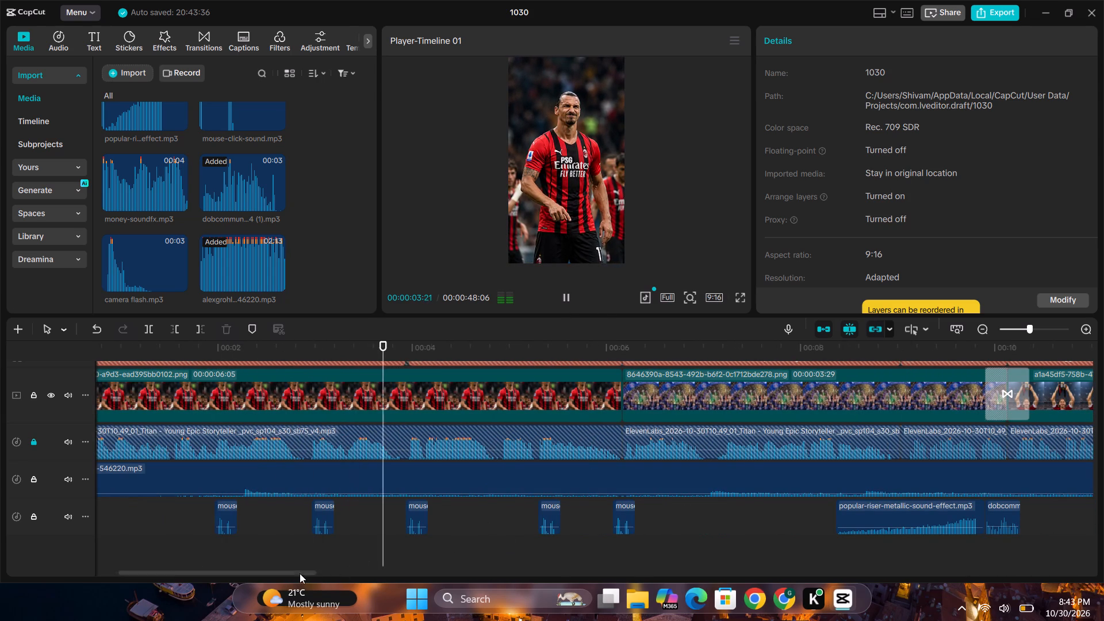
left_click_drag(300, 573, 390, 570)
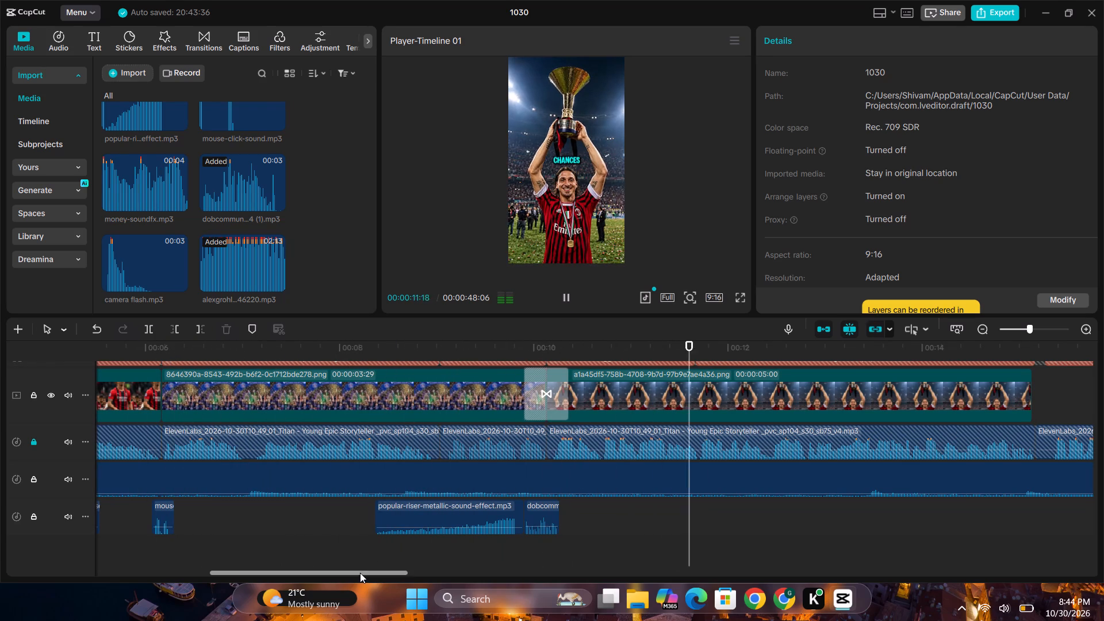
left_click_drag(360, 570, 477, 570)
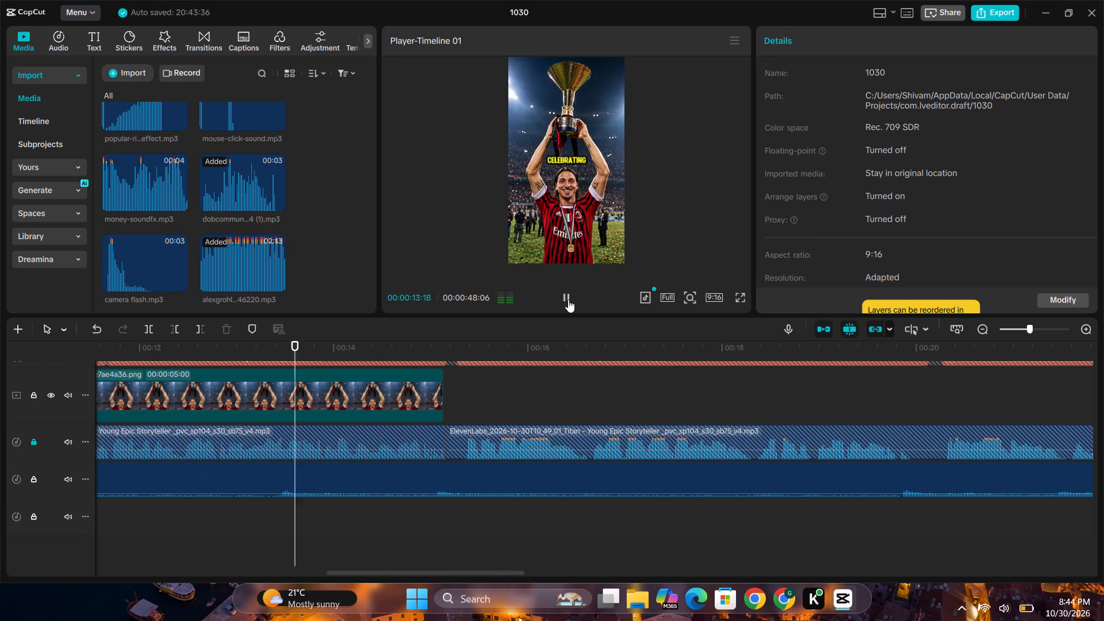
left_click(569, 294)
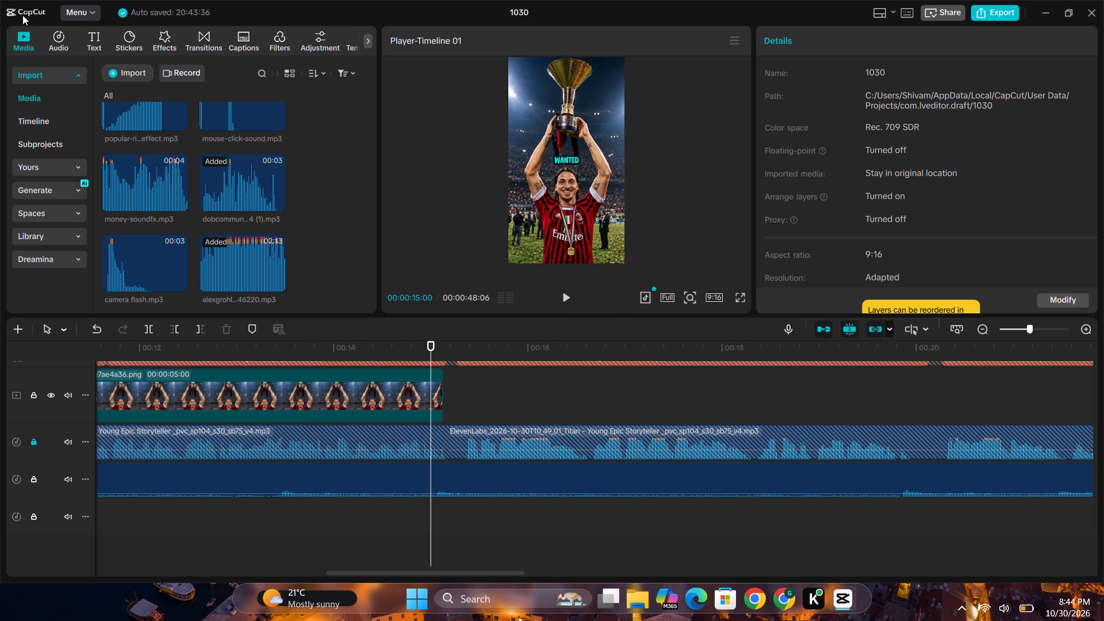
Listen to the narration after the Zlatan trophy clip and add Ibrahimovic_vs_Atlante.JPG directly after that clip.
left_click(32, 35)
scroll(258, 235, "up", 5)
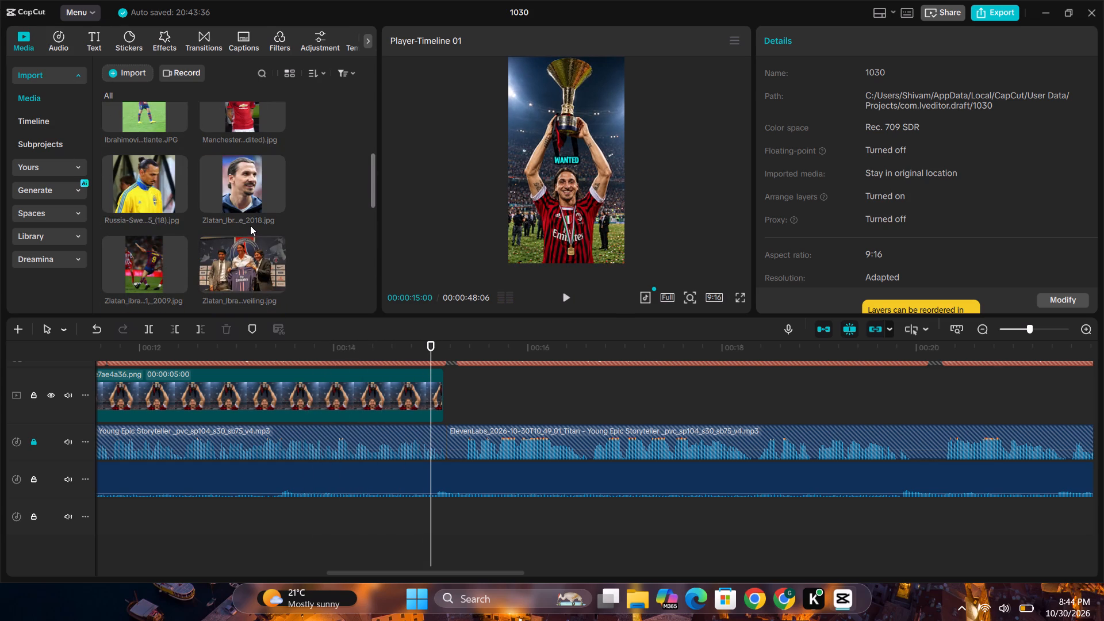
scroll(250, 224, "up", 4)
scroll(464, 409, "up", 2)
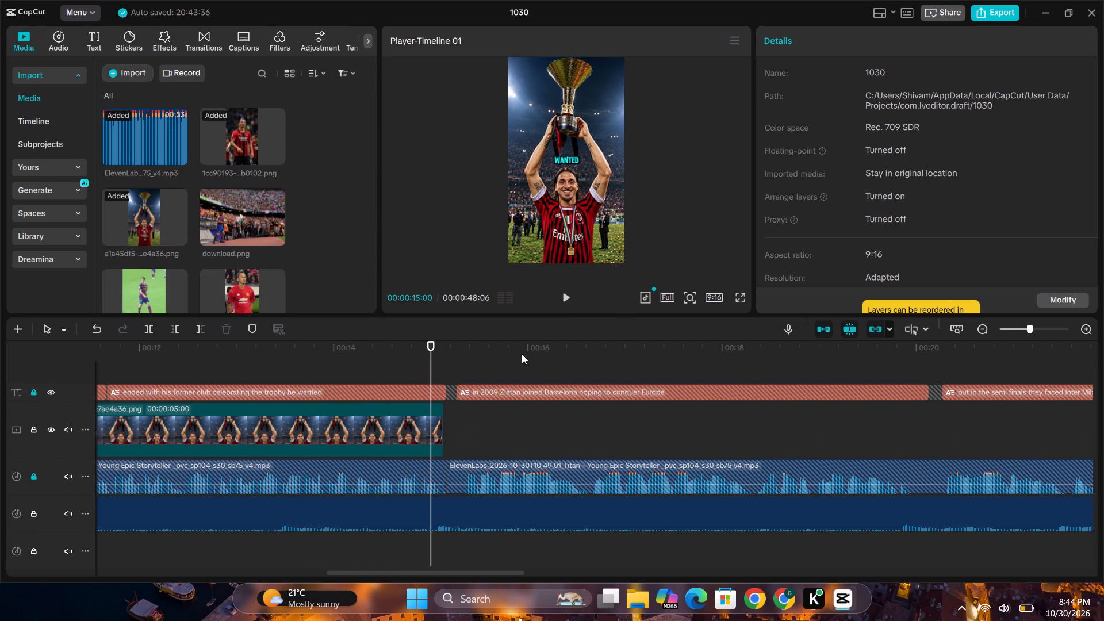
left_click(565, 305)
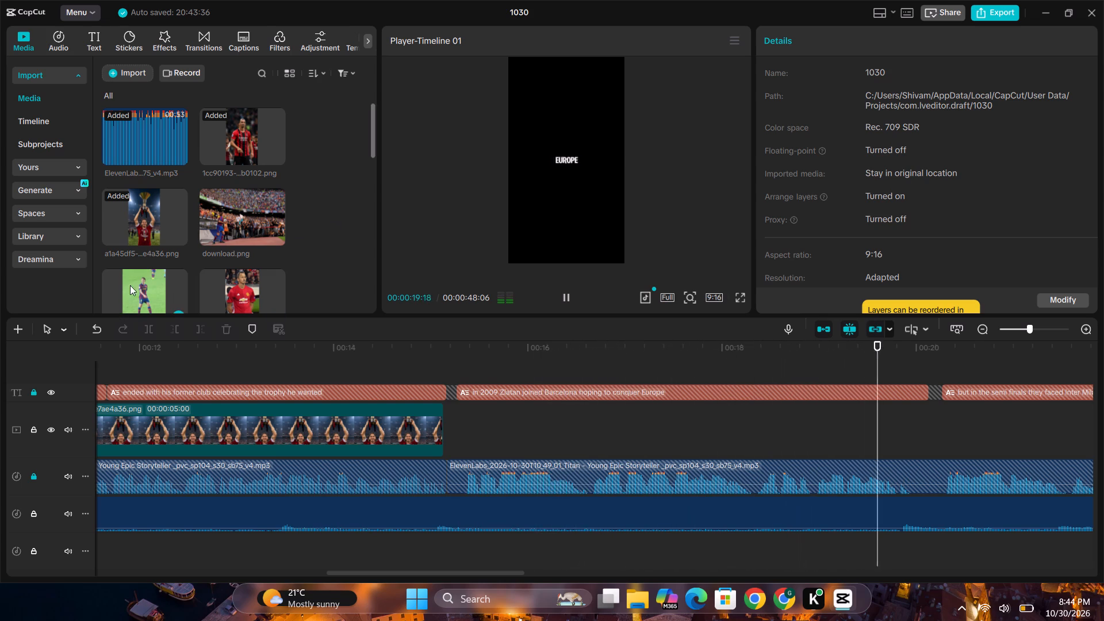
scroll(275, 232, "down", 3)
scroll(144, 247, "up", 1)
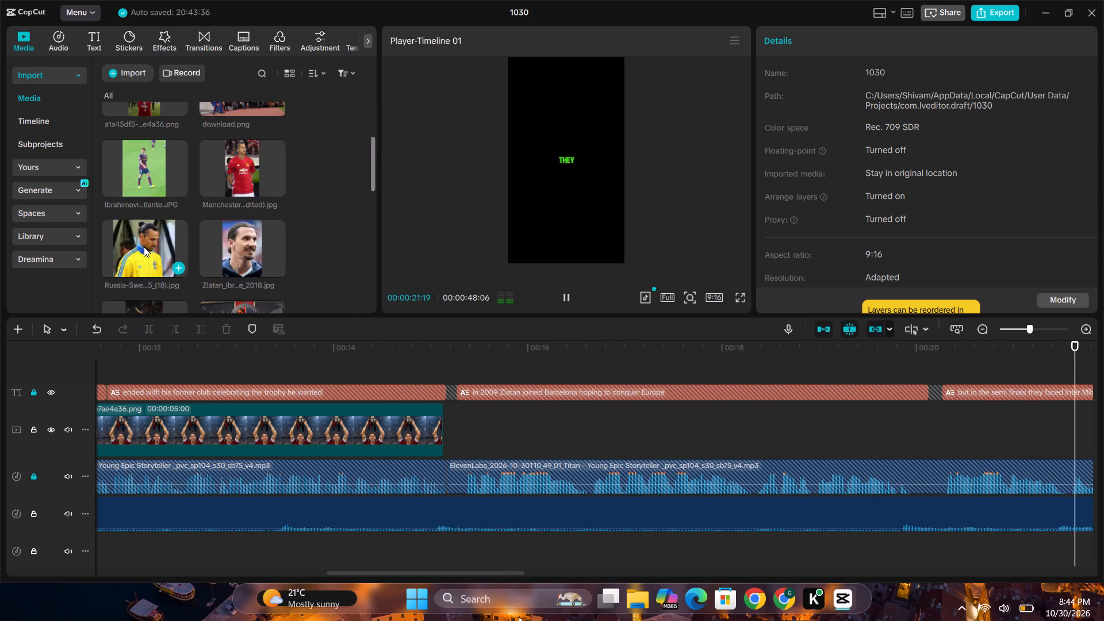
scroll(144, 247, "up", 1)
left_click_drag(136, 224, 330, 431)
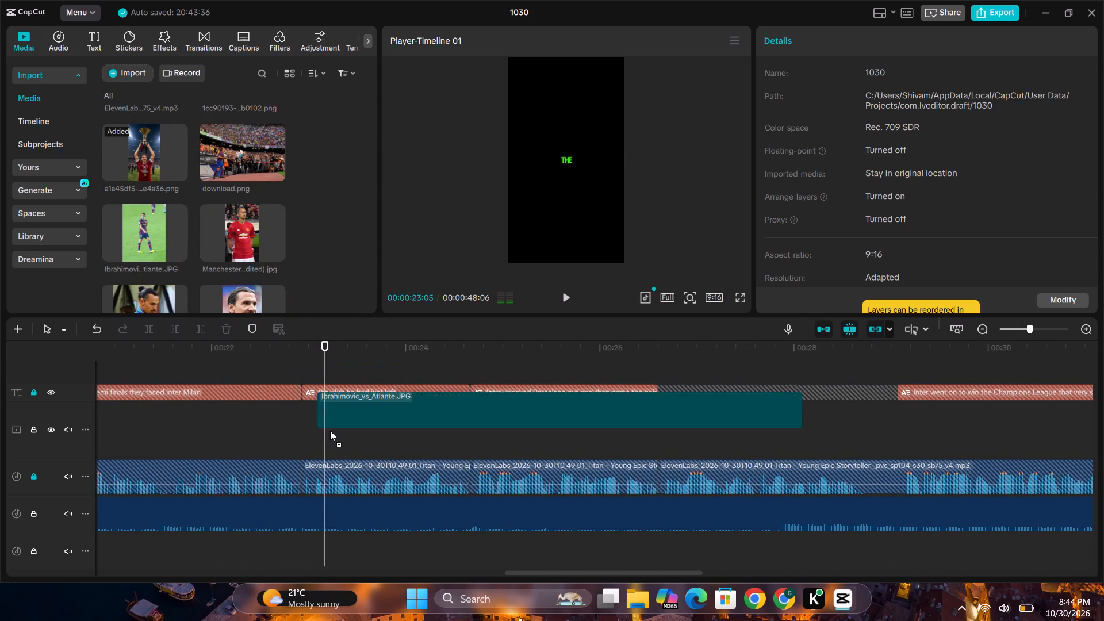
left_click_drag(330, 431, 118, 434)
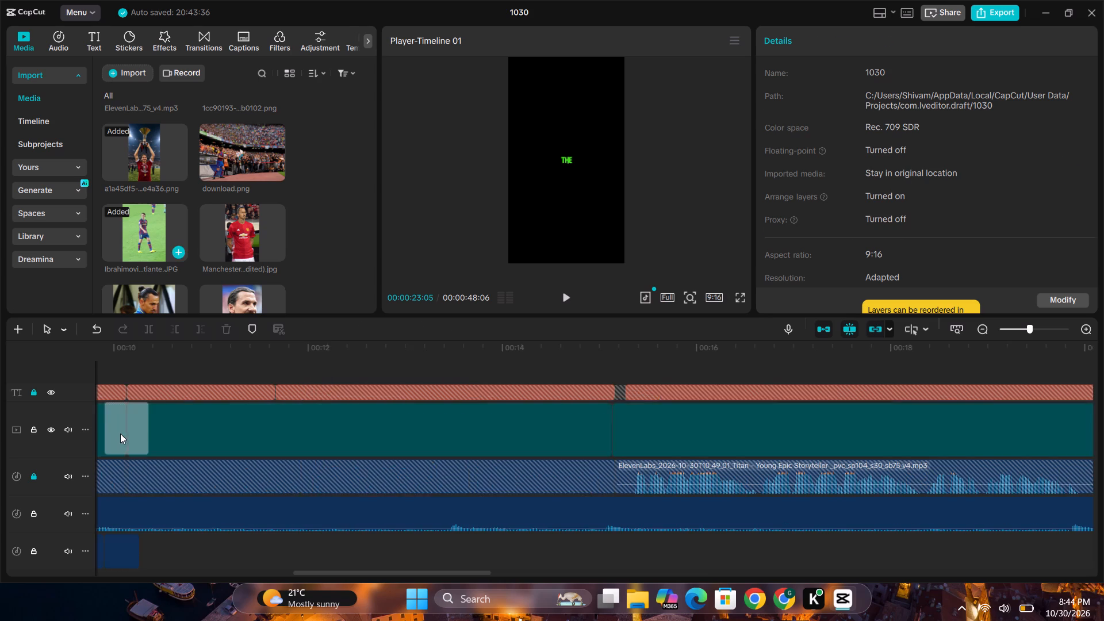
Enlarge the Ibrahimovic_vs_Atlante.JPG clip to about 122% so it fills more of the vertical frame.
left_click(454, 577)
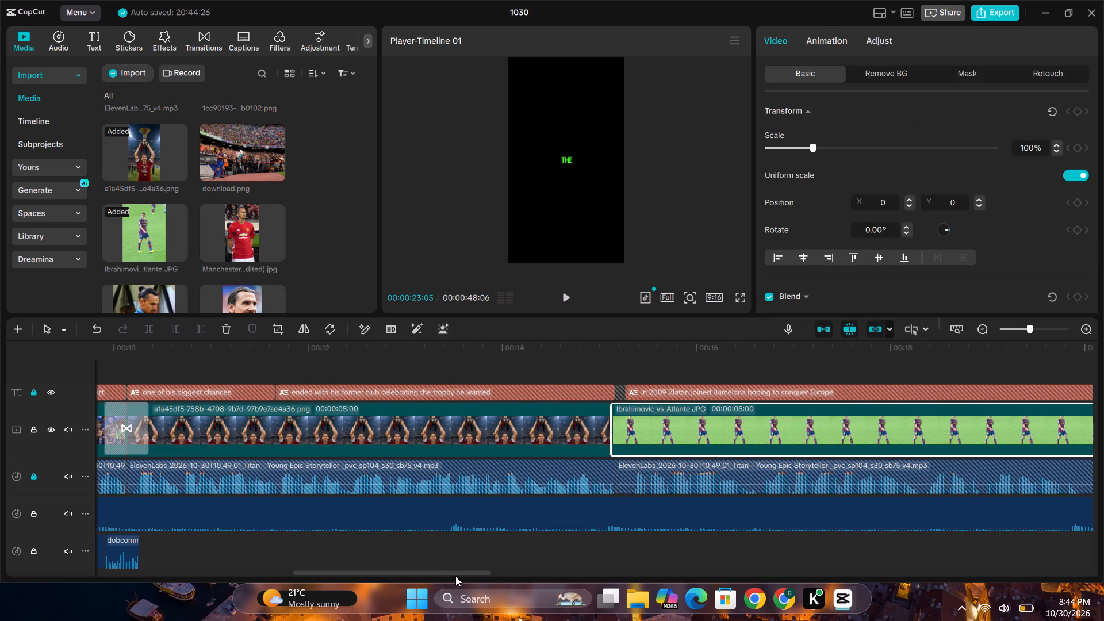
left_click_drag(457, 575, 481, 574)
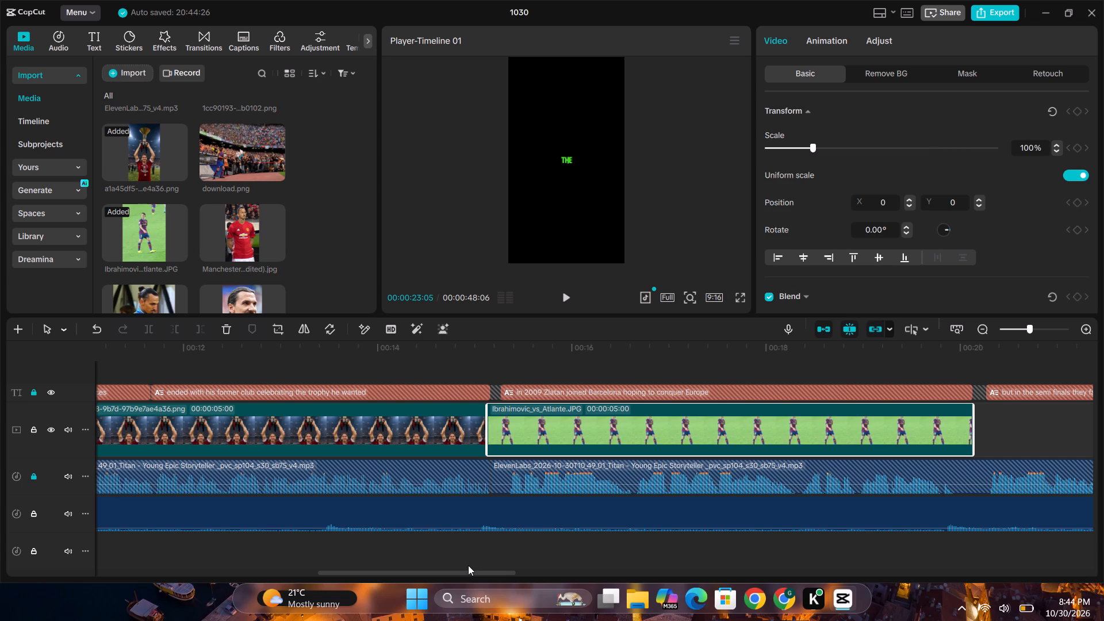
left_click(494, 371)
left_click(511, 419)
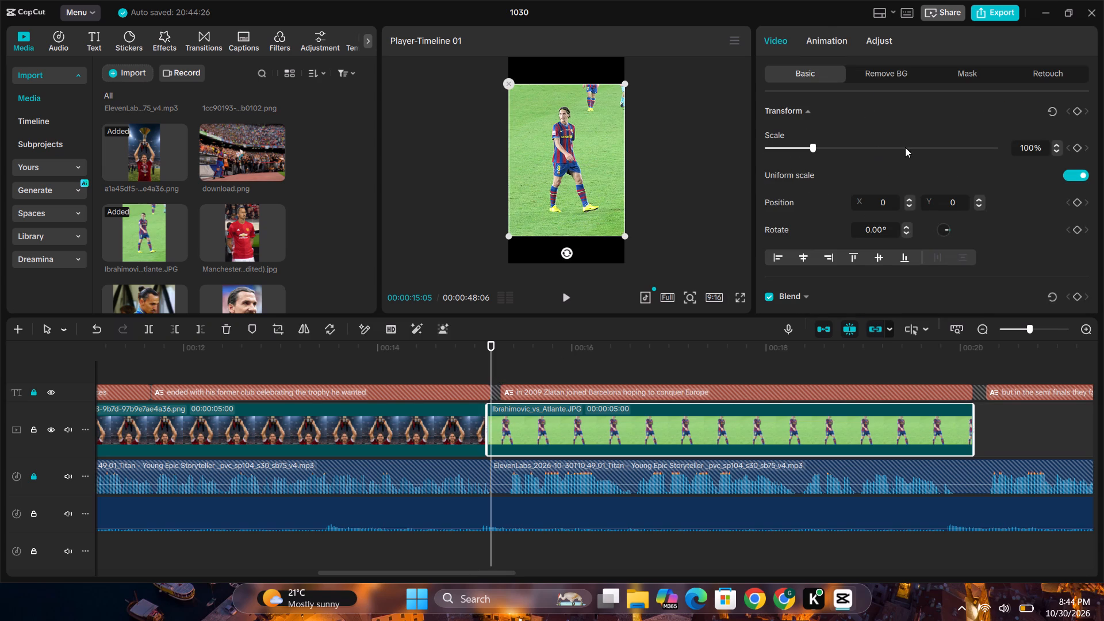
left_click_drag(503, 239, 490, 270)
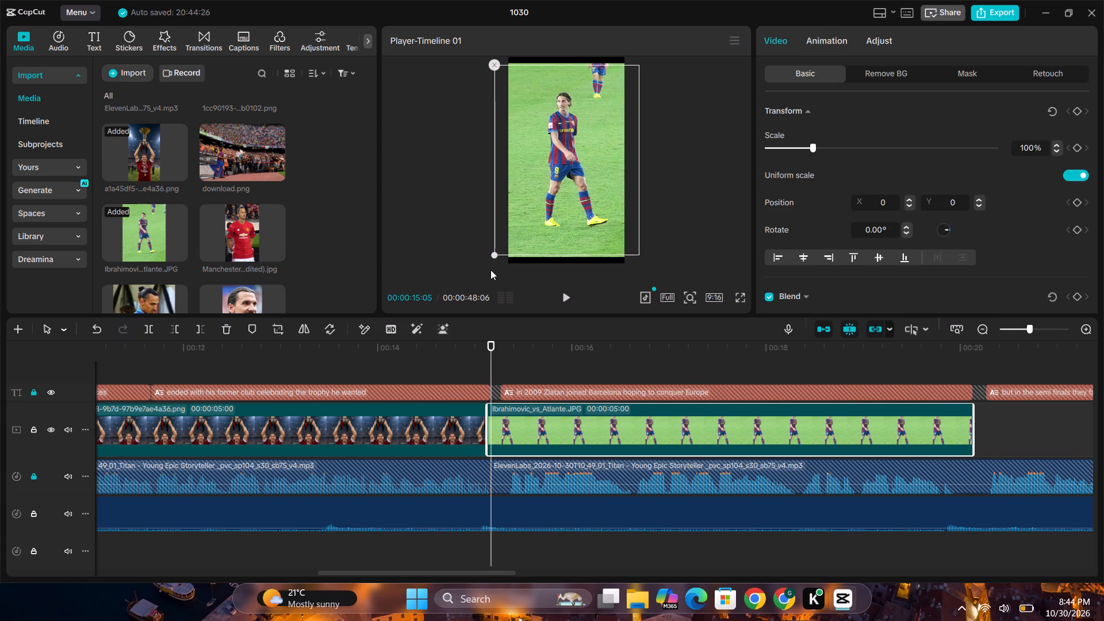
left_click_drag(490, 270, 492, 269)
Switch to Chrome and search Google Images for Zlatan Ibrahimovic joined Barcelona, browsing for a suitable picture.
left_click(775, 591)
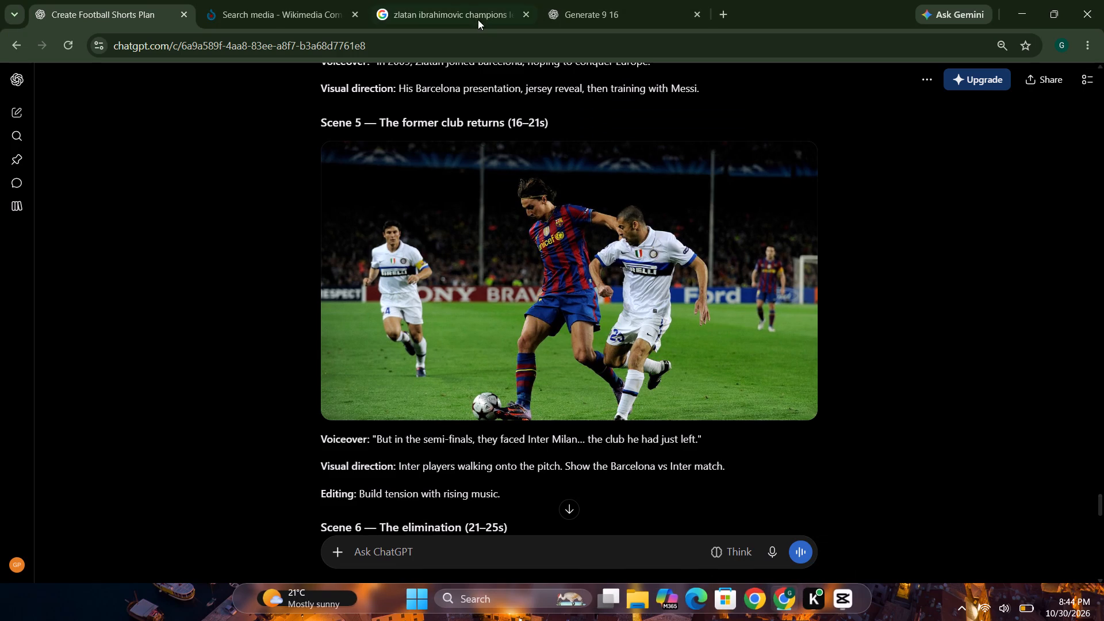
left_click(626, 0)
left_click(469, 26)
left_click(462, 49)
left_click(462, 49)
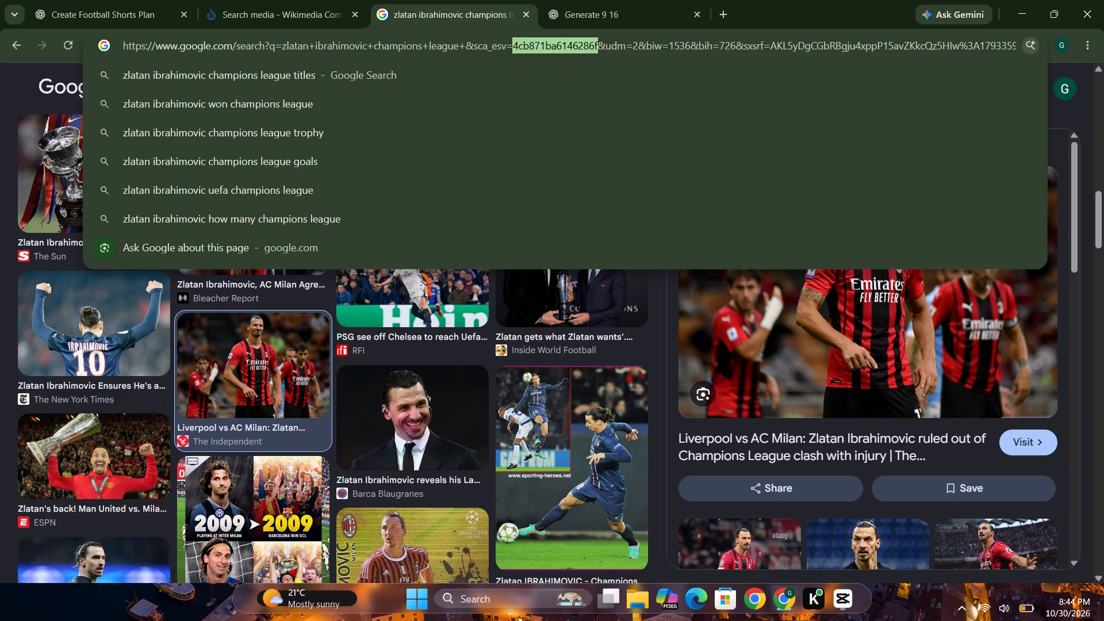
key("ctrl+a")
key("BackSpace")
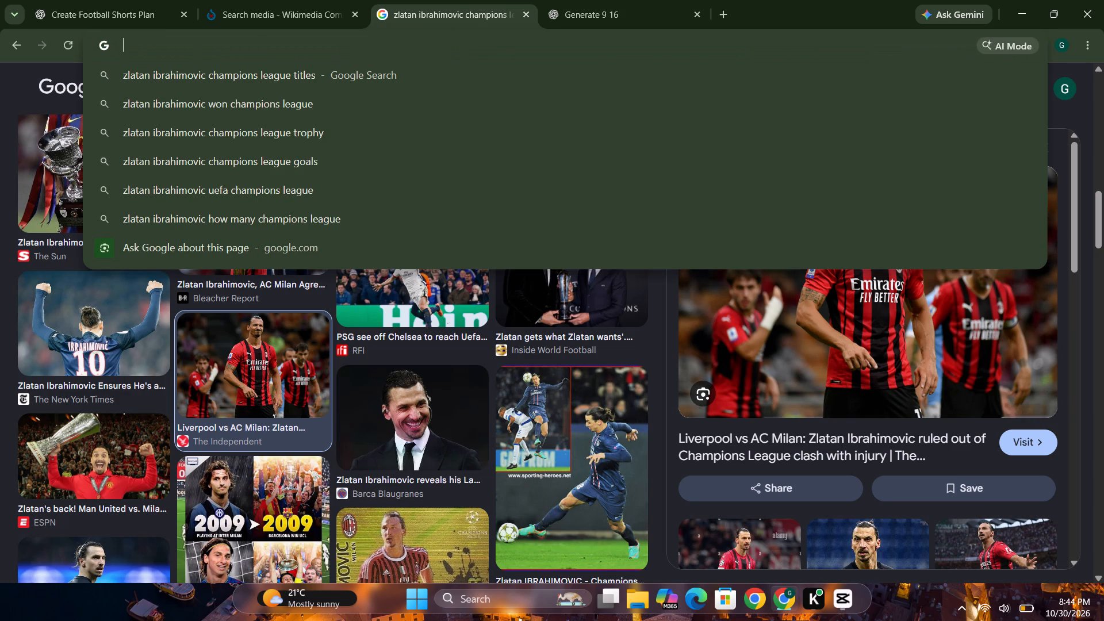
type("zlatan ibrahi ovic joined barcelona")
key("space")
key("Return")
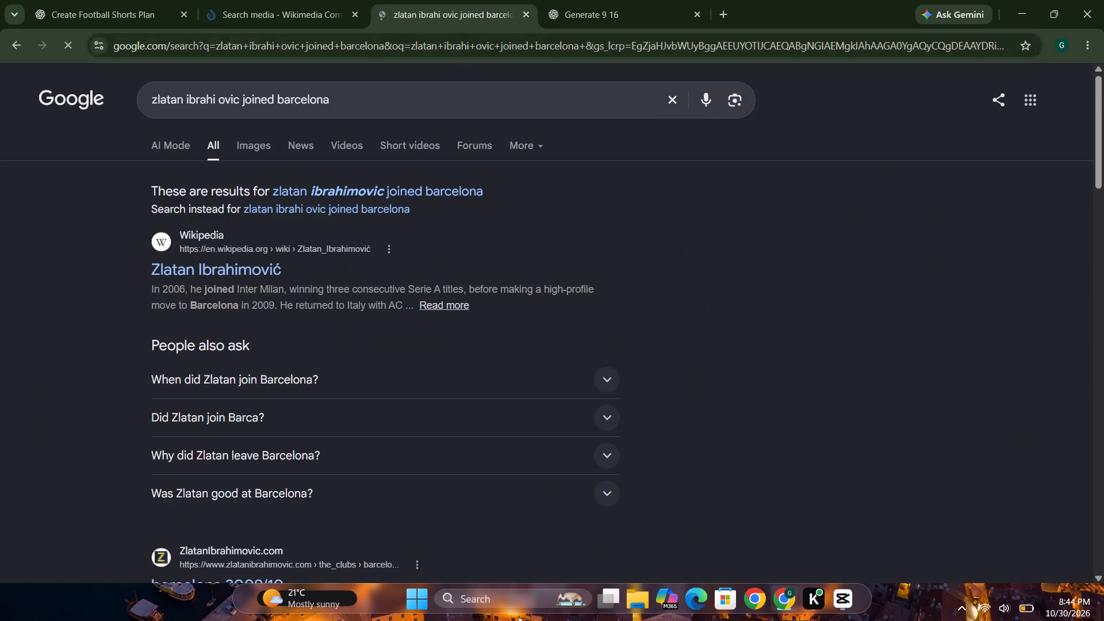
left_click(266, 143)
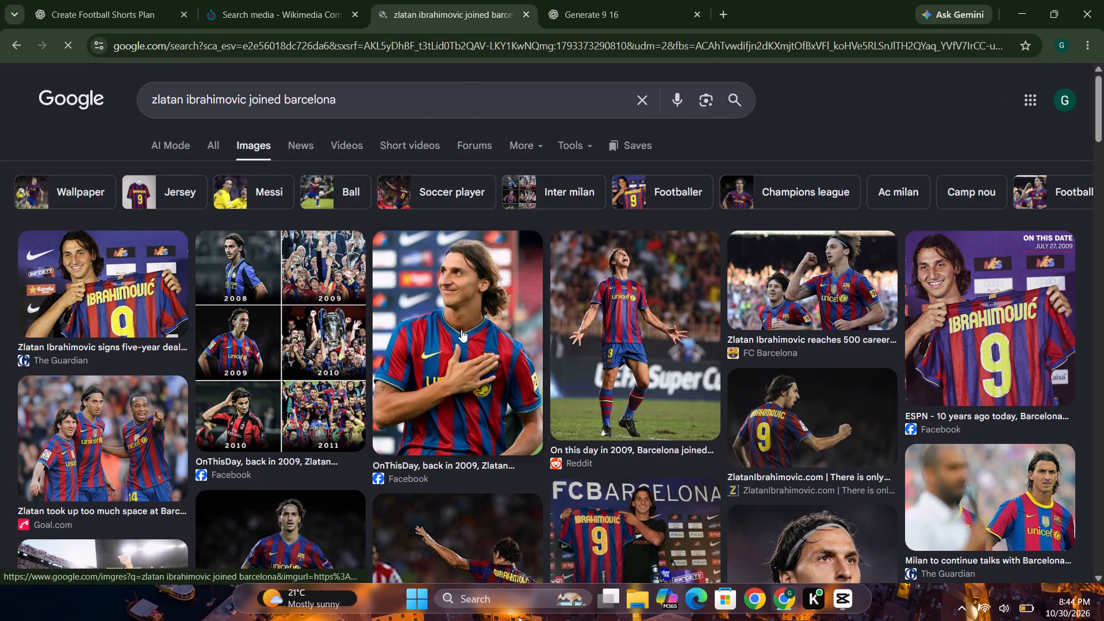
scroll(465, 325, "down", 2)
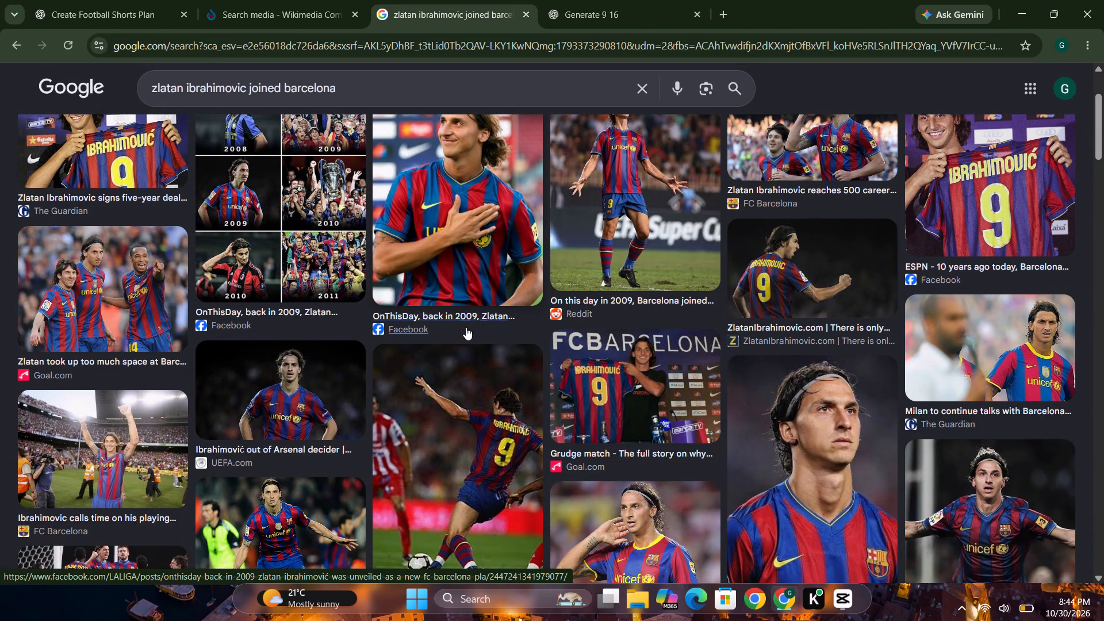
Browse the image results and open the Facebook picture of Ibrahimovic in a Barcelona shirt with his hand on his chest.
scroll(466, 331, "down", 2)
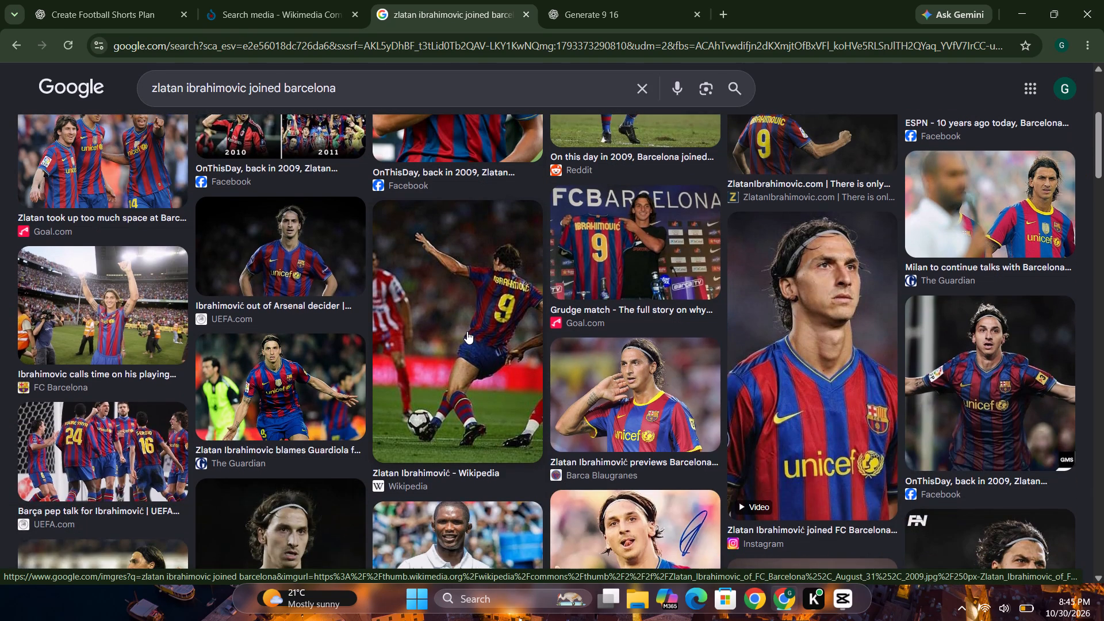
scroll(467, 331, "up", 3)
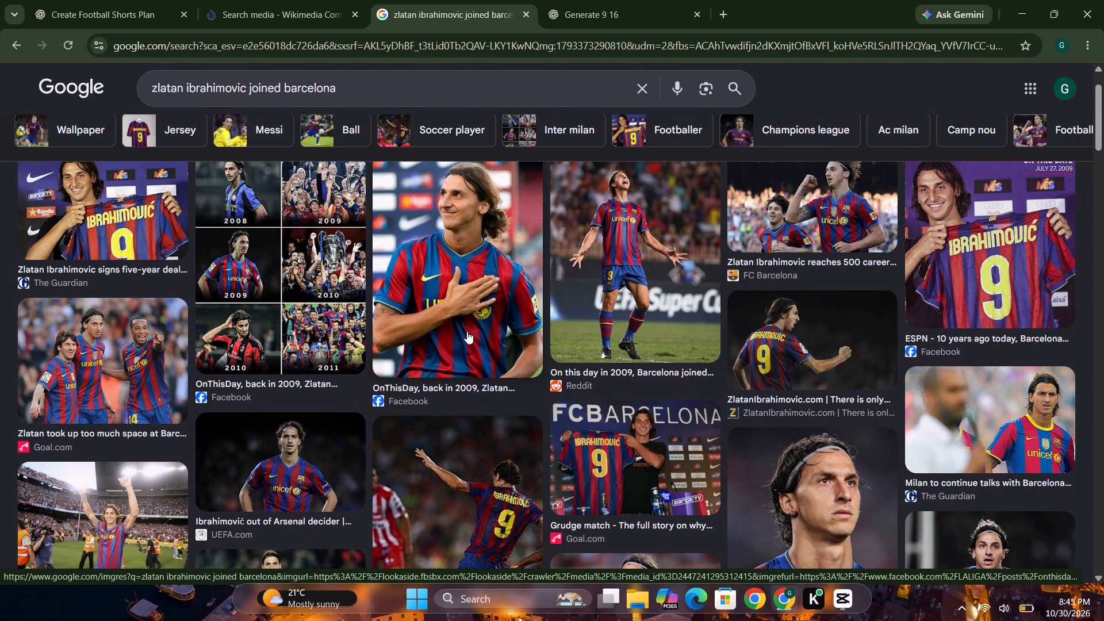
left_click(463, 239)
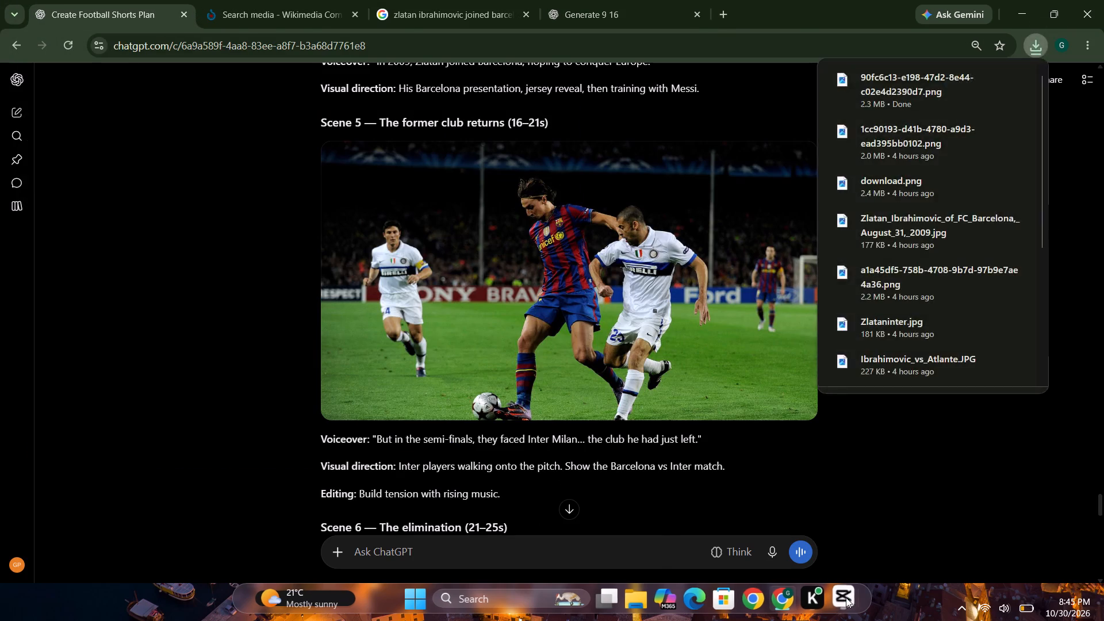
Switch back to CapCut and delete the Ibrahimovic_vs_Atlante.JPG clip after the trophy clip.
left_click(846, 597)
left_click(595, 163)
left_click(568, 427)
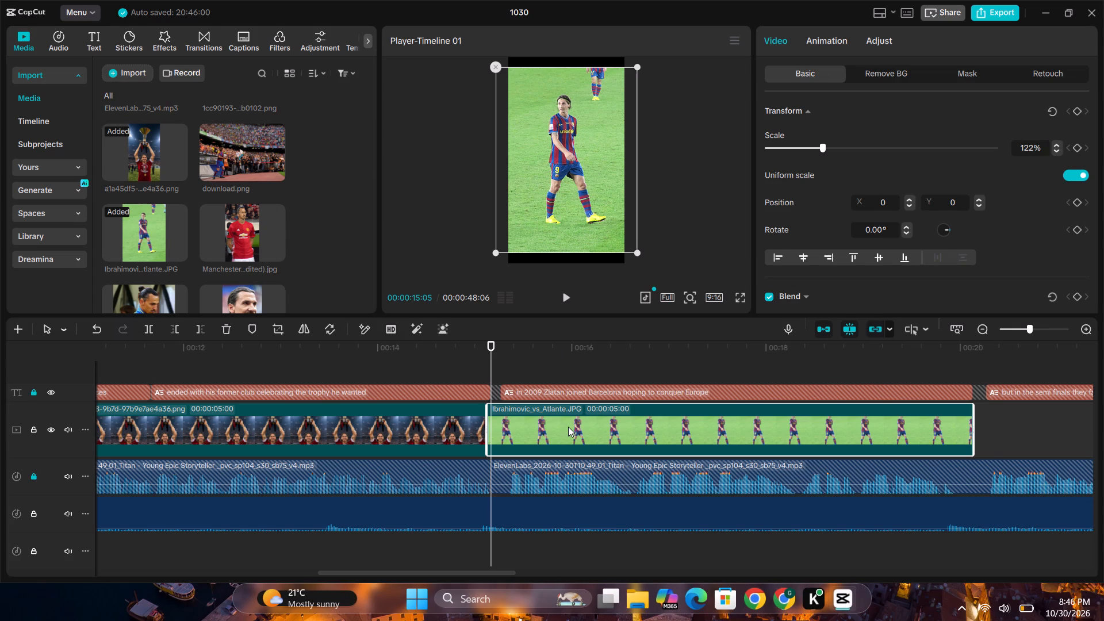
key("BackSpace")
left_click(469, 386)
left_click(469, 369)
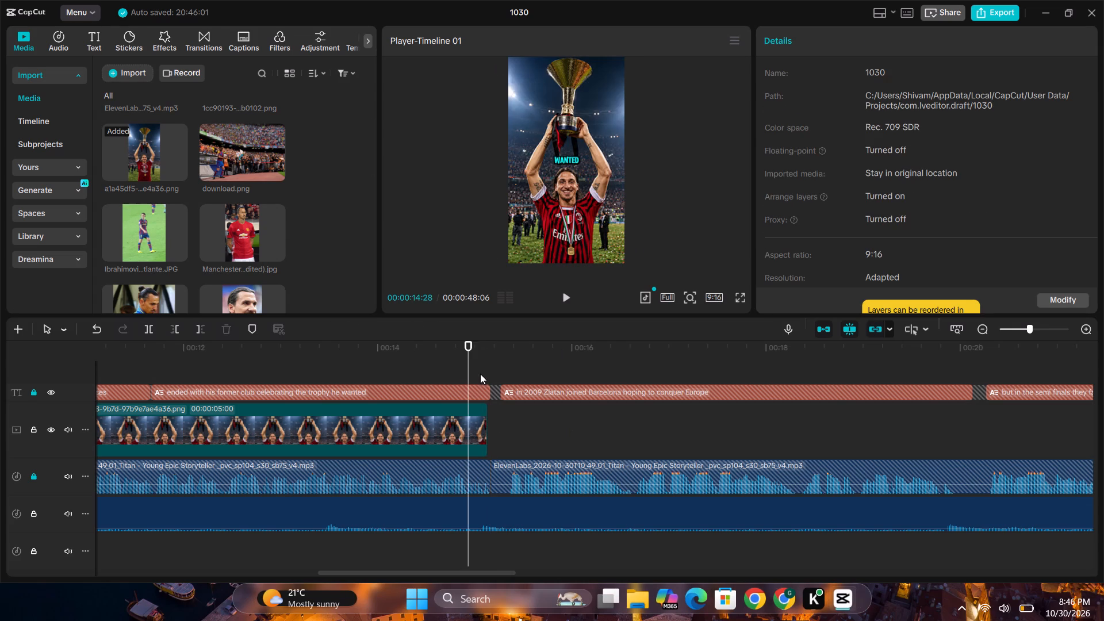
left_click(481, 374)
Import the 90fc6c13 Barcelona portrait PNG from the zlatan folder and place it directly after the trophy clip.
scroll(212, 243, "up", 3)
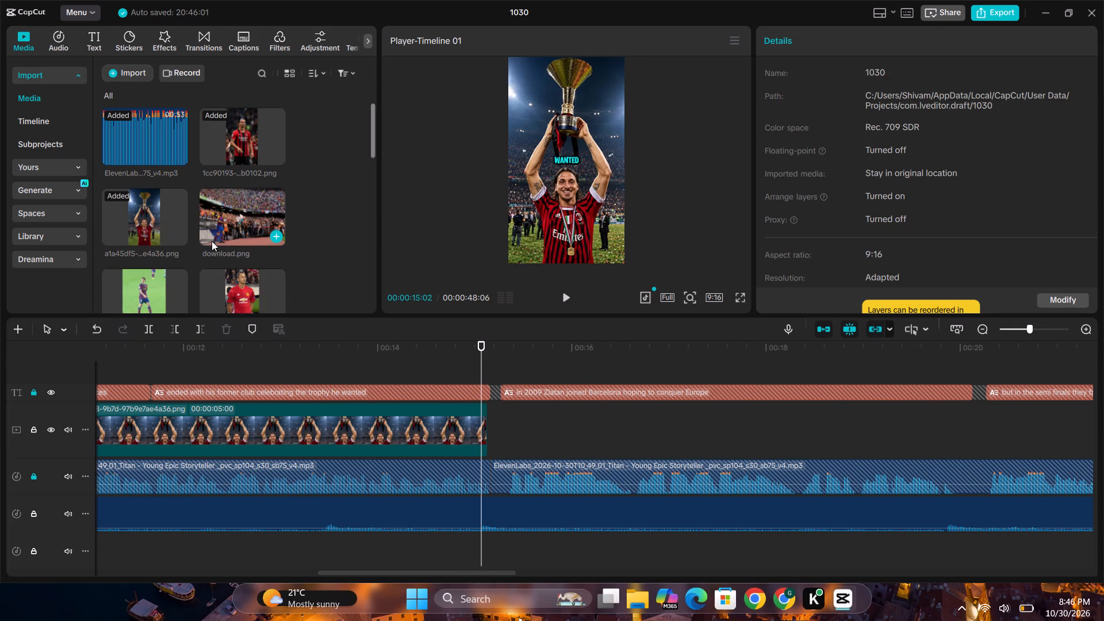
scroll(216, 237, "up", 1)
scroll(216, 237, "down", 3)
left_click(133, 74)
left_click(167, 101)
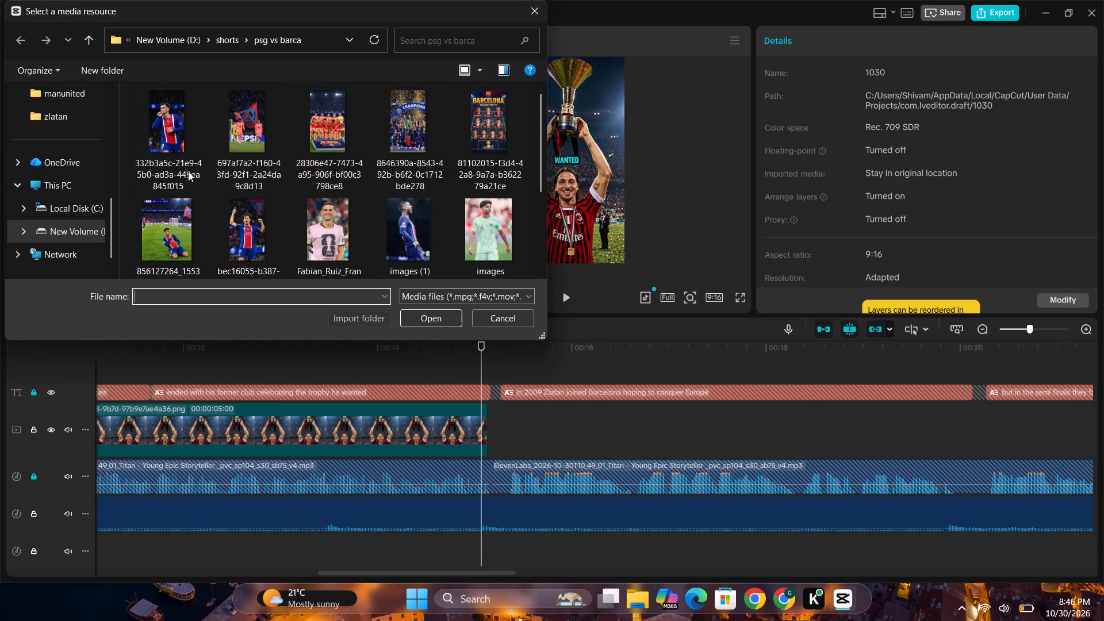
left_click(71, 233)
scroll(270, 186, "up", 1)
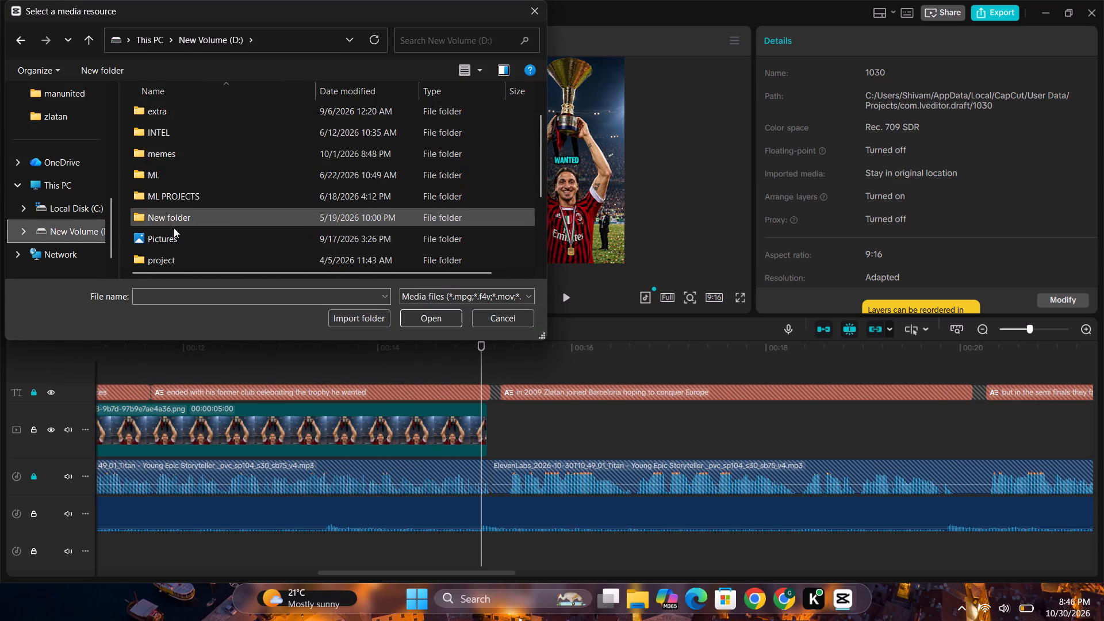
scroll(170, 199, "down", 1)
scroll(170, 199, "up", 1)
left_click(74, 114)
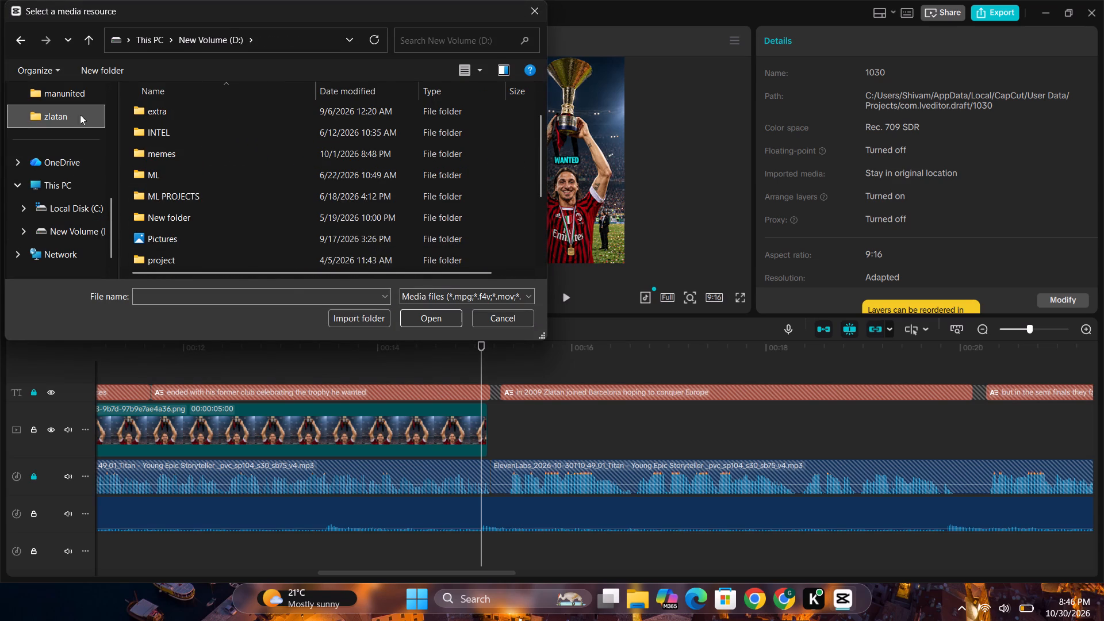
scroll(250, 166, "down", 1)
scroll(255, 159, "up", 2)
double_click(239, 117)
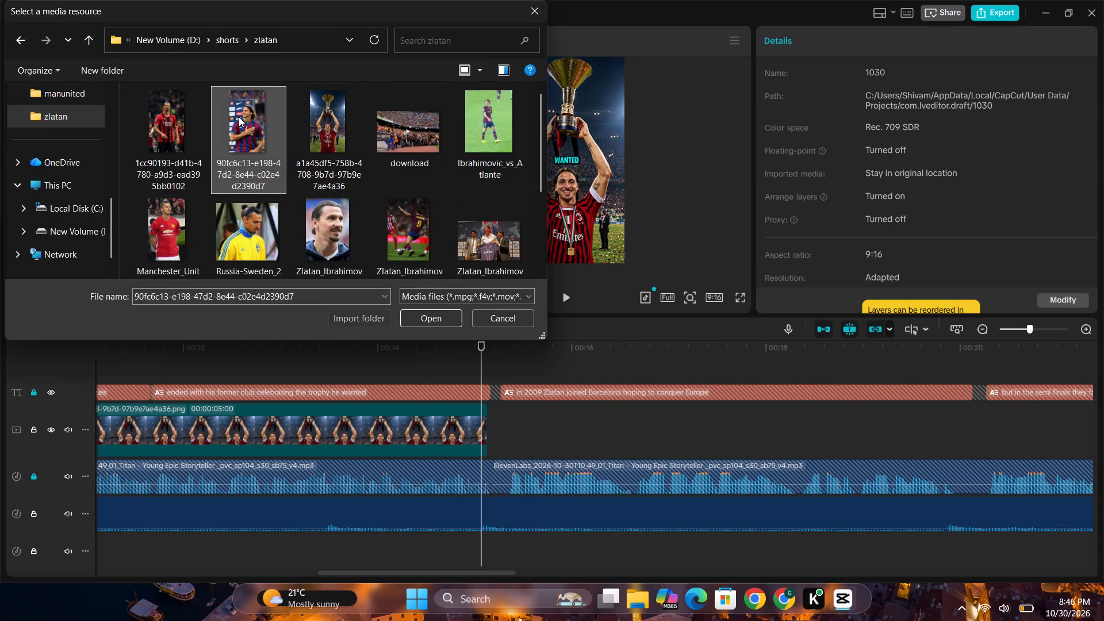
left_click_drag(239, 254, 496, 423)
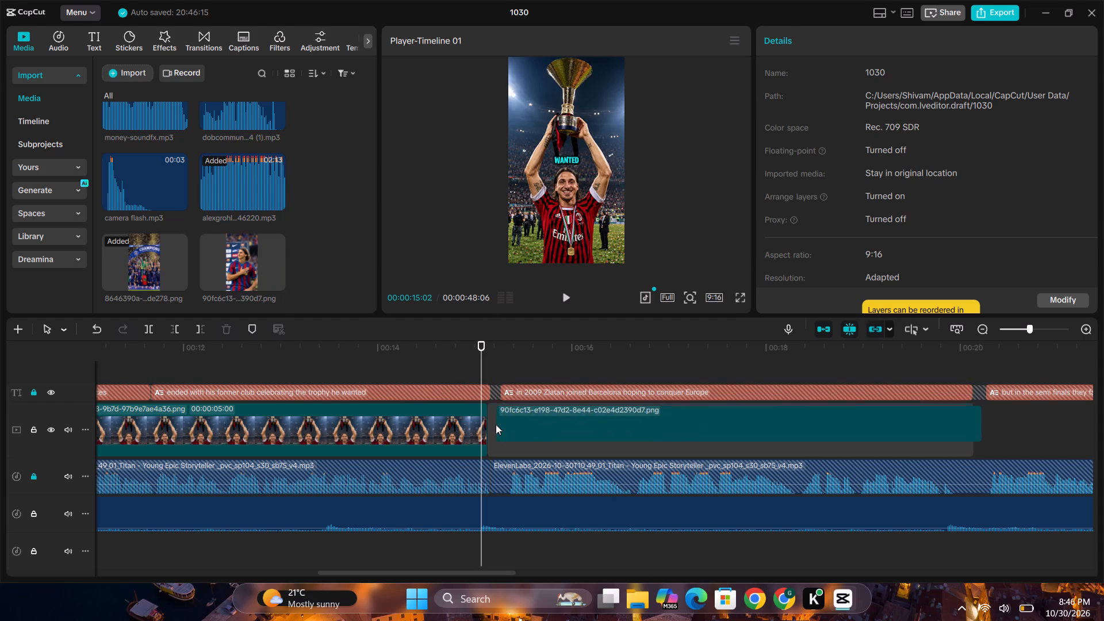
Animate a slow zoom-in on the Barcelona portrait with scale keyframes from 100% near its start to slightly larger near its end, and preview it.
left_click(487, 374)
left_click(517, 425)
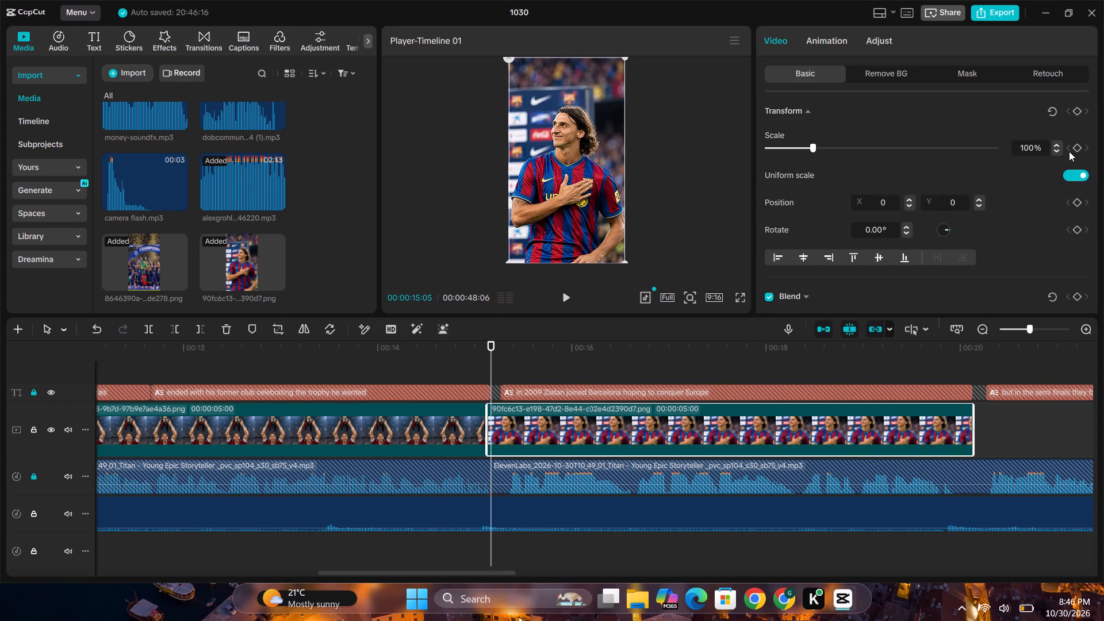
left_click(1072, 148)
left_click(1077, 149)
key("space")
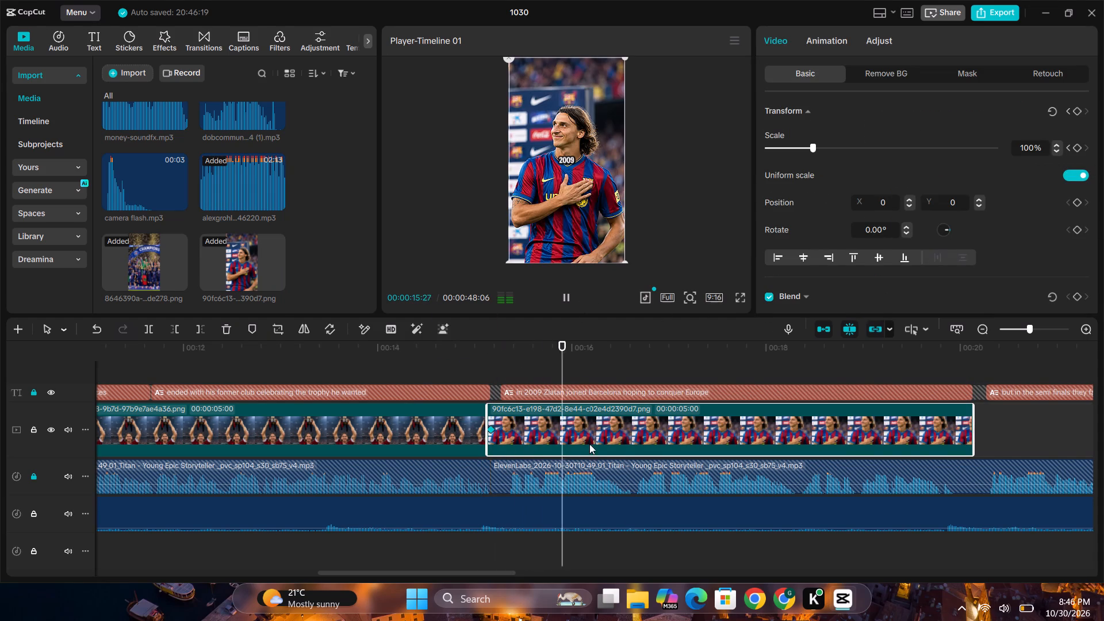
left_click_drag(508, 574, 573, 576)
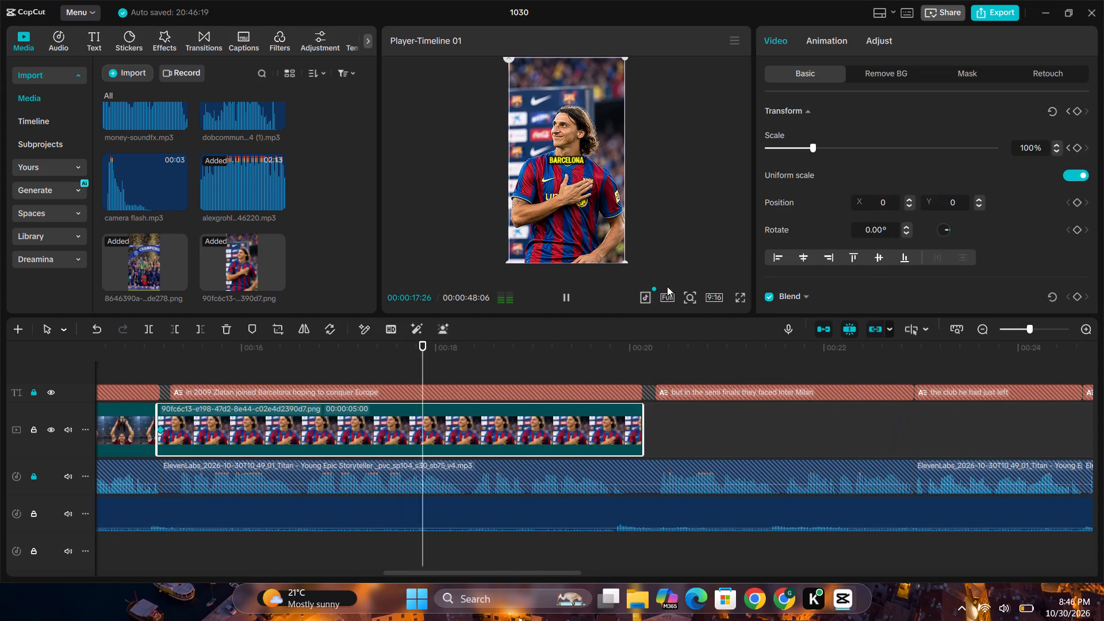
left_click(566, 294)
left_click_drag(814, 148, 815, 147)
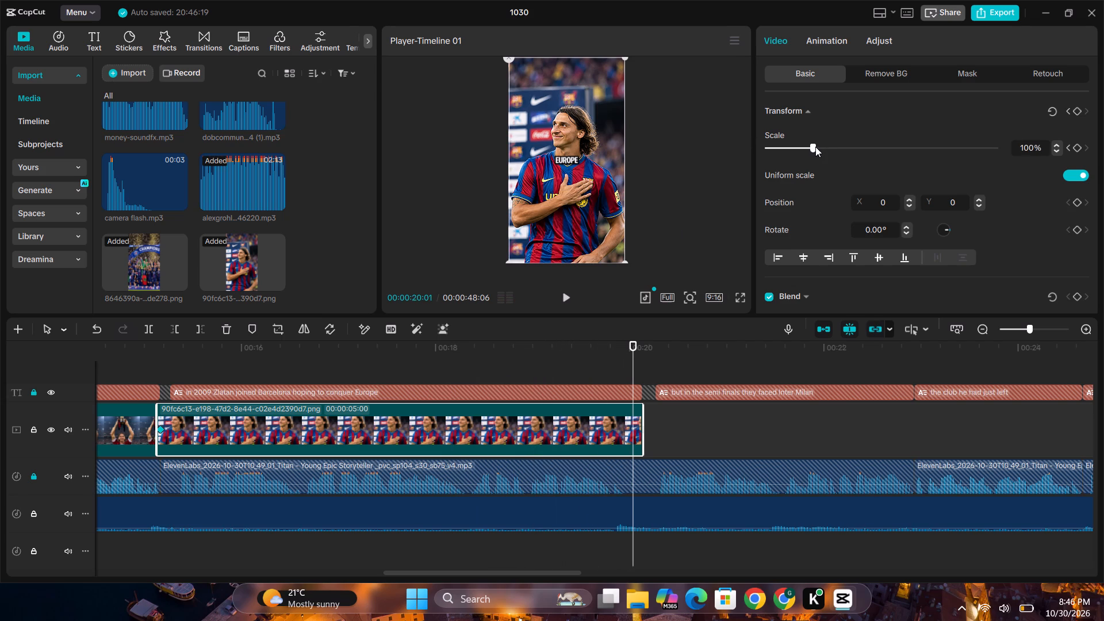
left_click_drag(815, 147, 819, 147)
left_click(341, 354)
key("space")
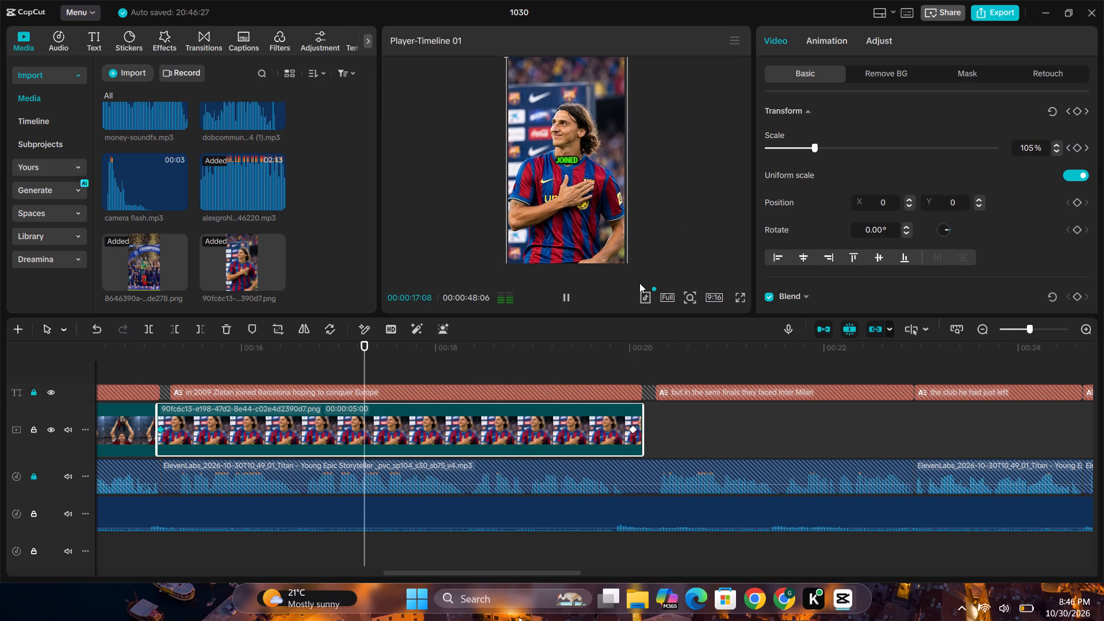
left_click(573, 295)
Add a Zoom-out Blend transition between the trophy and Barcelona portrait clips, shorten it to about 1 s, and preview it.
left_click_drag(570, 569, 536, 570)
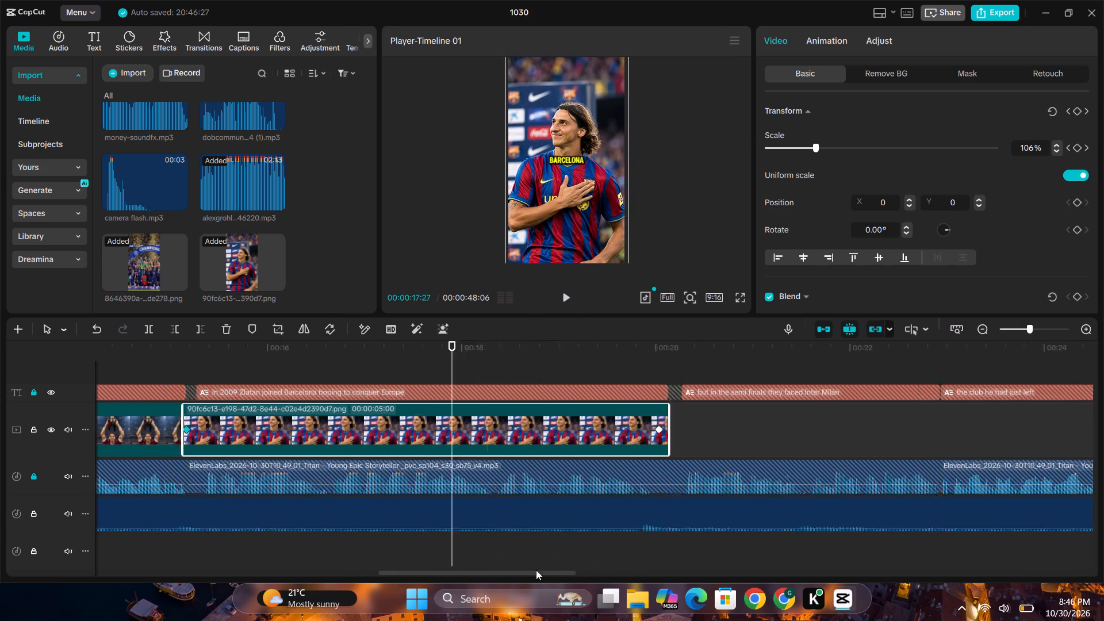
left_click_drag(536, 570, 496, 562)
left_click(498, 550)
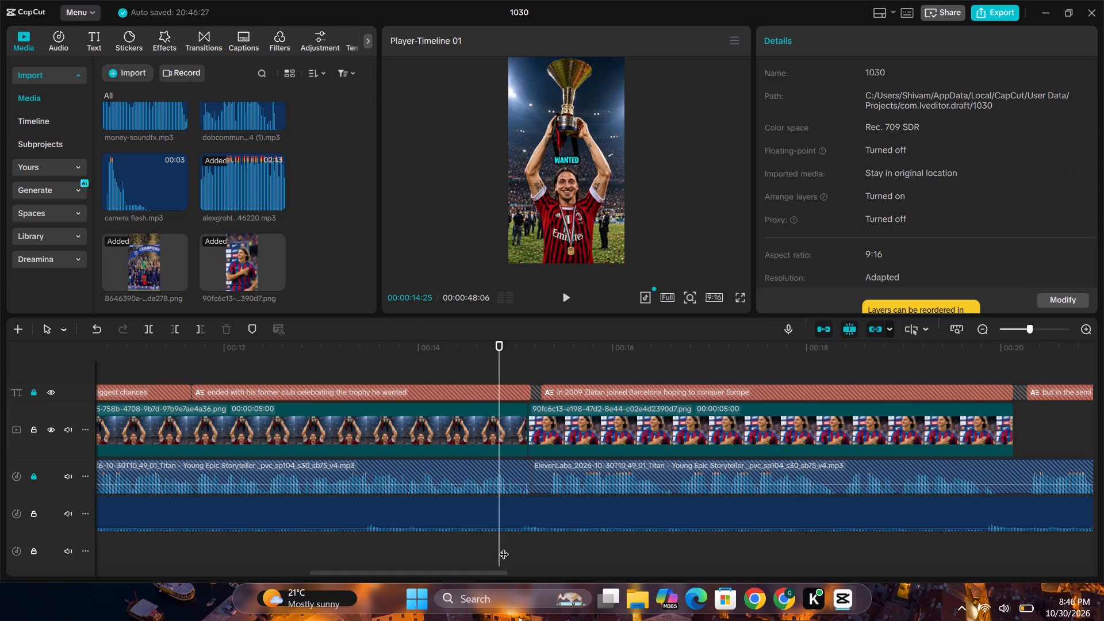
double_click(504, 547)
left_click(206, 30)
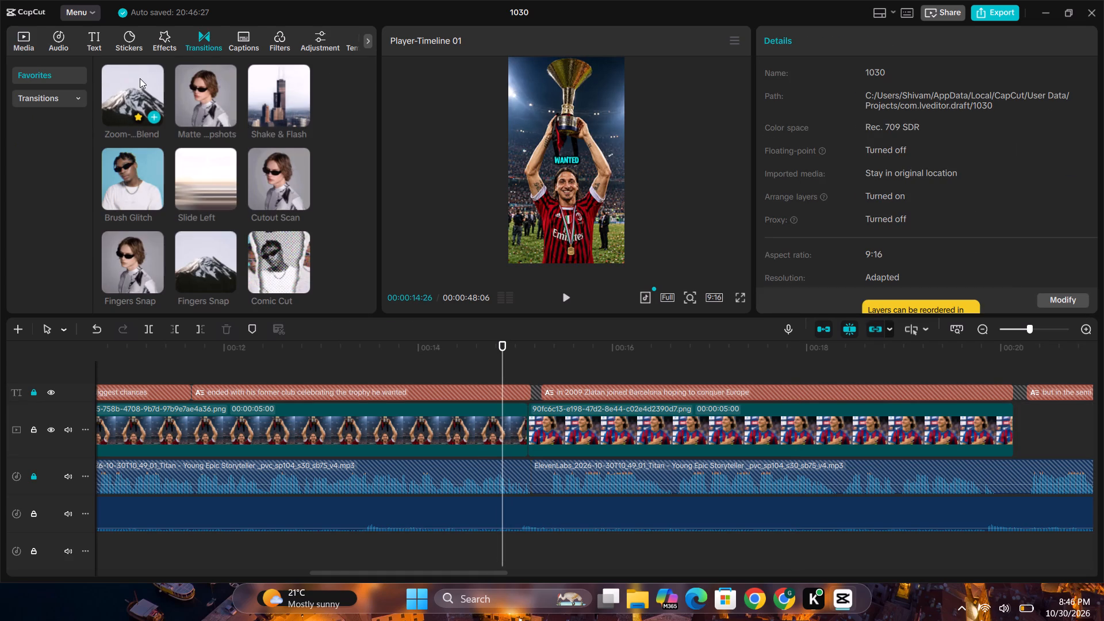
left_click_drag(140, 78, 477, 447)
left_click(512, 419)
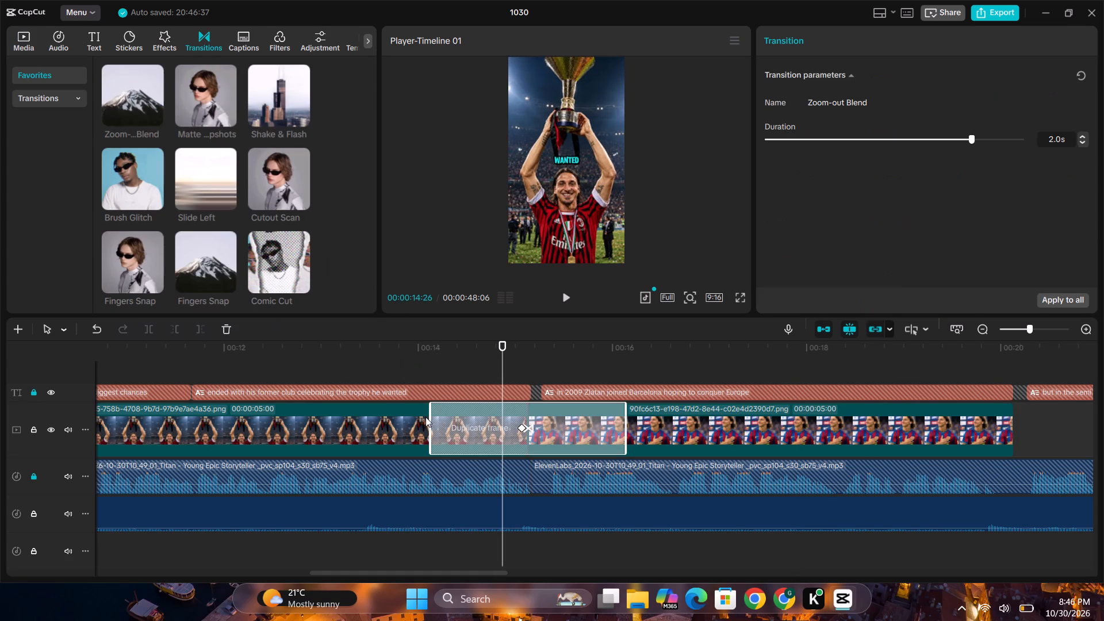
left_click_drag(432, 416, 481, 421)
left_click(438, 368)
key("space")
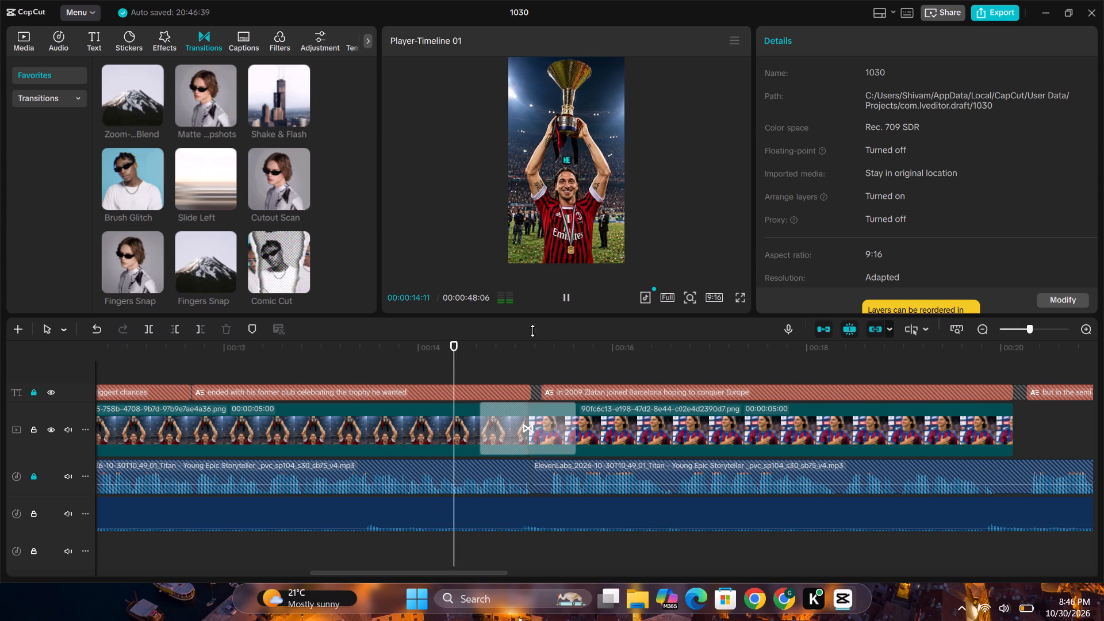
left_click(559, 302)
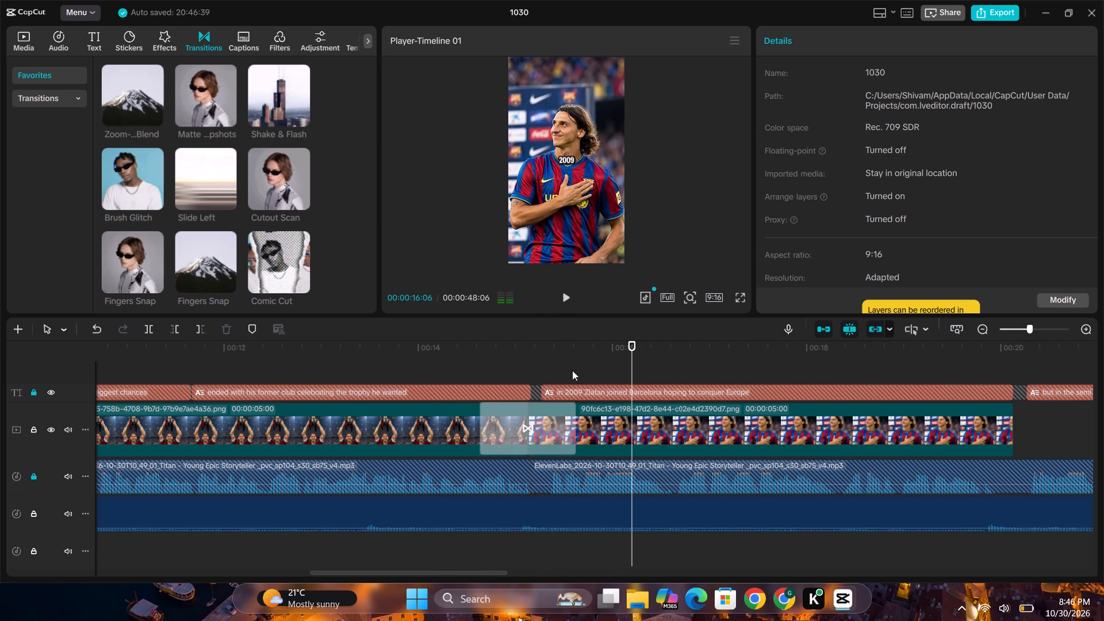
Add whoosh.mp3 to the sound effects track beneath the new transition, lower its volume slightly, and play the section back.
left_click(17, 37)
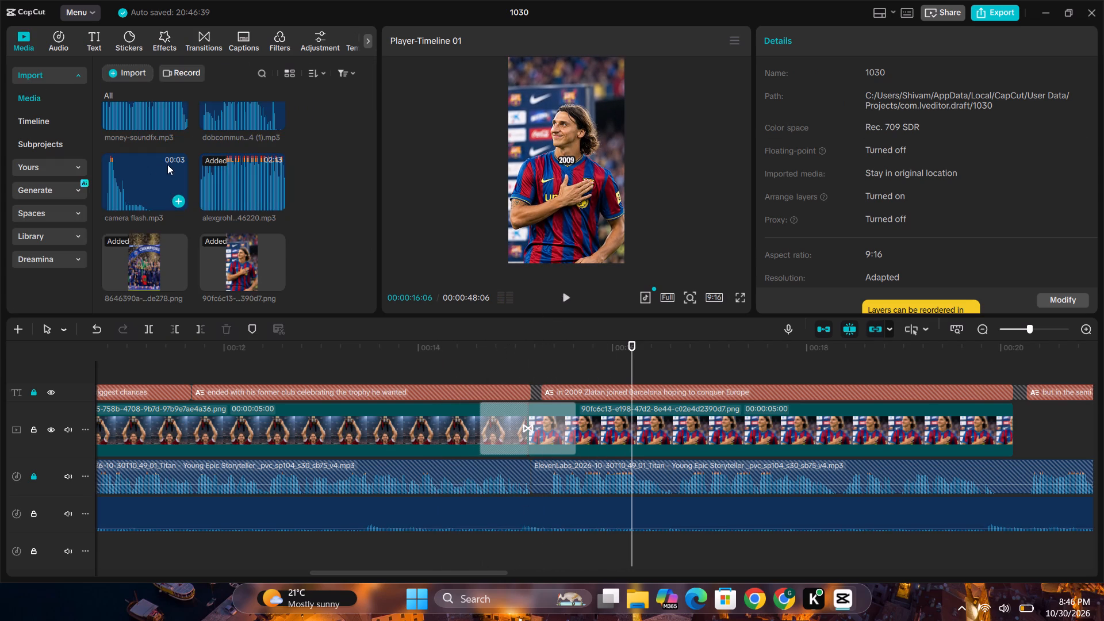
scroll(168, 164, "up", 6)
scroll(176, 181, "down", 2)
left_click_drag(239, 185, 485, 553)
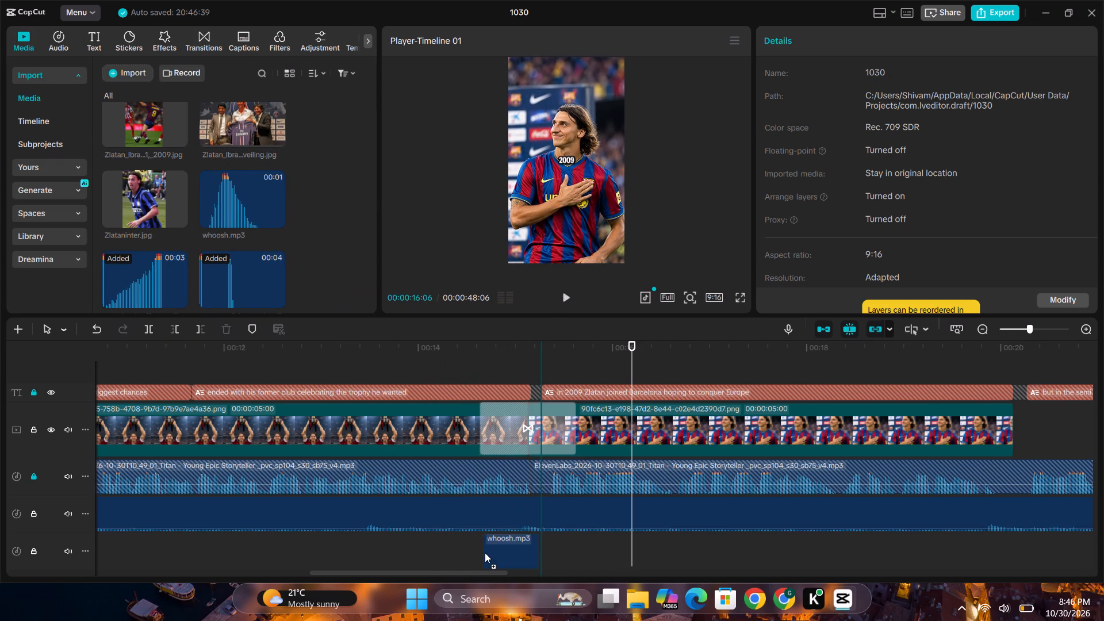
left_click_drag(485, 553, 485, 553)
left_click_drag(504, 559, 511, 561)
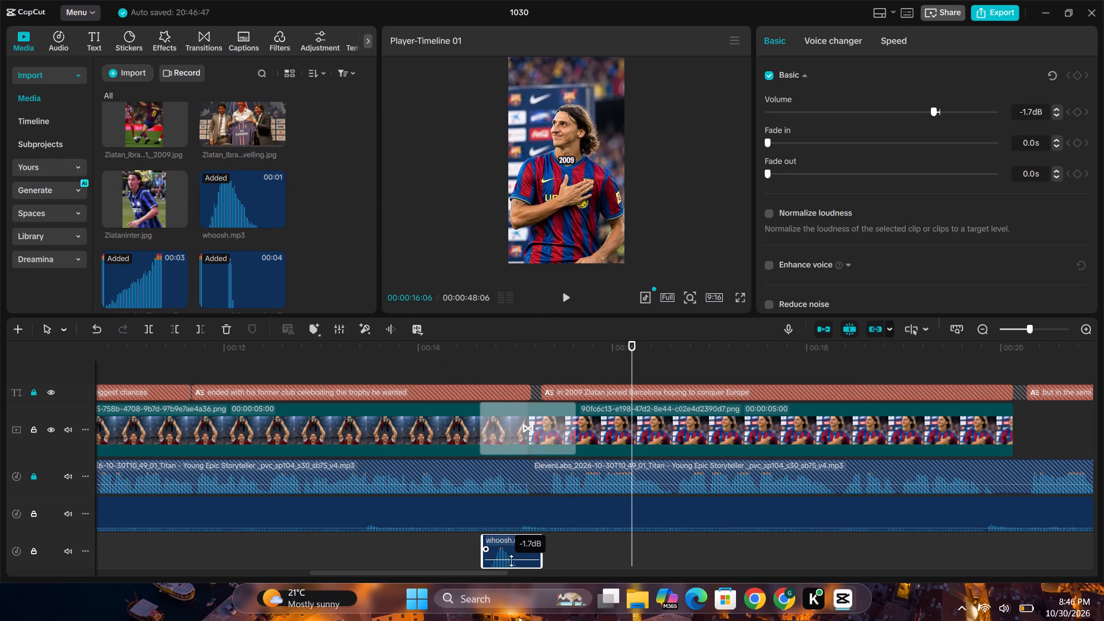
left_click_drag(511, 561, 511, 561)
left_click(444, 551)
key("space")
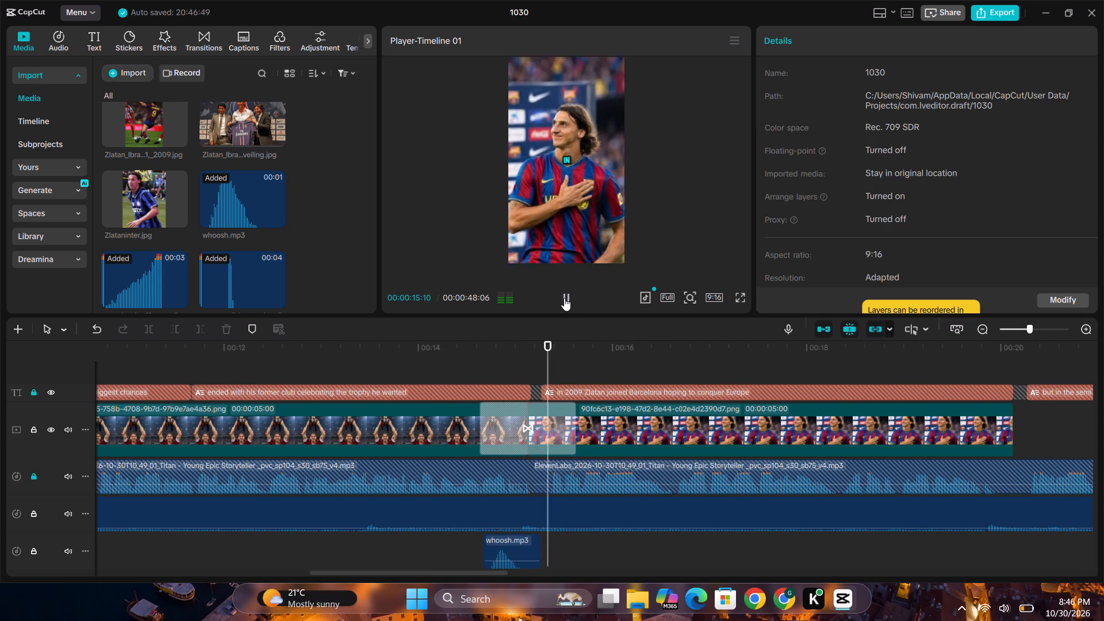
left_click_drag(450, 573, 474, 573)
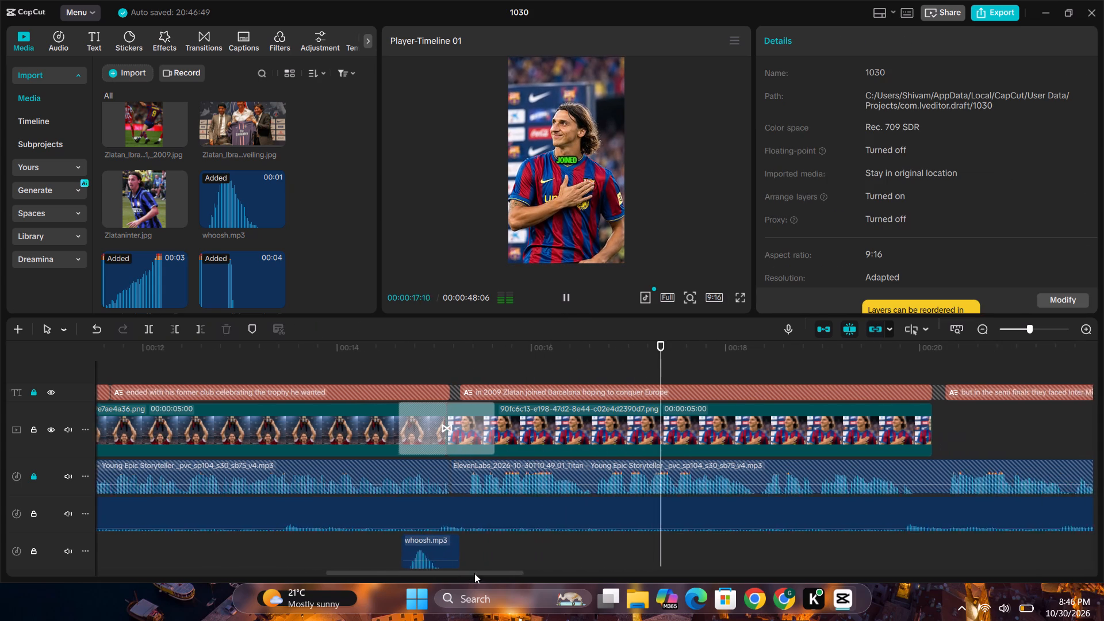
Shift the whoosh.mp3 clip slightly later beneath the trophy-to-Barcelona transition and play the section back.
left_click_drag(474, 573, 603, 569)
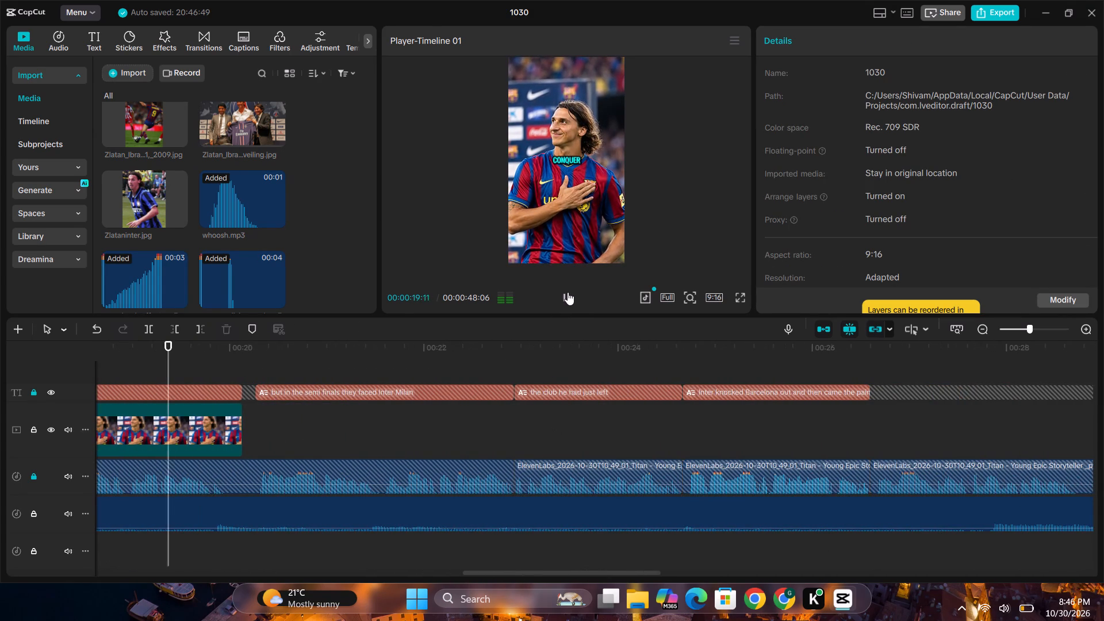
left_click(568, 294)
left_click_drag(568, 572, 467, 569)
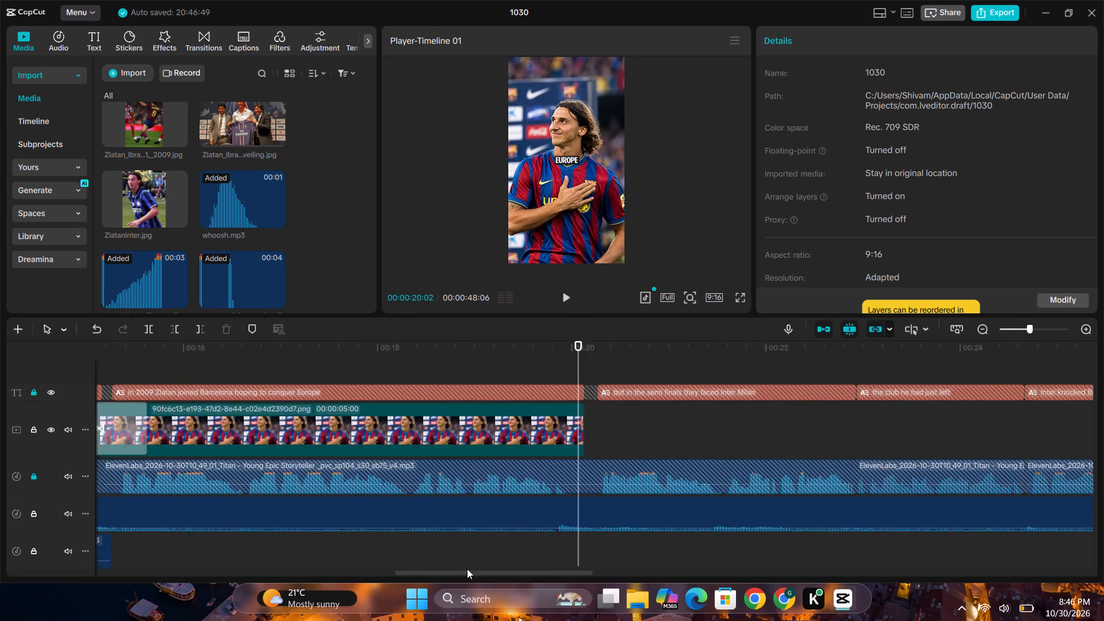
left_click_drag(467, 569, 400, 563)
left_click_drag(584, 549, 597, 549)
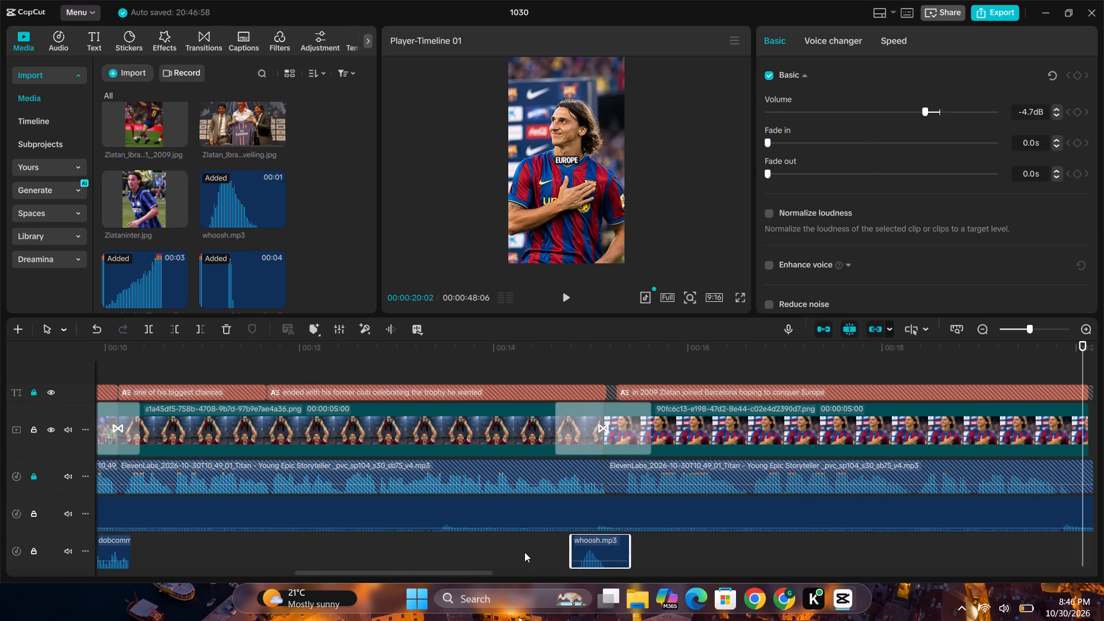
left_click(524, 552)
key("space")
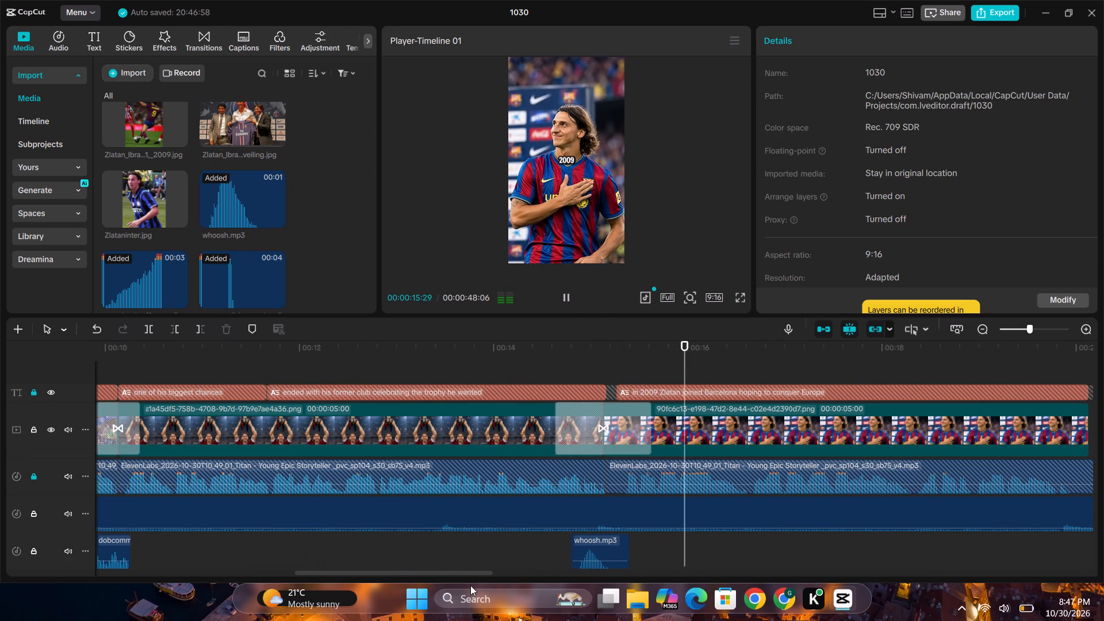
left_click_drag(471, 573, 627, 561)
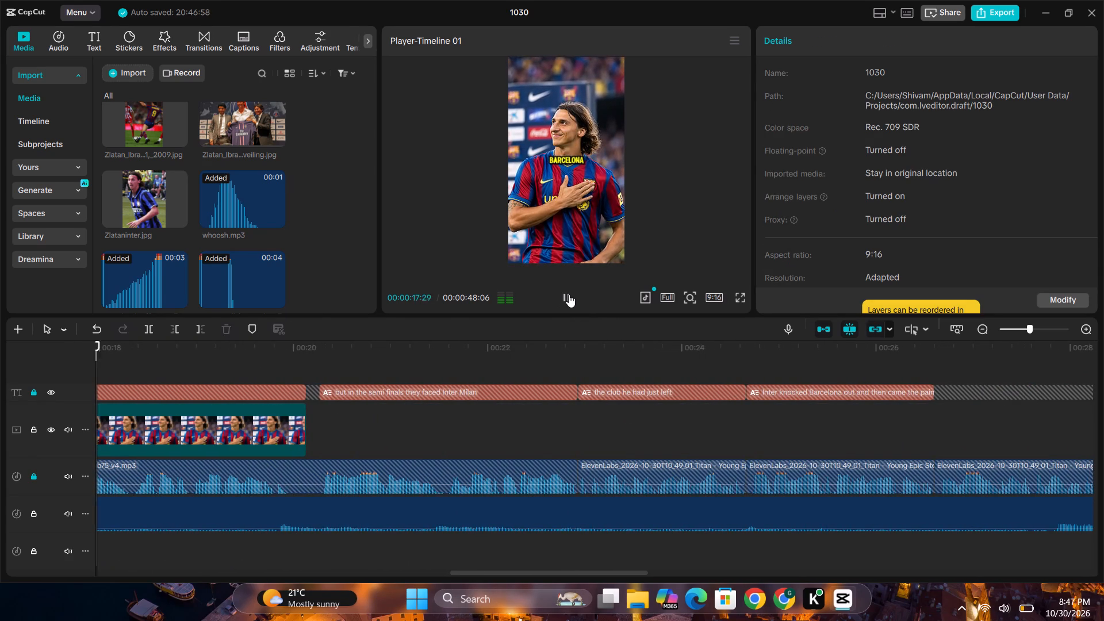
left_click(568, 292)
left_click_drag(535, 572, 528, 572)
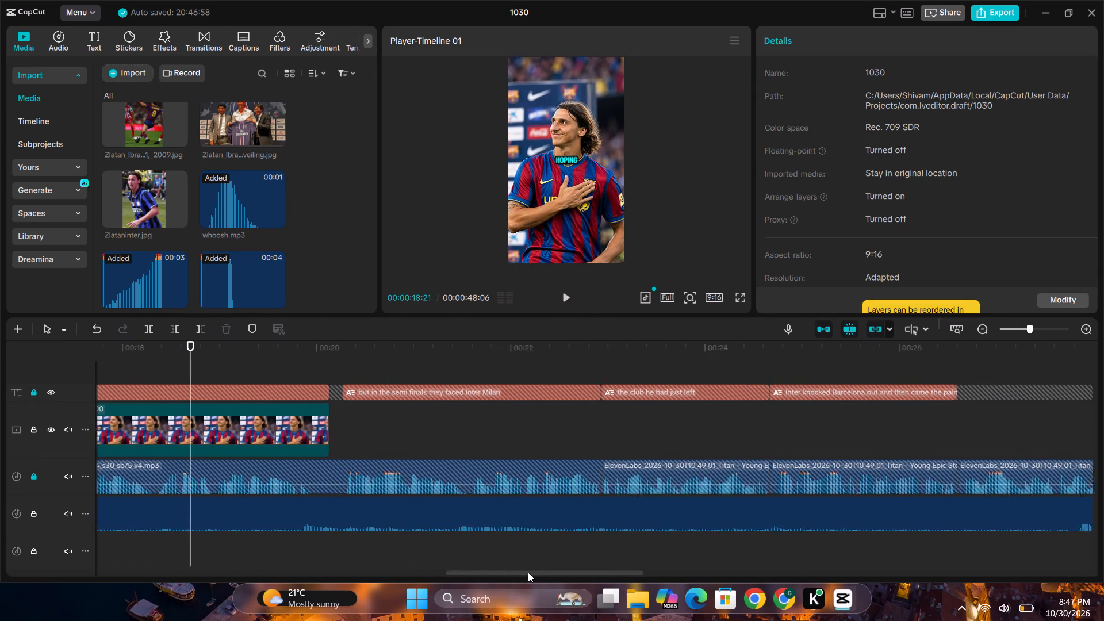
Add money-soundfx.mp3 beneath the Barcelona portrait on the sound effects track, trim it to about 1 s, lower its volume slightly, and preview it.
left_click_drag(528, 572, 468, 566)
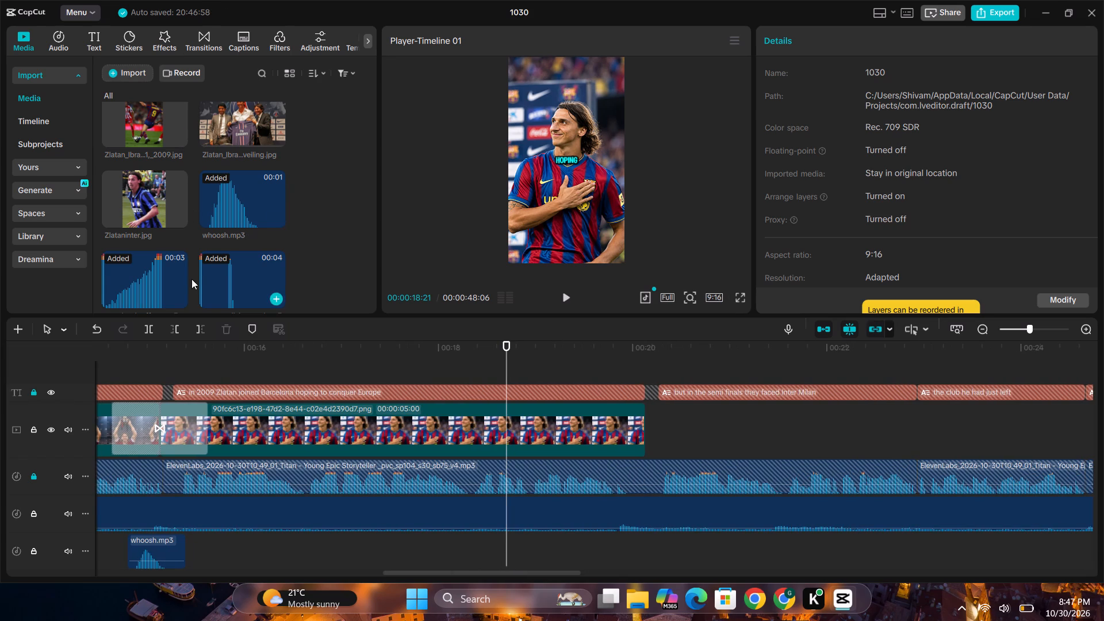
scroll(207, 264, "down", 4)
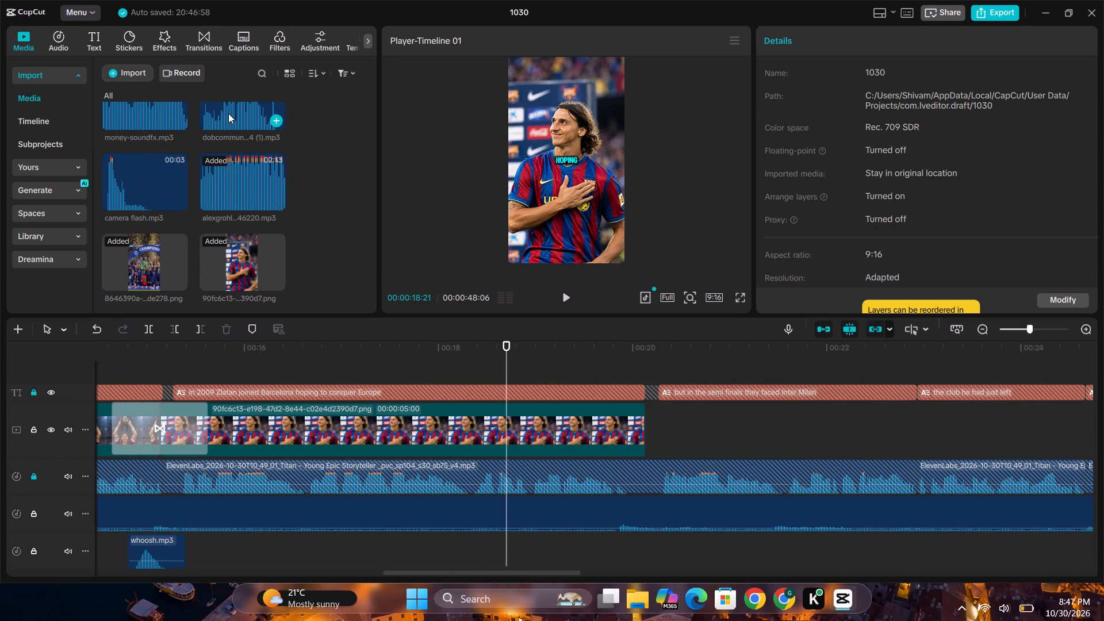
scroll(178, 120, "up", 1)
left_click_drag(149, 160, 333, 557)
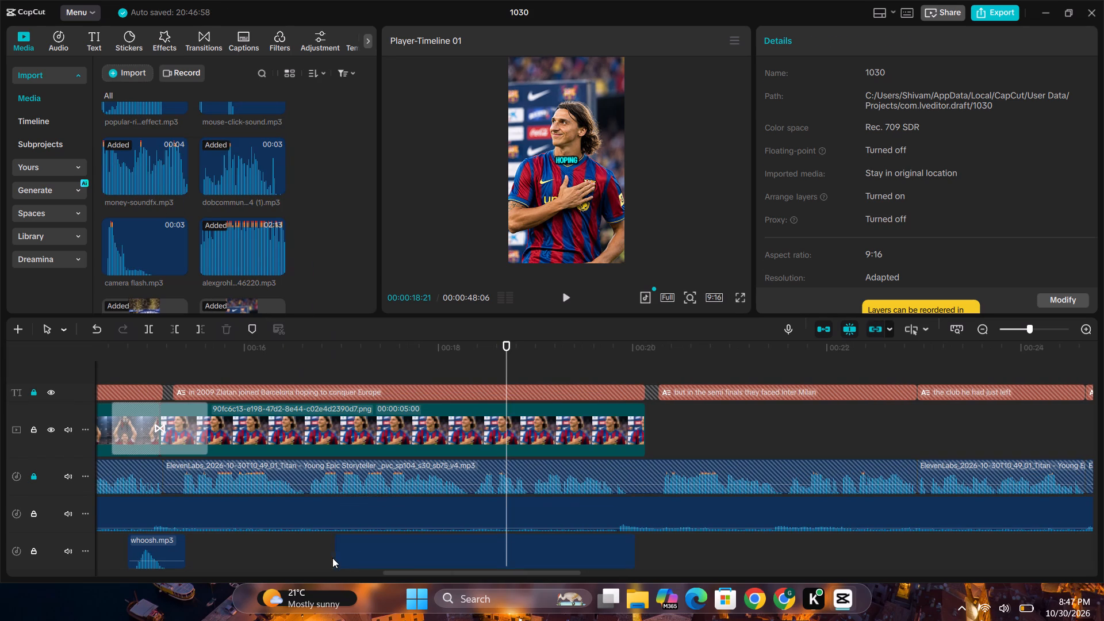
left_click_drag(634, 538, 424, 538)
left_click(395, 560)
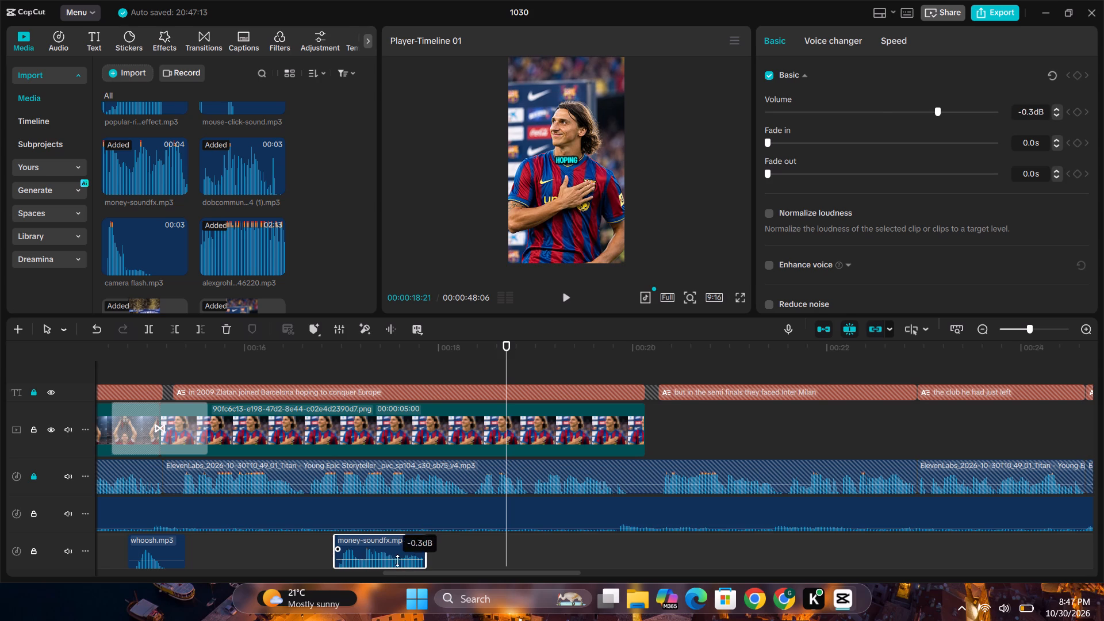
left_click(376, 558)
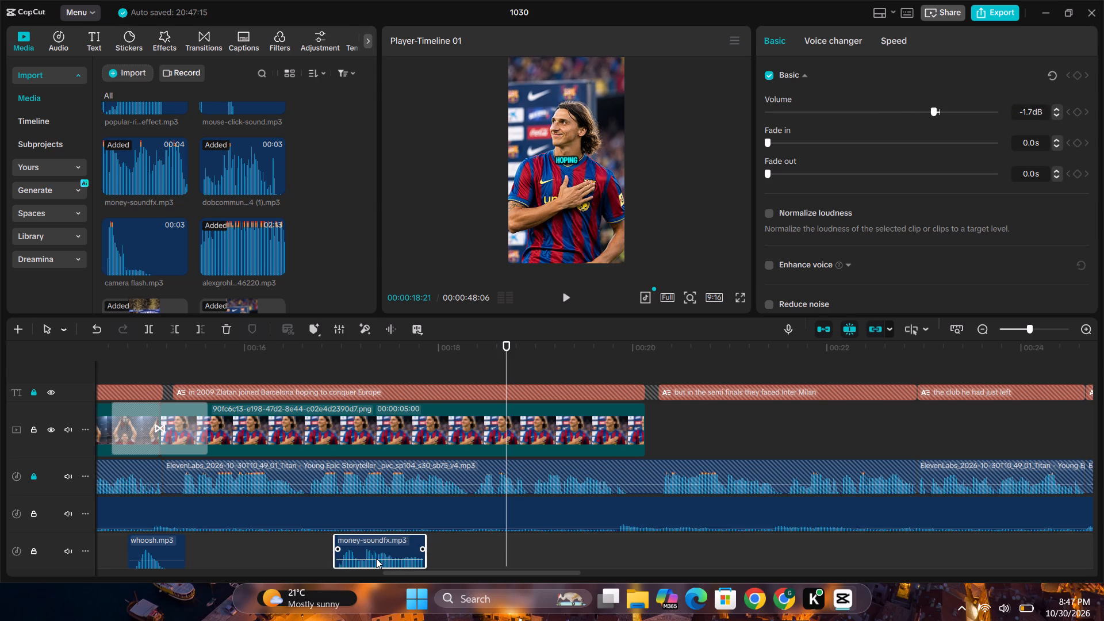
left_click(378, 559)
left_click(302, 551)
key("space")
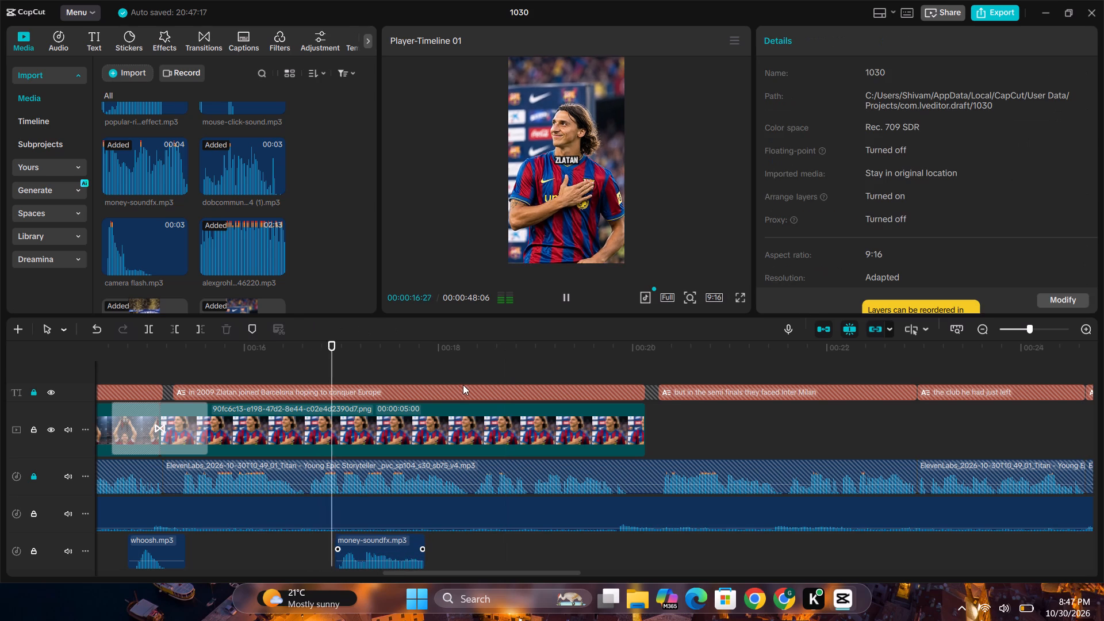
left_click(570, 296)
Reposition the money-soundfx.mp3 clip to start at about 17.5 s, fine-tuning its timing against the captions with playback.
left_click_drag(390, 547, 451, 548)
left_click(343, 547)
key("space")
left_click(567, 292)
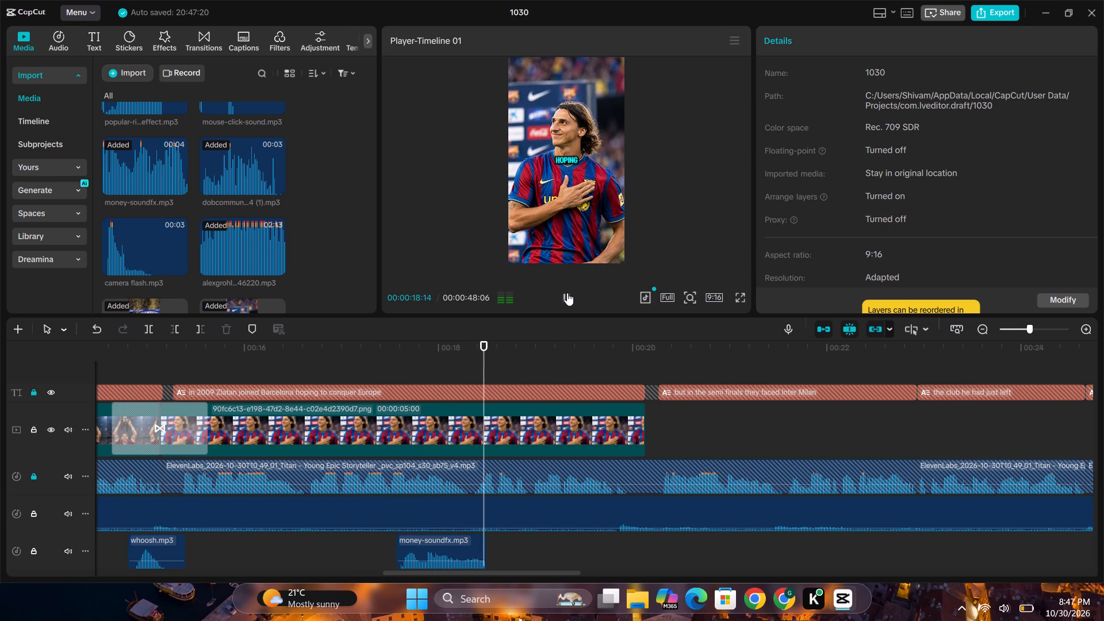
left_click_drag(417, 547, 411, 546)
left_click(374, 543)
key("space")
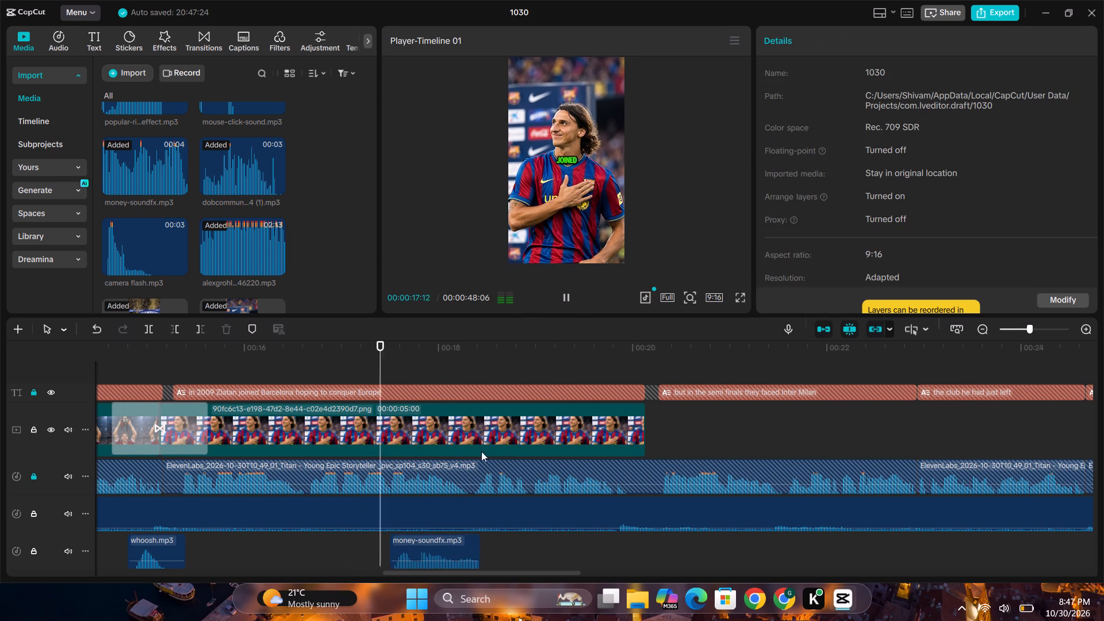
left_click(566, 293)
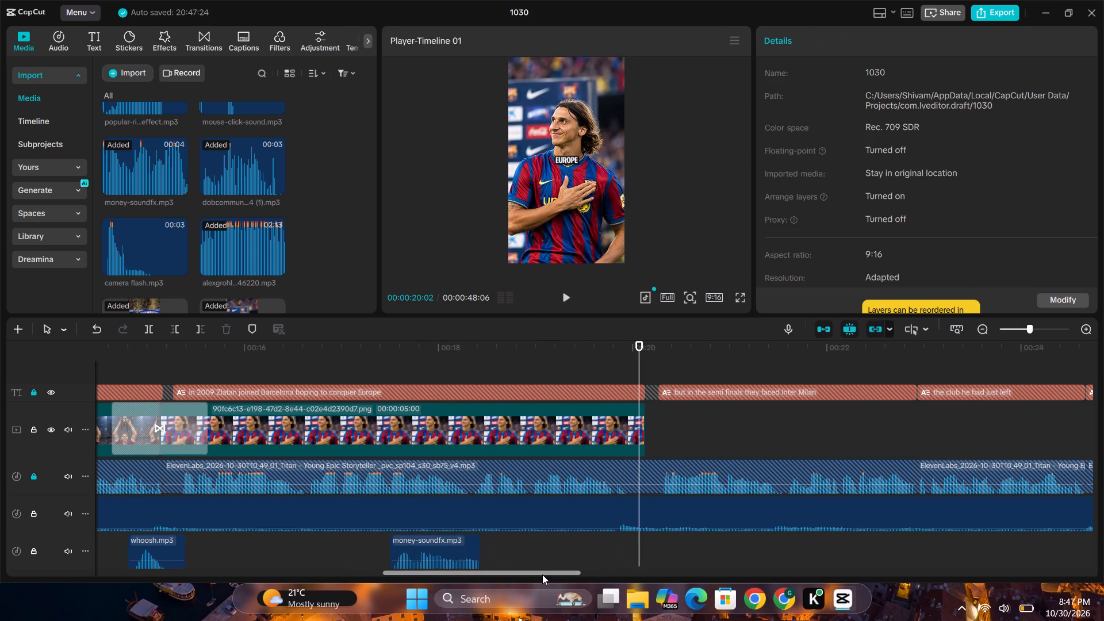
Find the Zlataninter.jpg image among the imported media and place it directly after the Barcelona portrait clip.
left_click_drag(542, 574, 590, 572)
scroll(219, 152, "down", 3)
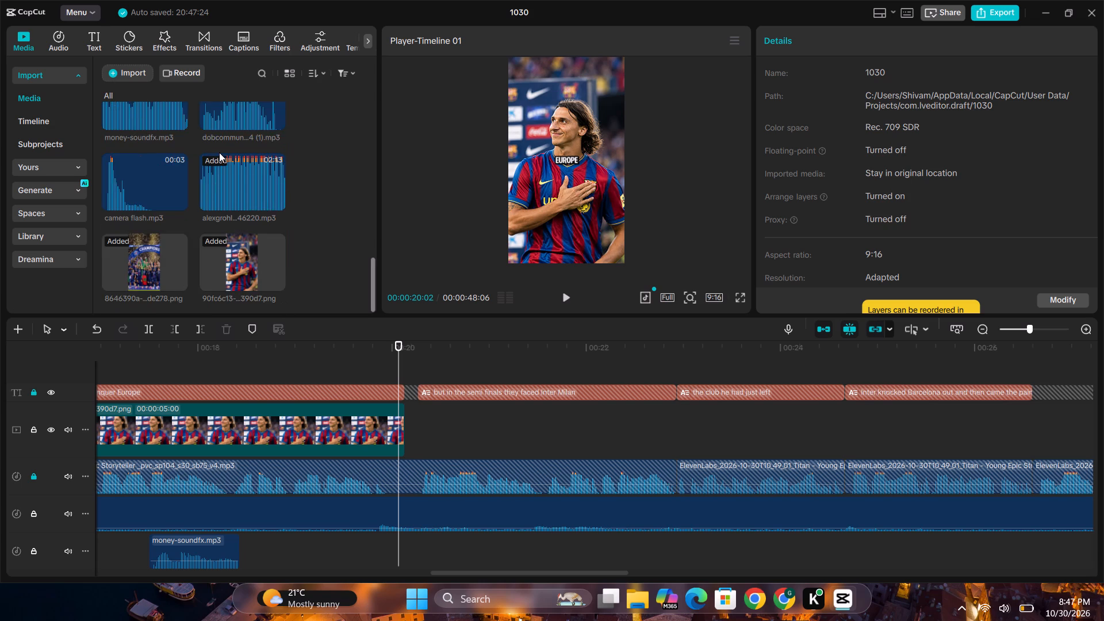
scroll(223, 180, "up", 6)
scroll(226, 172, "down", 1)
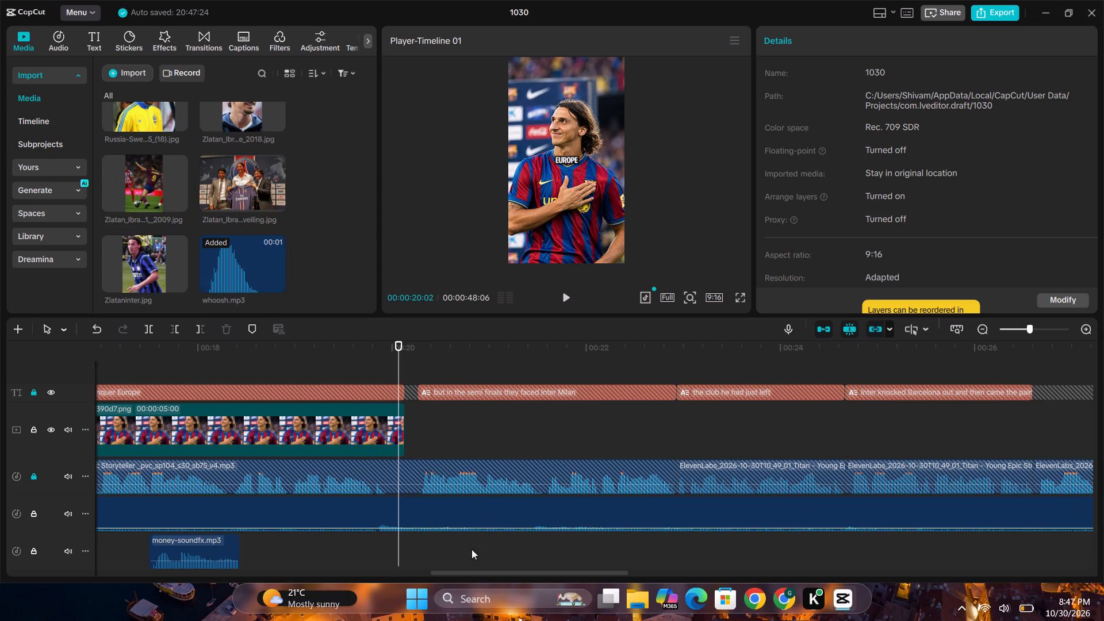
scroll(191, 235, "up", 1)
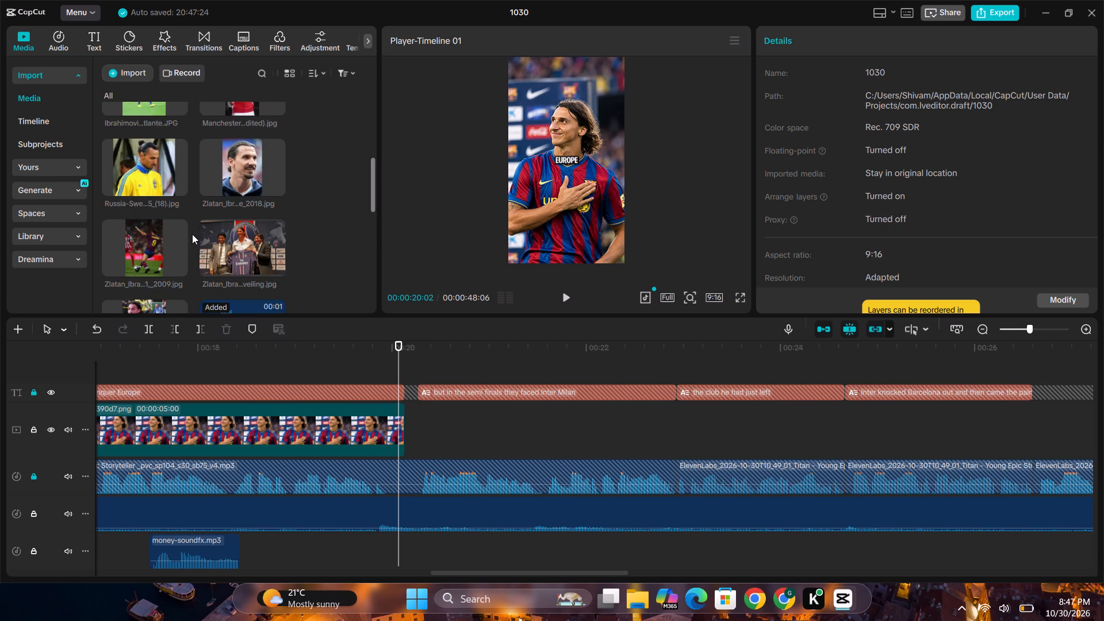
scroll(192, 234, "up", 2)
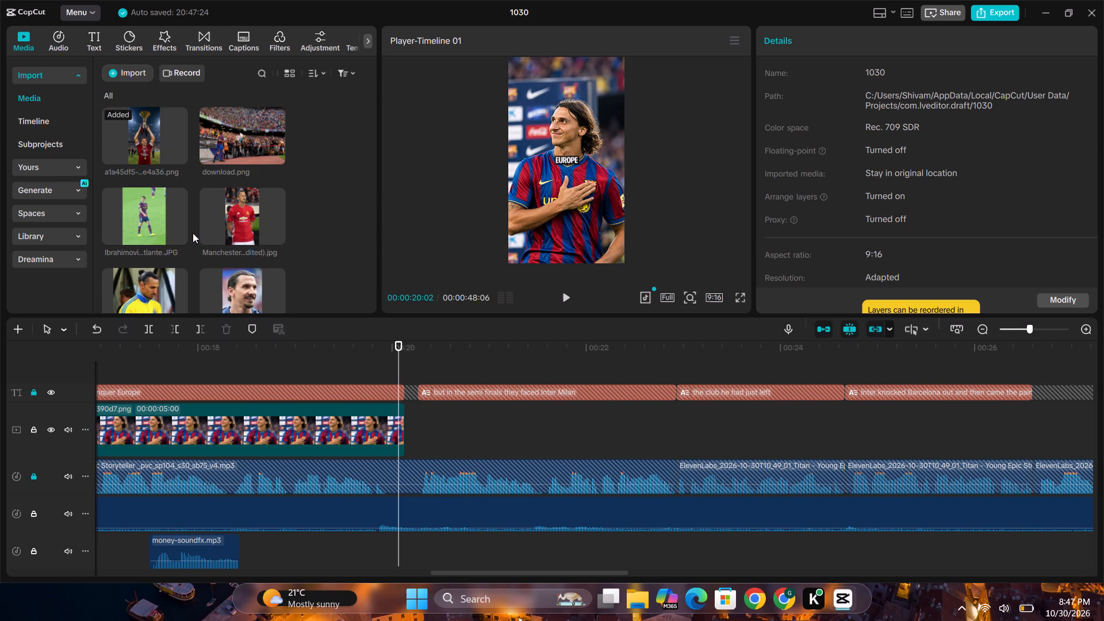
scroll(193, 233, "up", 2)
scroll(194, 233, "down", 3)
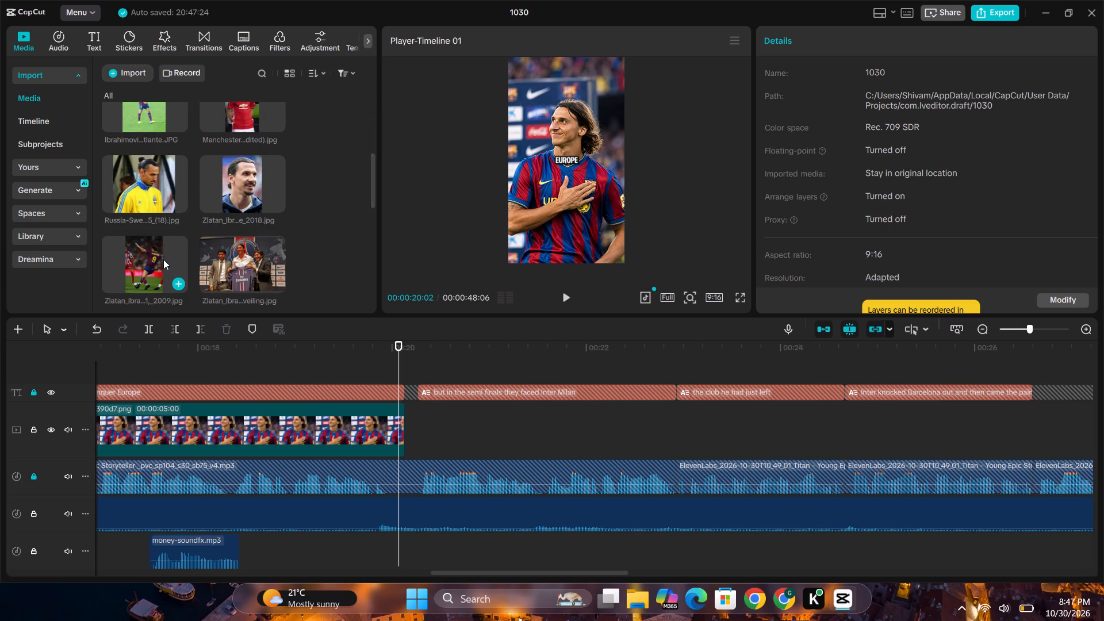
scroll(163, 256, "down", 2)
scroll(164, 255, "up", 1)
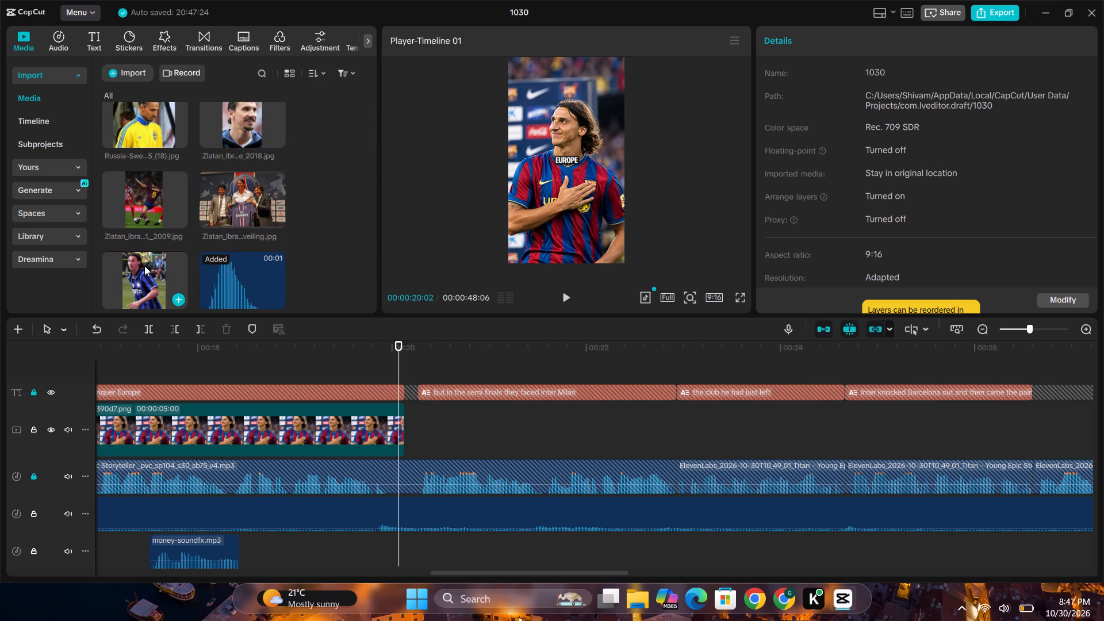
left_click_drag(144, 266, 421, 431)
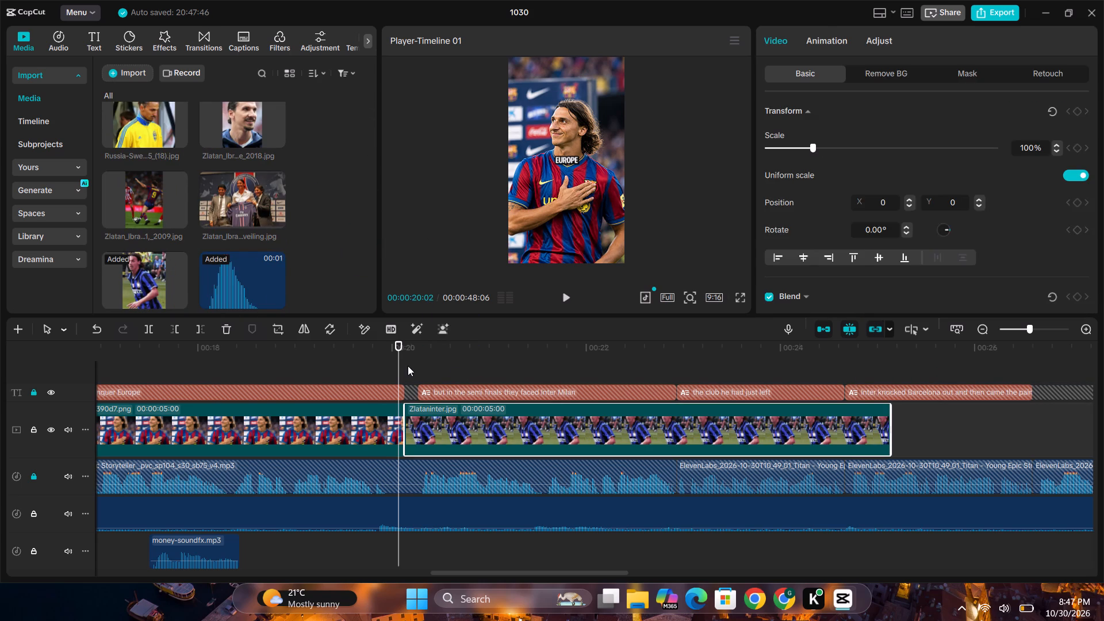
Set a 100% scale keyframe at the start of the Zlataninter.jpg clip and trim the clip to 00:00:04:16, ending with "the club he had just left".
left_click(409, 372)
left_click(427, 412)
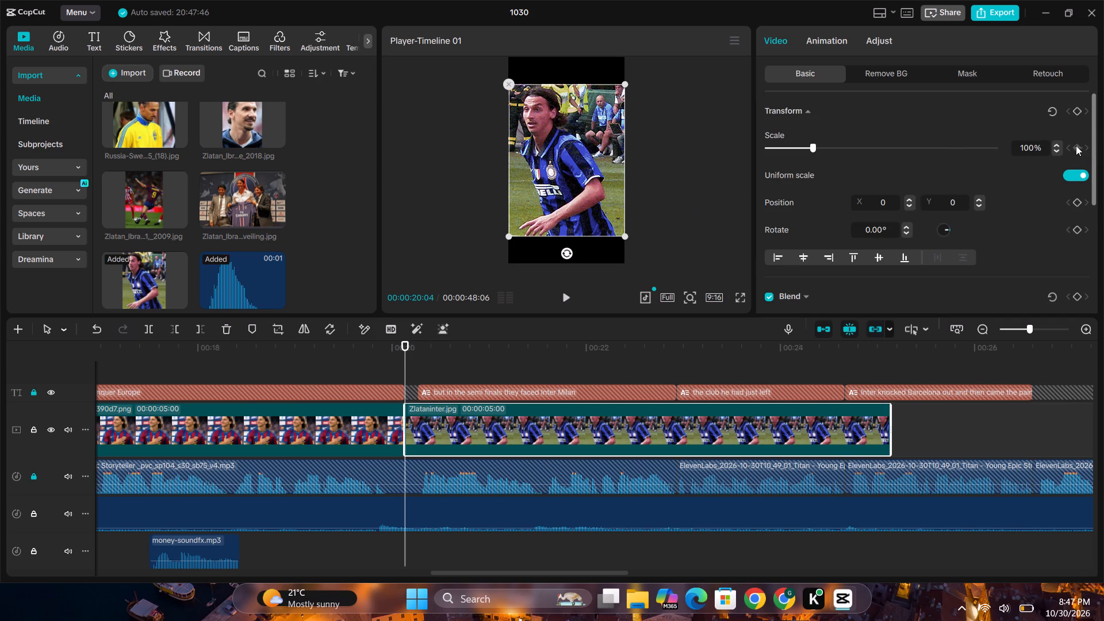
left_click(1074, 146)
left_click_drag(890, 414, 849, 415)
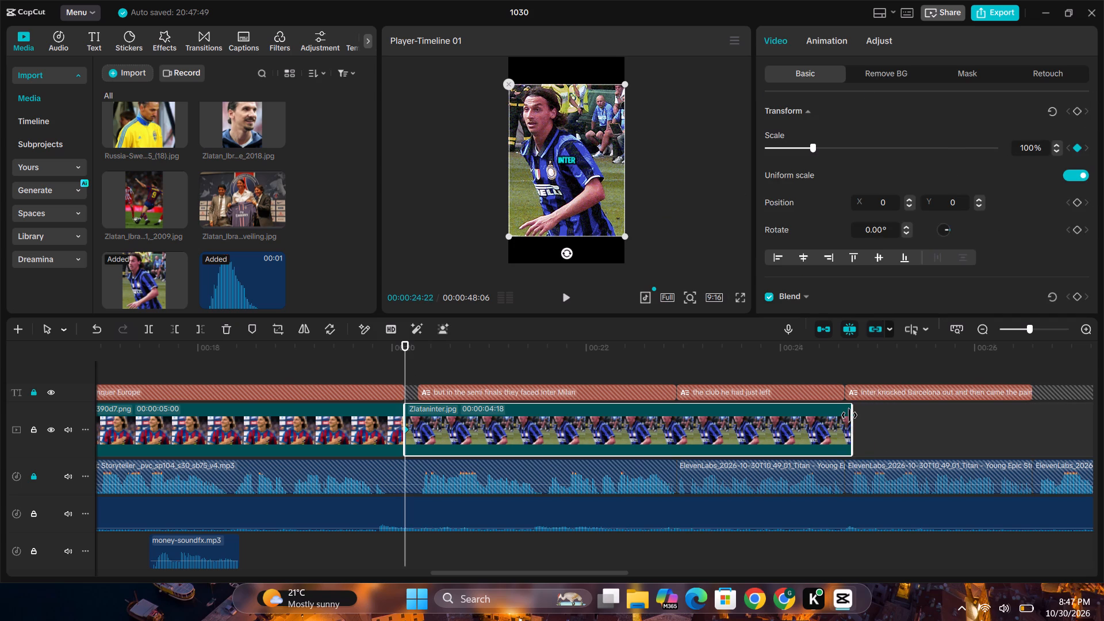
left_click_drag(849, 415, 845, 415)
Enlarge the scale slightly near the end of the Zlataninter.jpg clip for a slow zoom-in, and preview it.
left_click(840, 376)
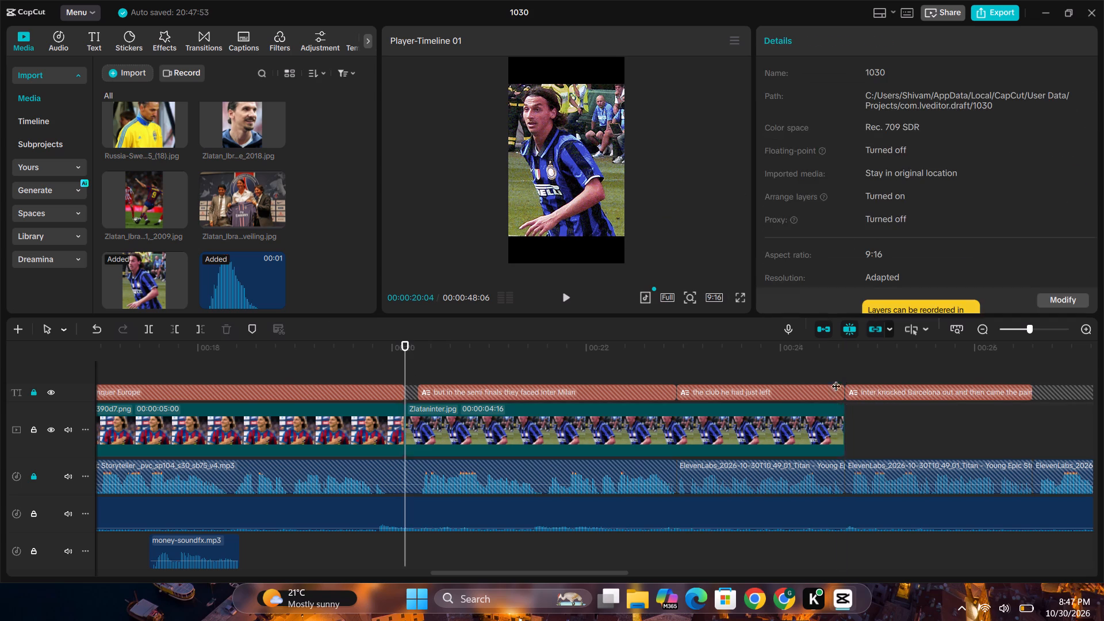
left_click(832, 405)
left_click_drag(812, 146, 816, 148)
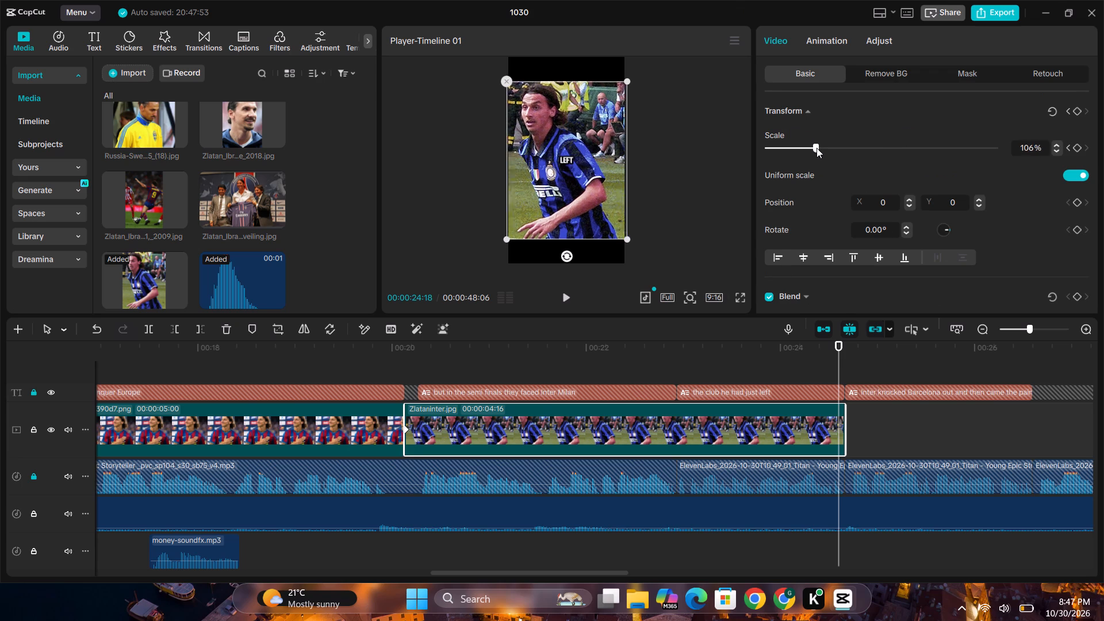
left_click_drag(816, 148, 818, 148)
left_click(388, 369)
key("space")
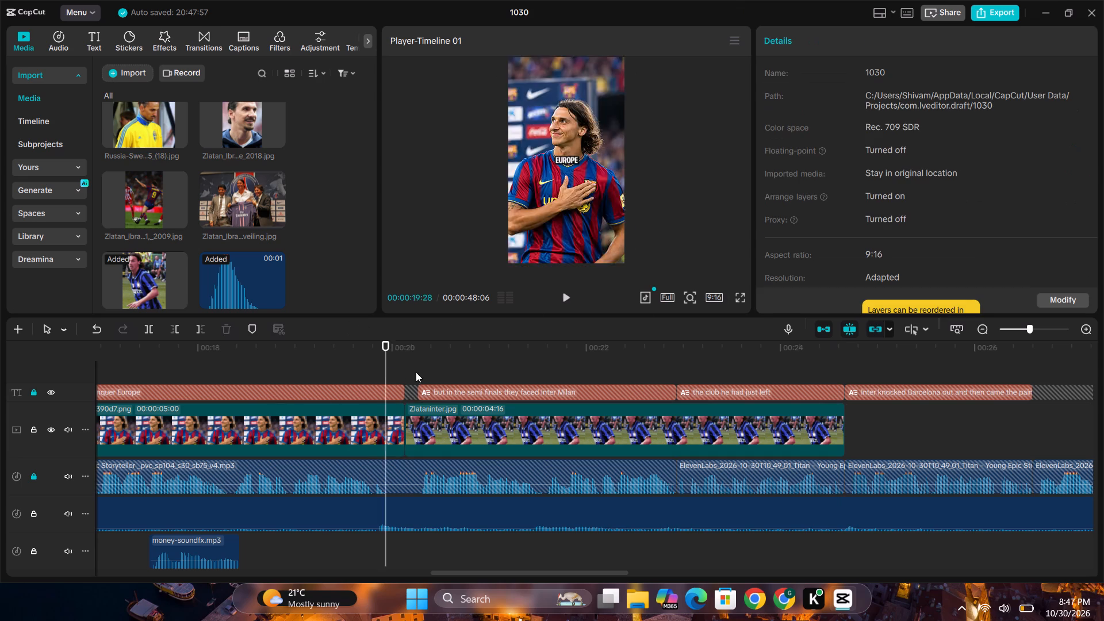
left_click(571, 295)
Paste the mouse-click sound at about 00:00:19:28 on the sound effects track, just before the Zlataninter.jpg clip begins, and play it back.
left_click(385, 557)
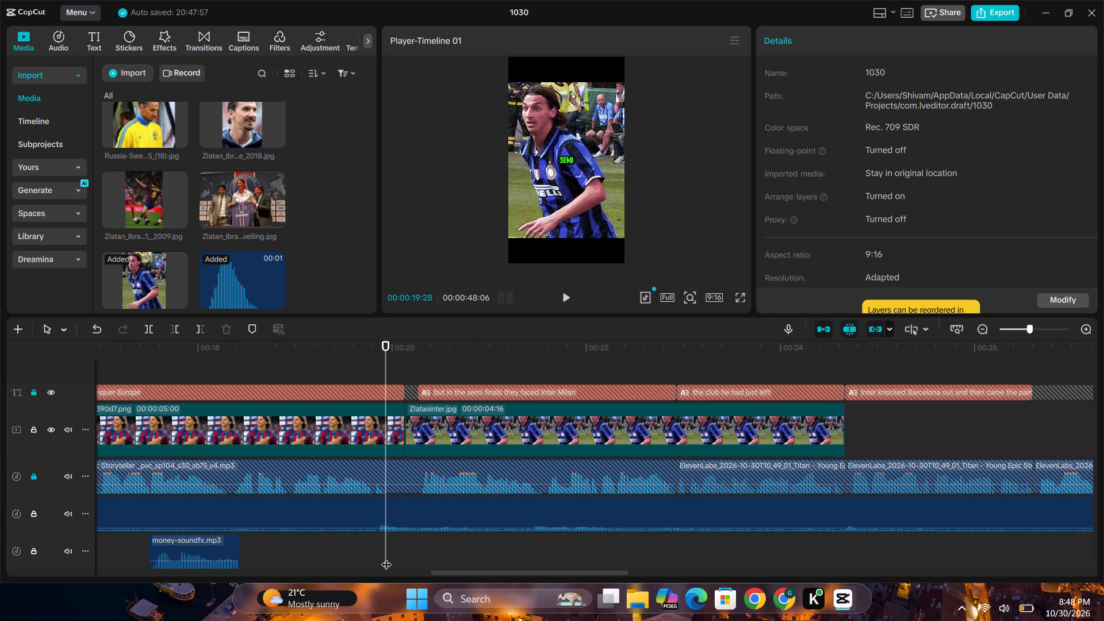
key("ctrl+v")
left_click(356, 553)
key("space")
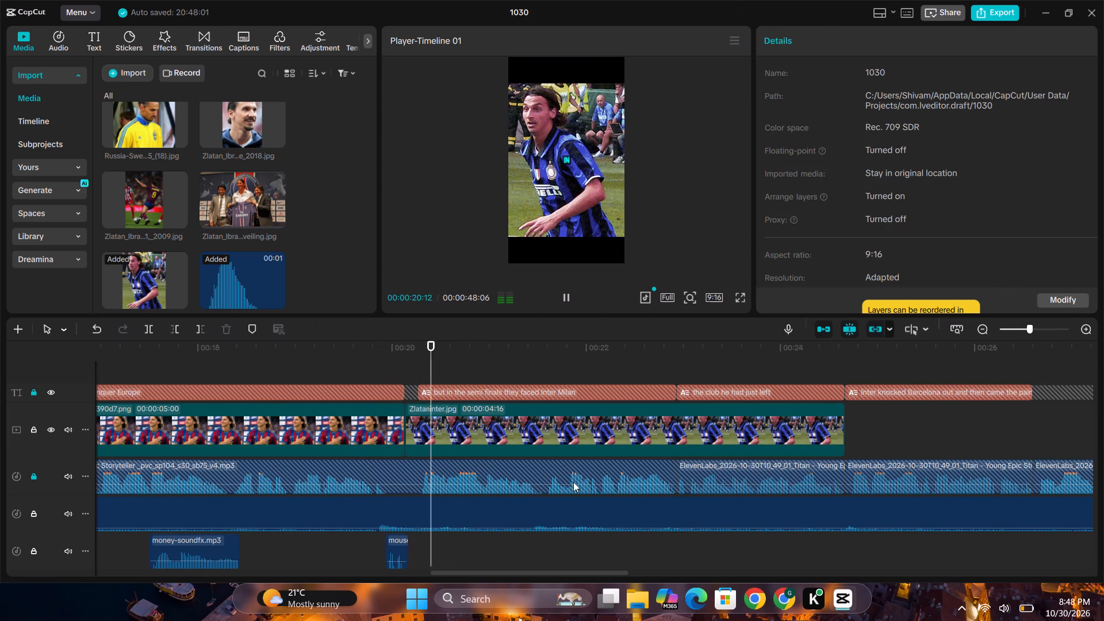
left_click_drag(586, 573, 646, 570)
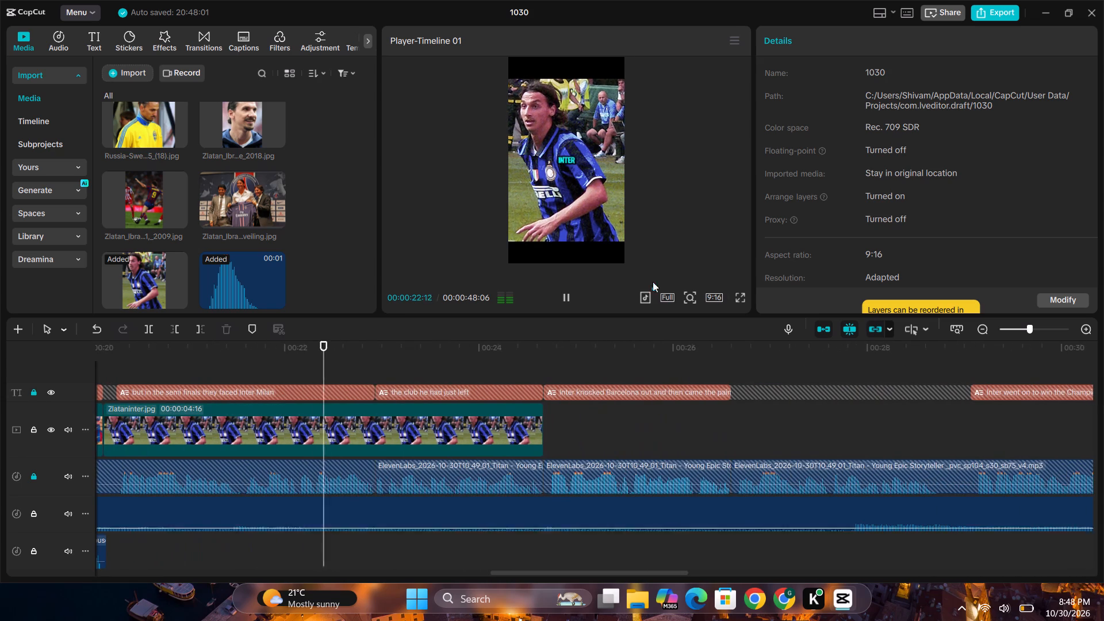
left_click(569, 295)
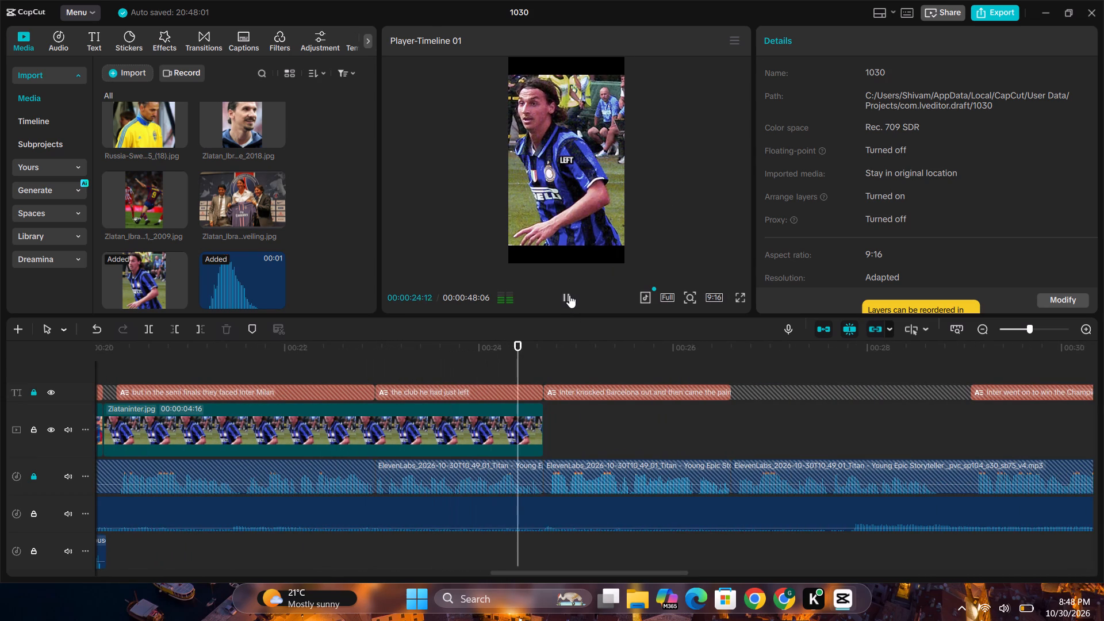
Paste the mouse-click sound at about 00:00:21:15 on the sound effects track, beneath the Zlataninter.jpg clip, and play it back.
left_click(242, 552)
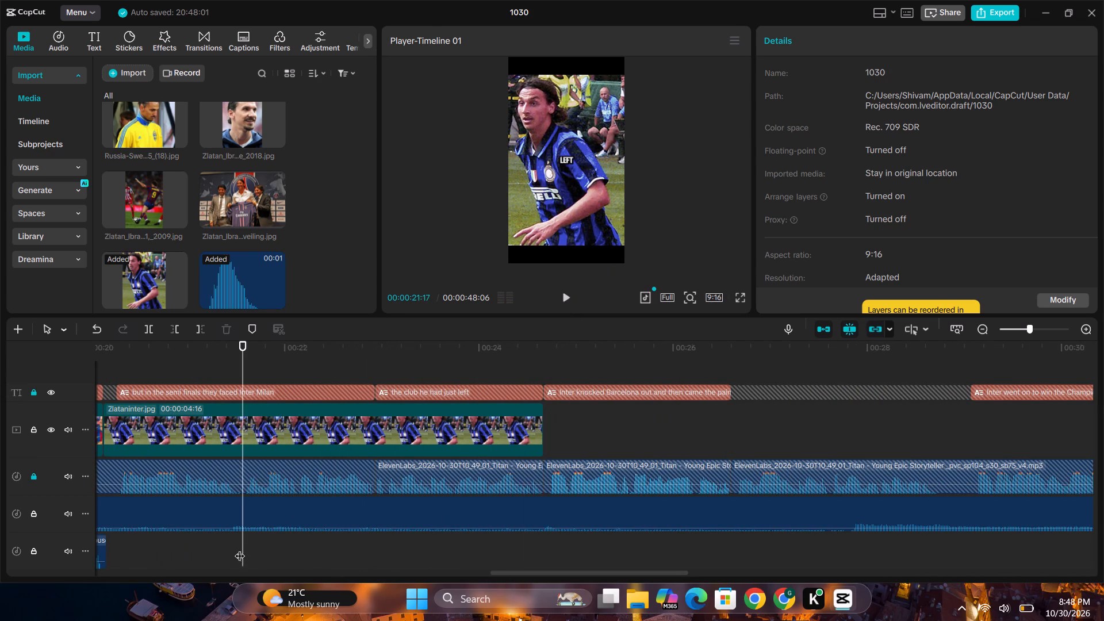
left_click(232, 547)
key("ctrl+v")
left_click(186, 550)
key("space")
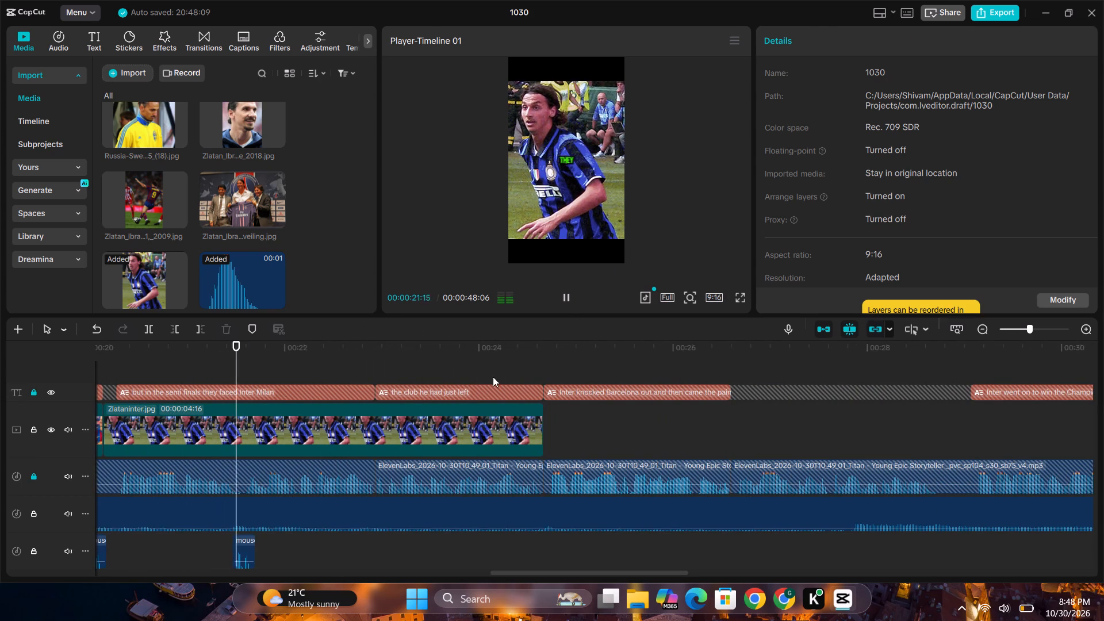
left_click(562, 290)
Shift the pasted mouse-click sound to about 00:00:22:07, near the spoken "Inter Milan", and play back its timing.
left_click_drag(239, 546, 242, 545)
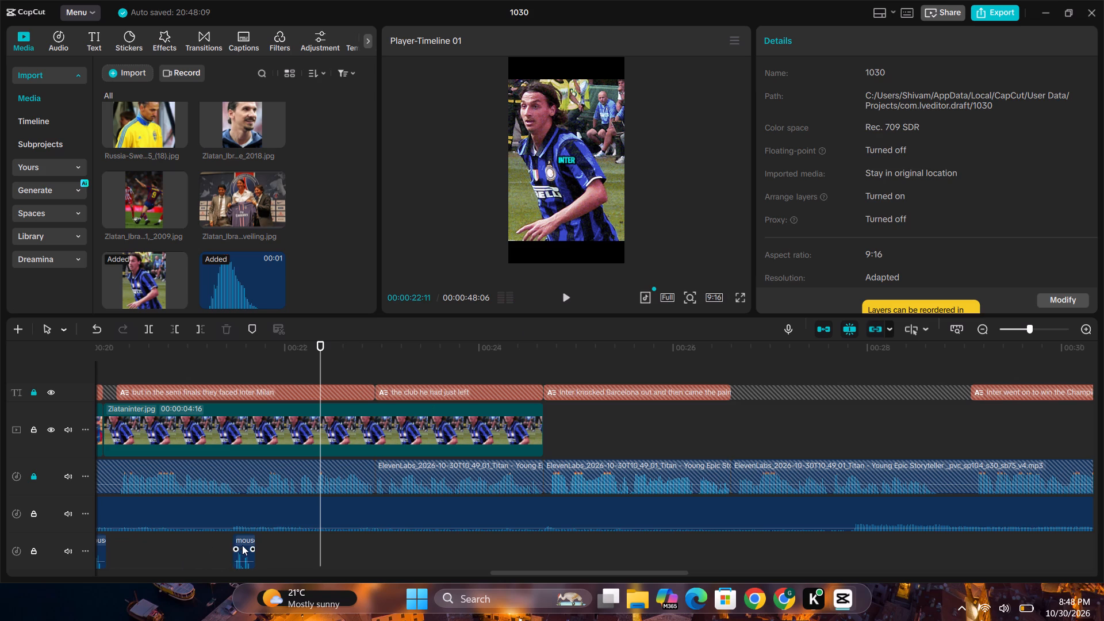
left_click_drag(242, 545, 331, 550)
left_click(267, 560)
key("space")
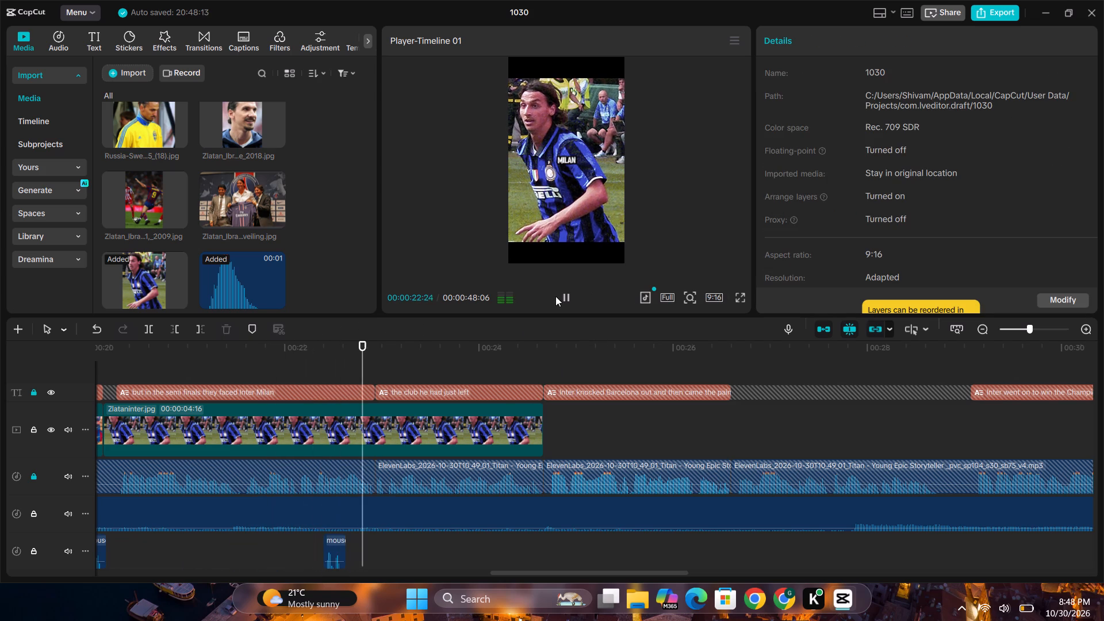
left_click(563, 294)
left_click_drag(333, 546, 313, 543)
left_click(228, 558)
key("space")
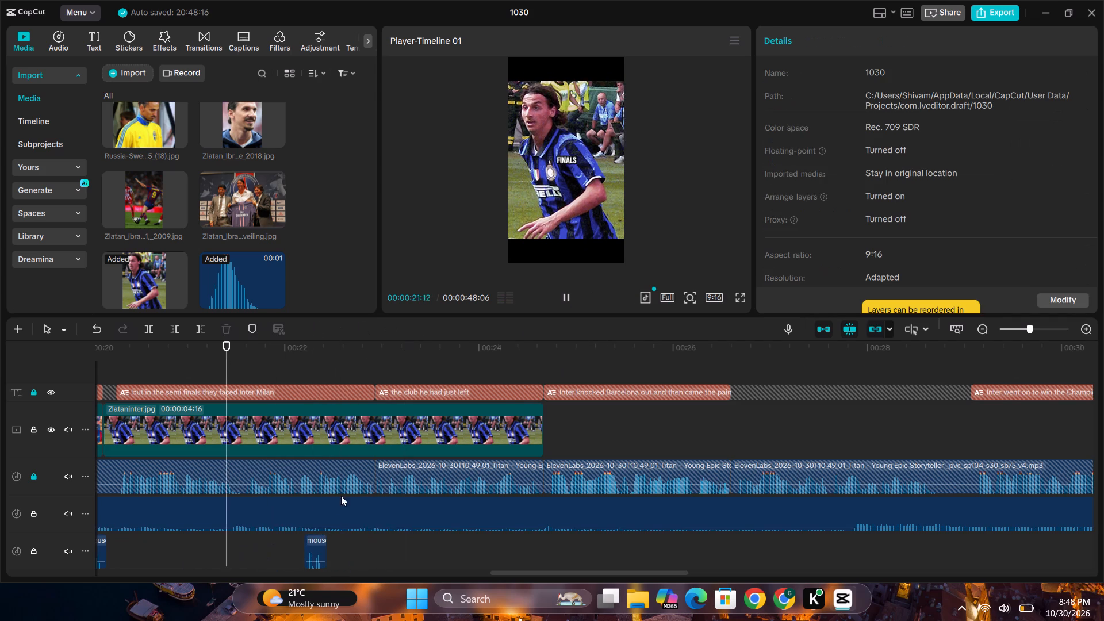
left_click(568, 297)
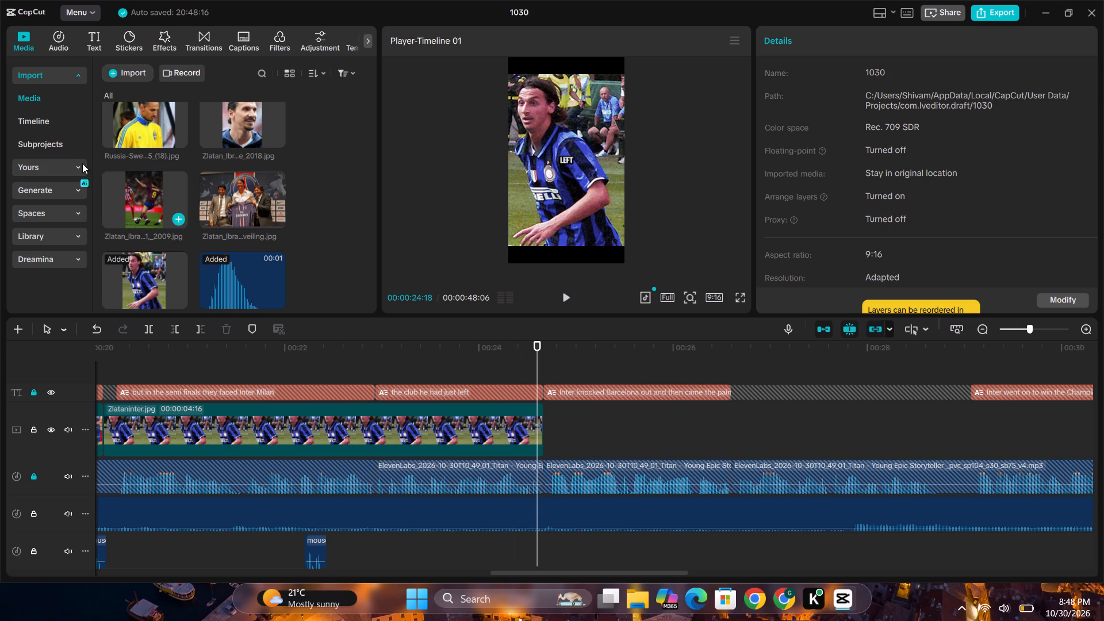
scroll(204, 232, "up", 2)
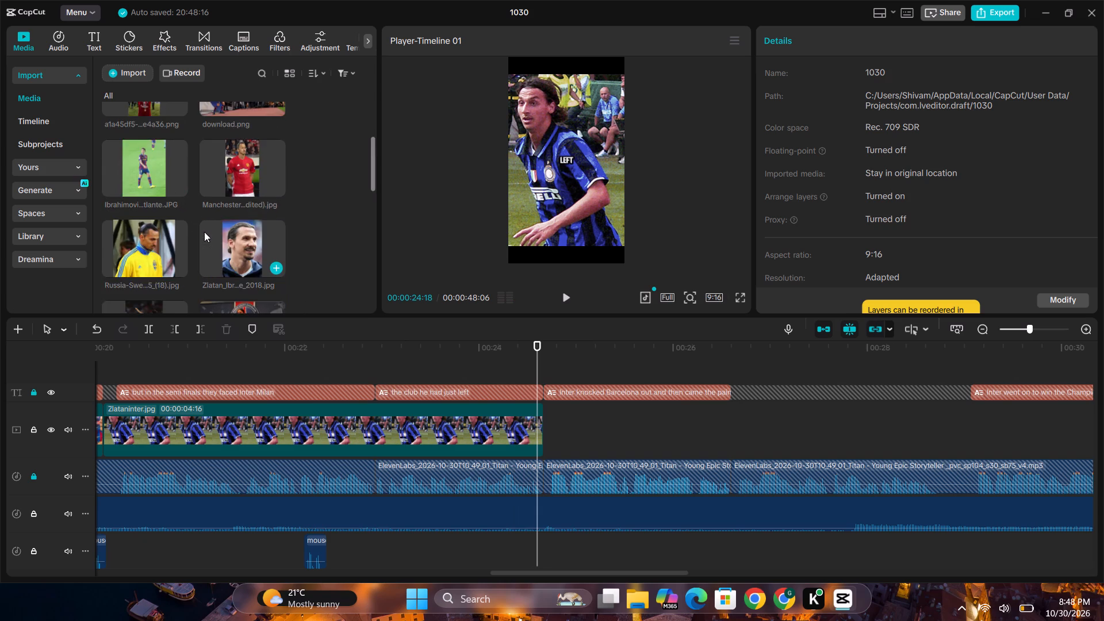
scroll(204, 232, "up", 1)
scroll(205, 232, "down", 2)
scroll(205, 232, "up", 1)
left_click(788, 599)
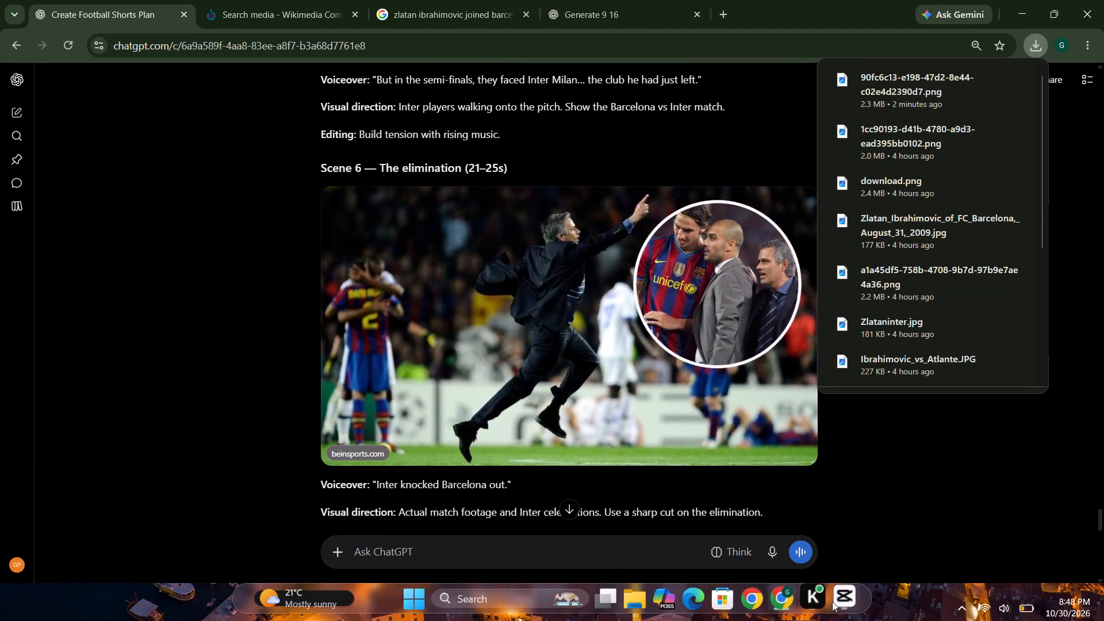
left_click(832, 600)
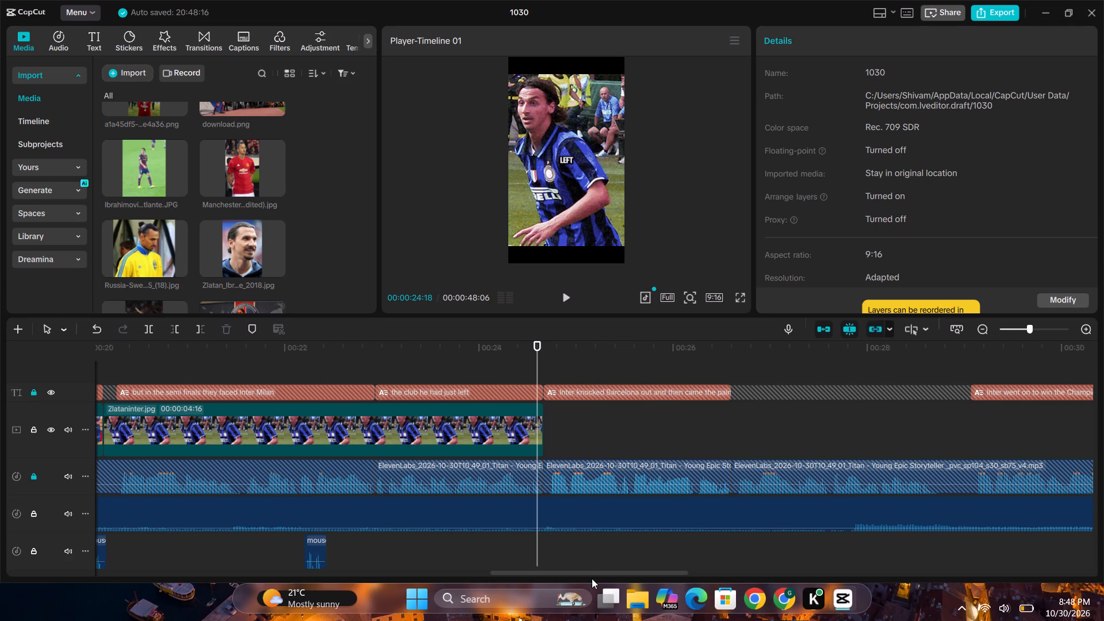
In CapCut, play the uncovered stretch captioned "Inter knocked Barcelona out and then came the painful twist" and scrub the end of the Zlataninter.jpg clip.
left_click_drag(592, 569, 657, 570)
left_click_drag(642, 573, 692, 569)
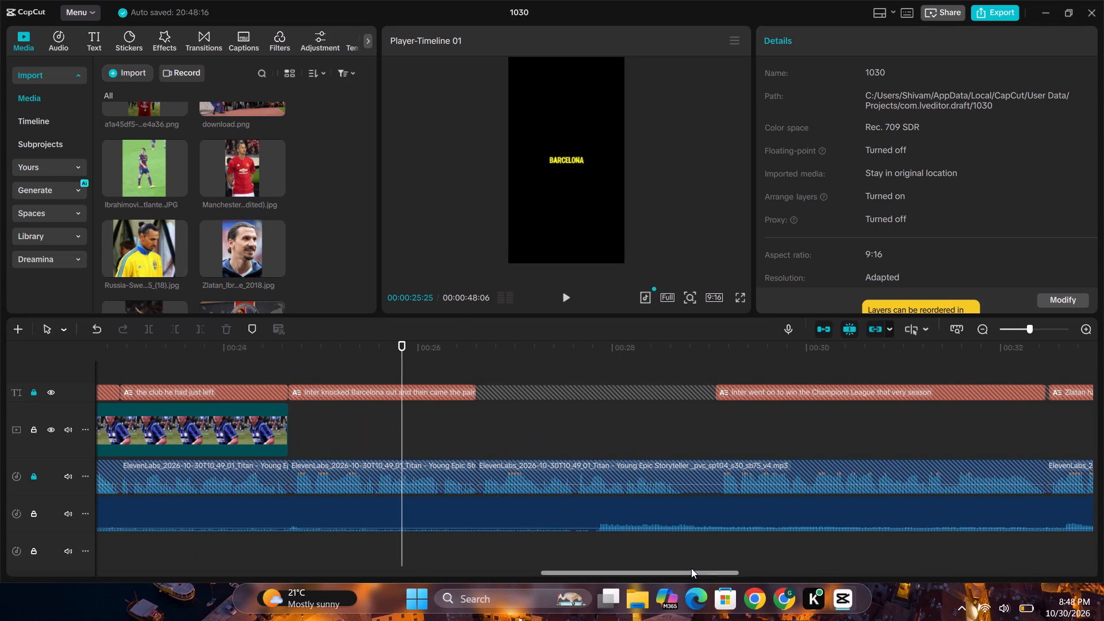
left_click(568, 293)
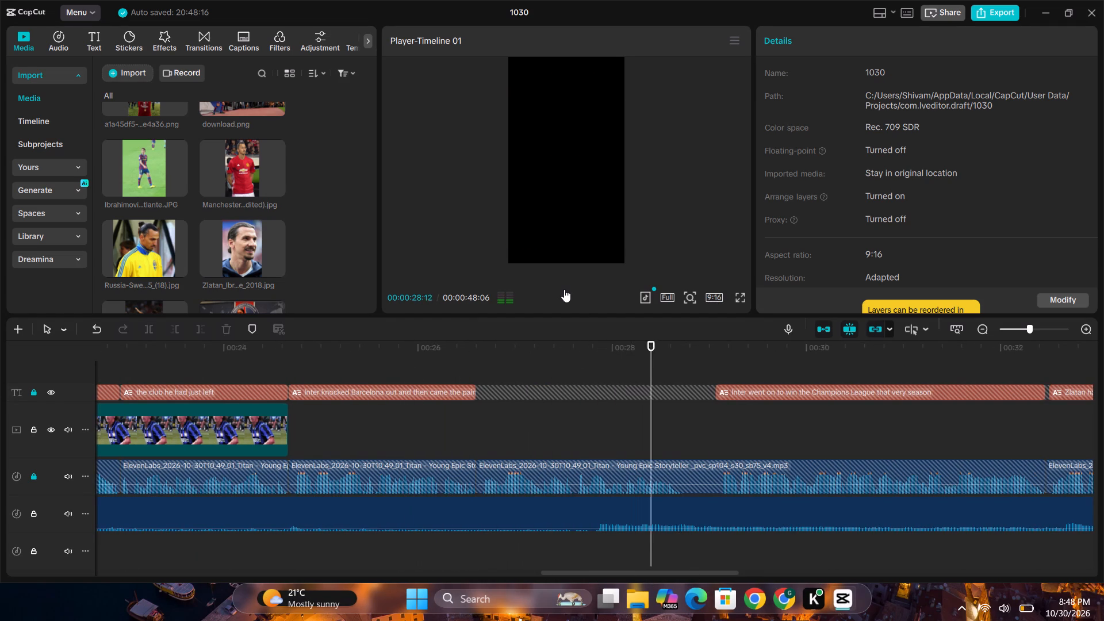
left_click(564, 289)
left_click(277, 368)
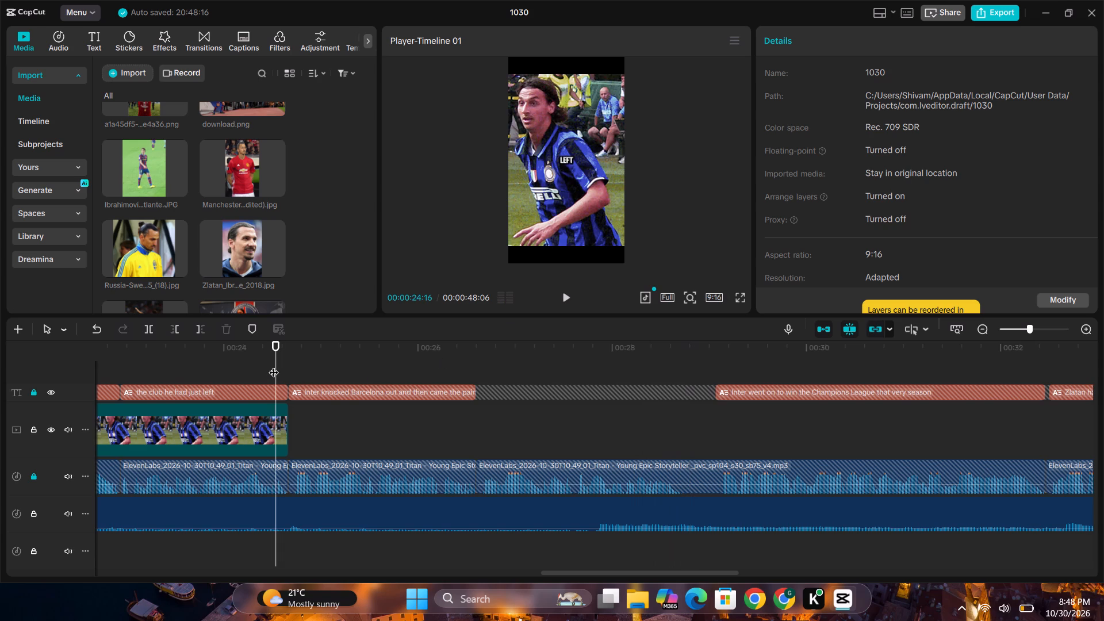
left_click(255, 361)
left_click_drag(250, 360, 221, 353)
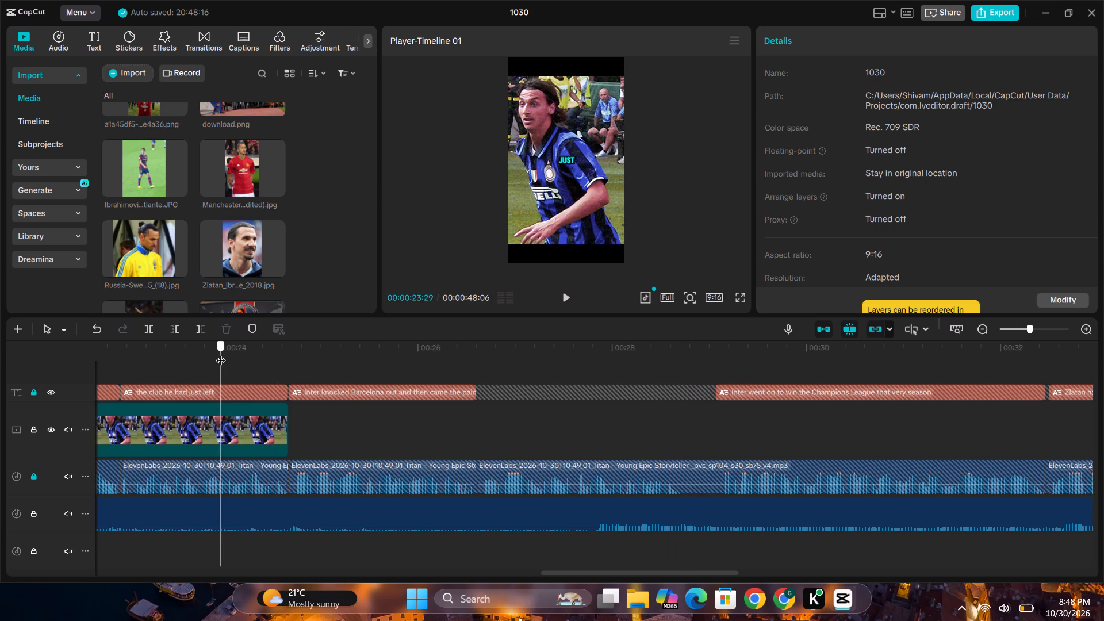
left_click_drag(221, 353, 242, 354)
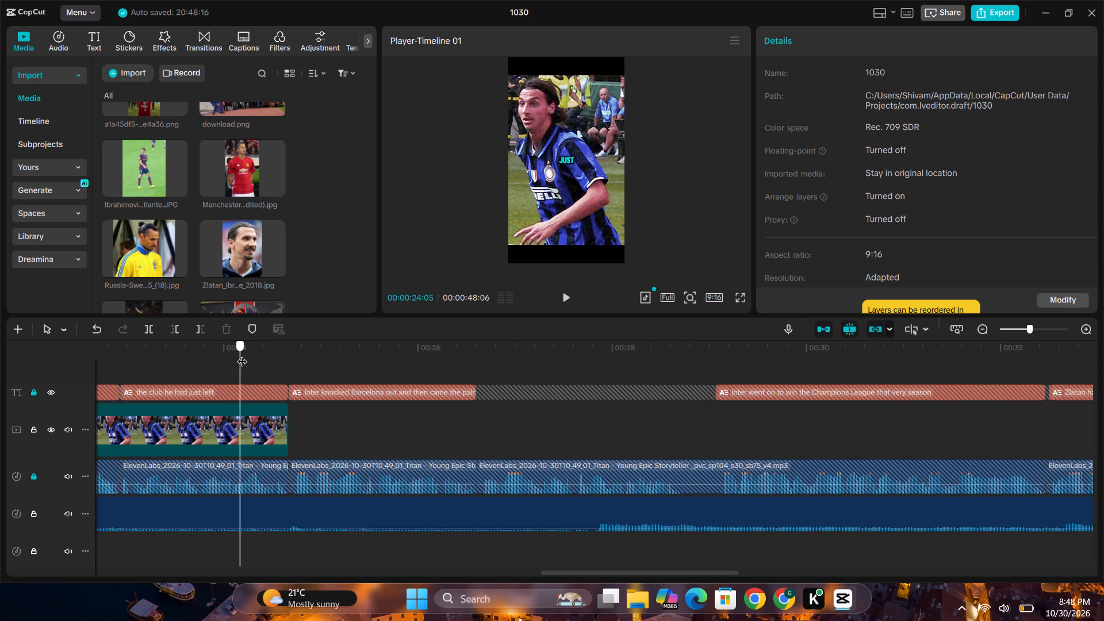
left_click_drag(242, 354, 202, 330)
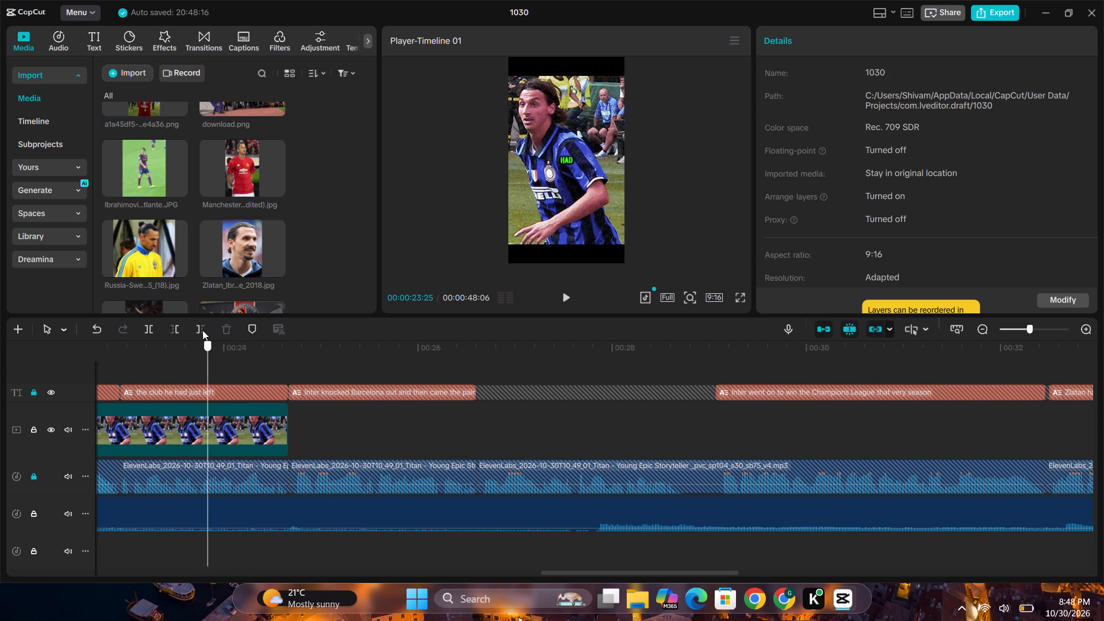
left_click_drag(202, 330, 266, 352)
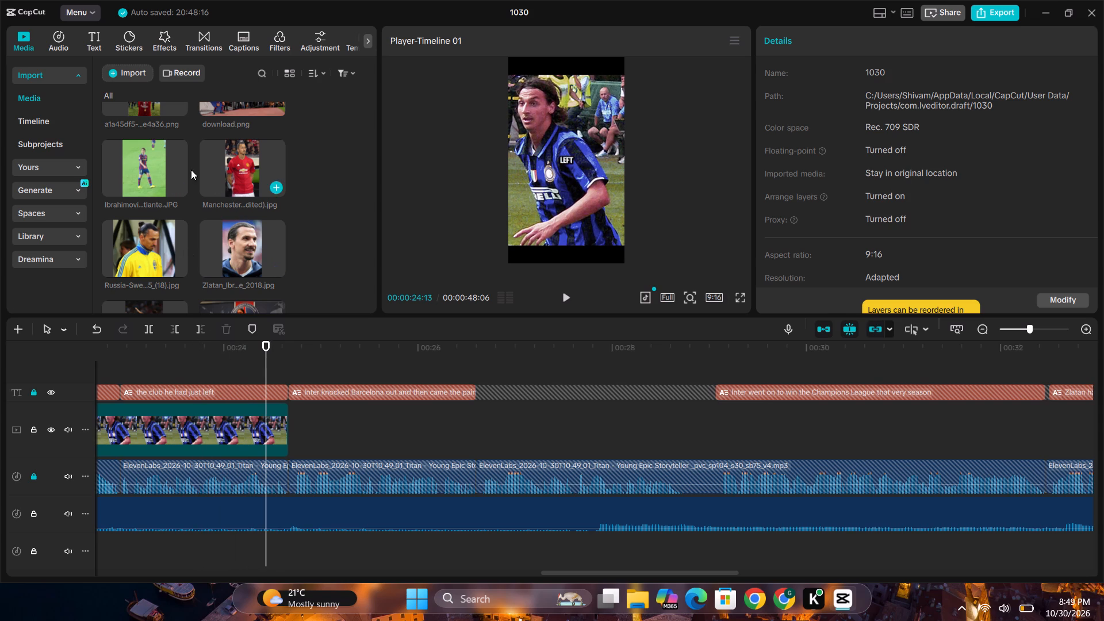
Place Ibrahimovic_vs_Atlante.JPG directly after the Zlataninter.jpg clip, and replace it with Zlatan_Ibrahimovic_of_FC_Barcelona,_August_31,_2009.jpg.
left_click_drag(151, 159, 308, 430)
scroll(186, 226, "down", 1)
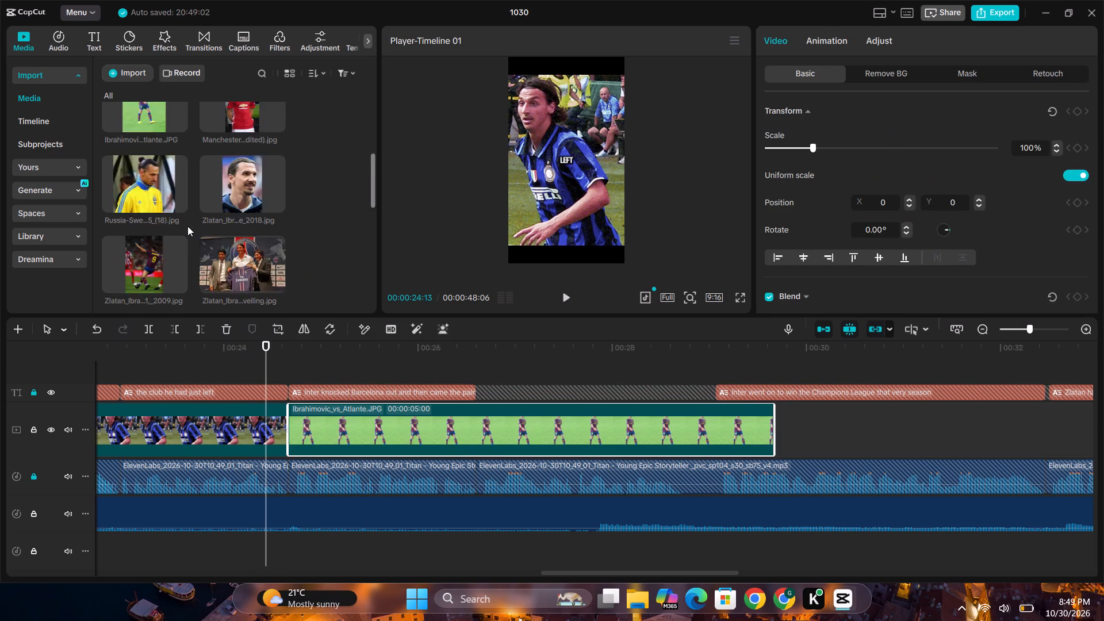
scroll(187, 226, "down", 2)
scroll(189, 226, "up", 1)
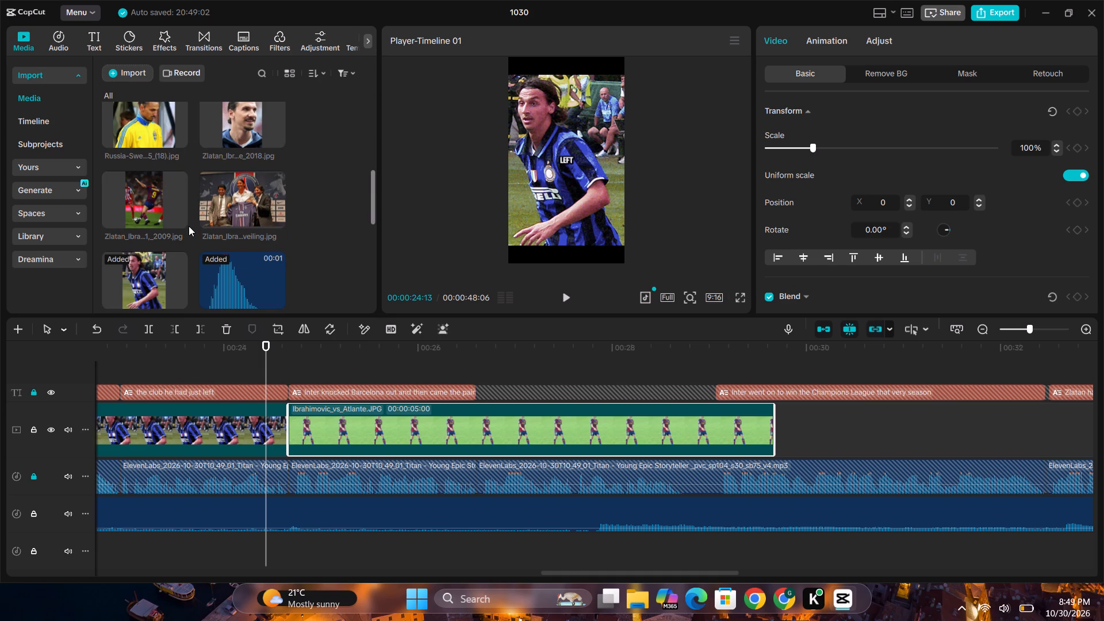
left_click_drag(152, 188, 373, 384)
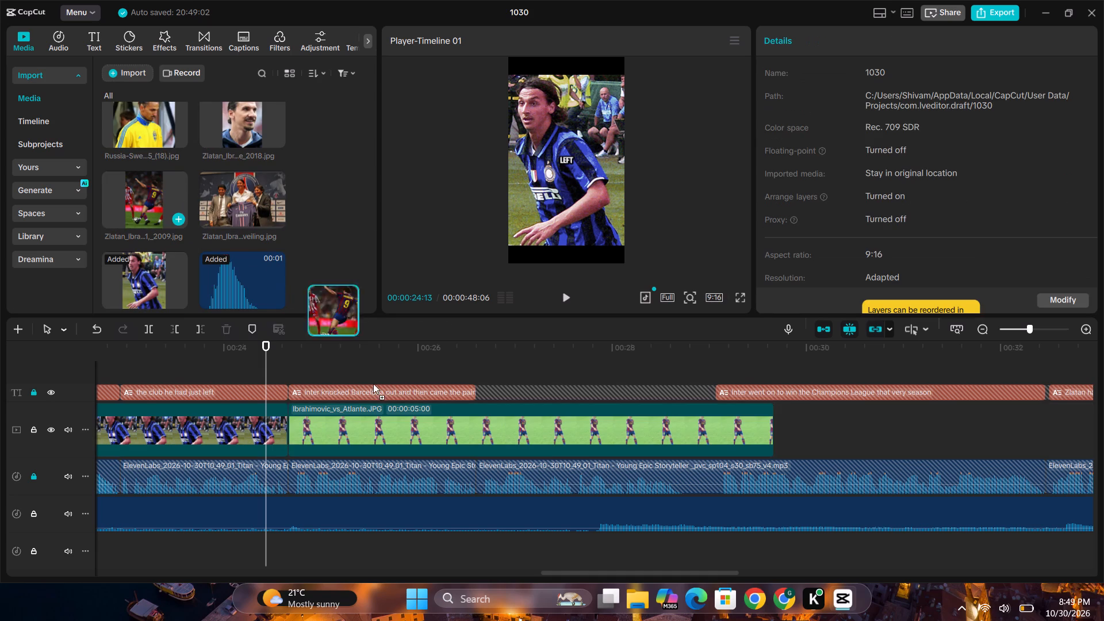
left_click_drag(373, 384, 384, 434)
left_click(607, 443)
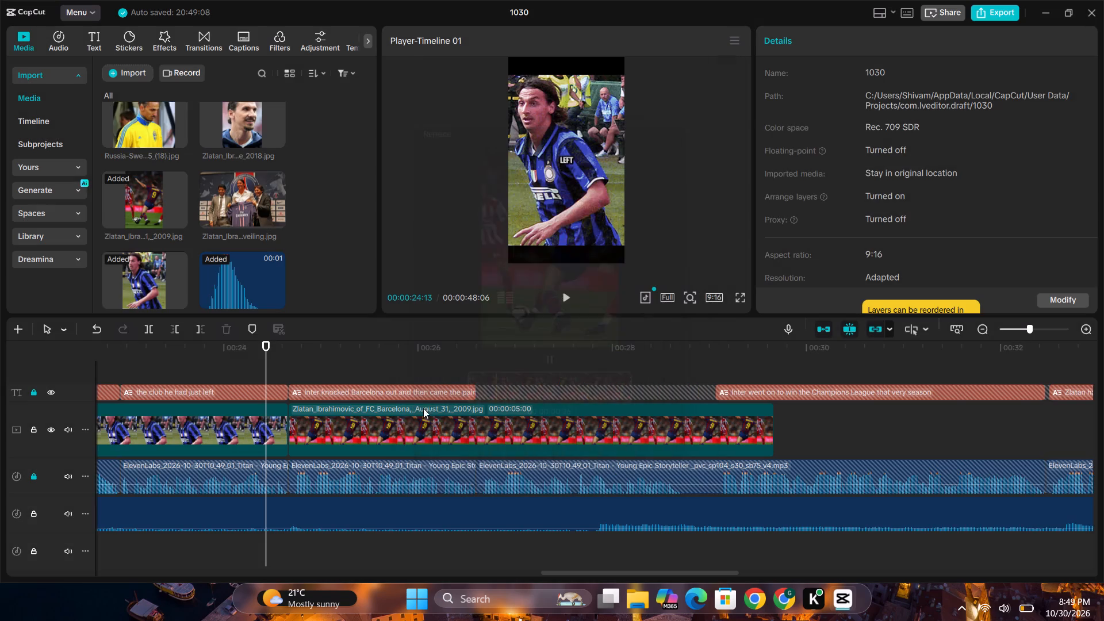
Set a 100% scale keyframe at the start of the 2009 FC Barcelona clip and trim the clip to 00:00:04:12.
left_click(292, 374)
left_click(316, 434)
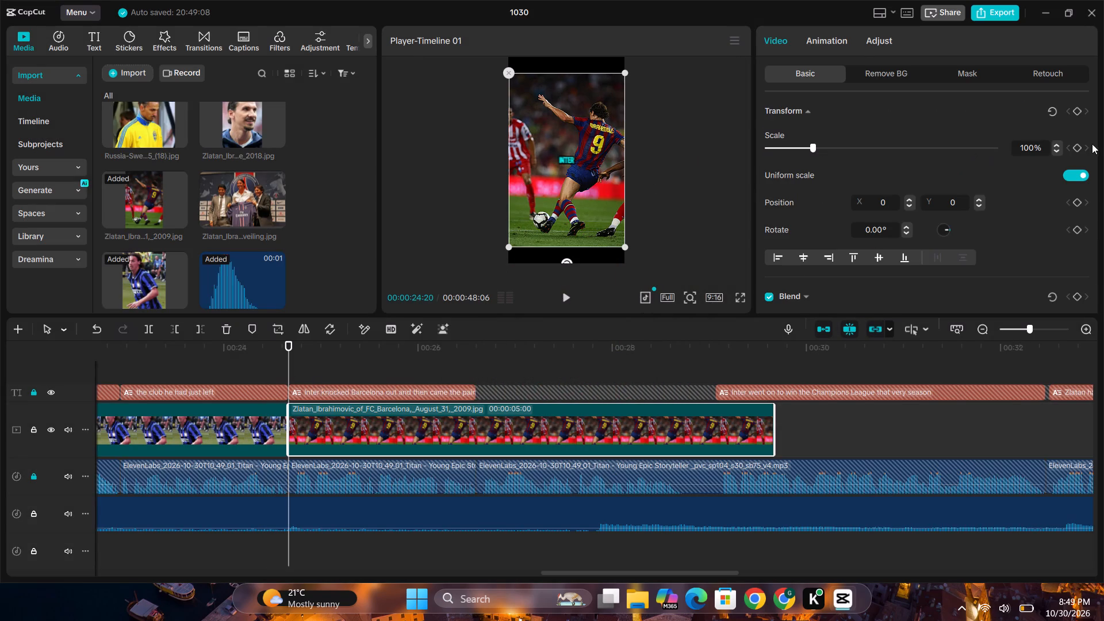
left_click(1080, 146)
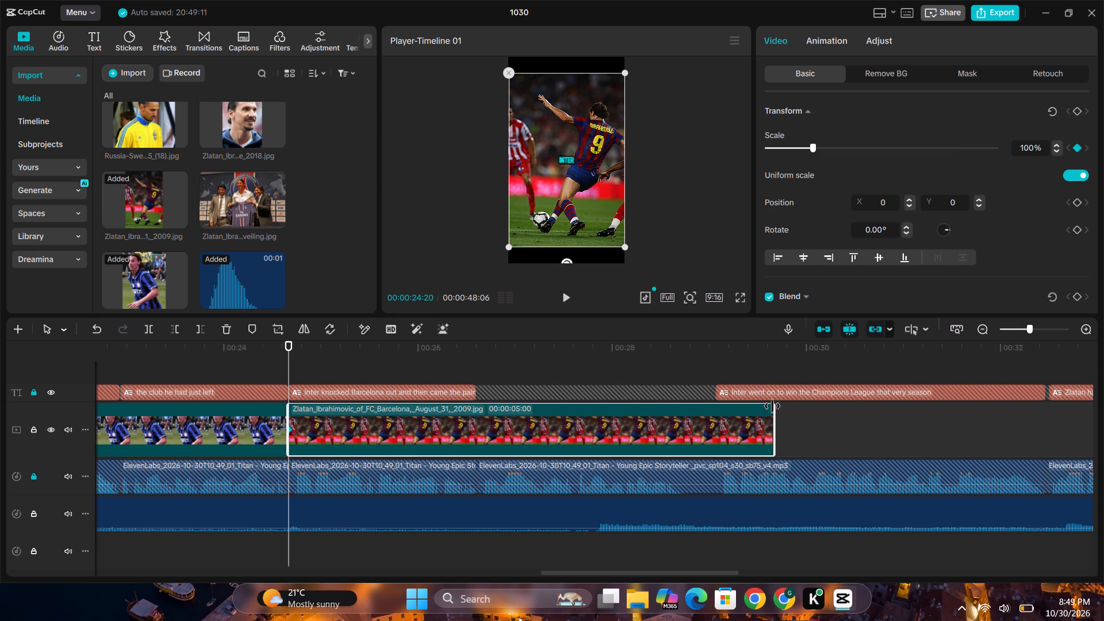
left_click_drag(773, 408, 712, 413)
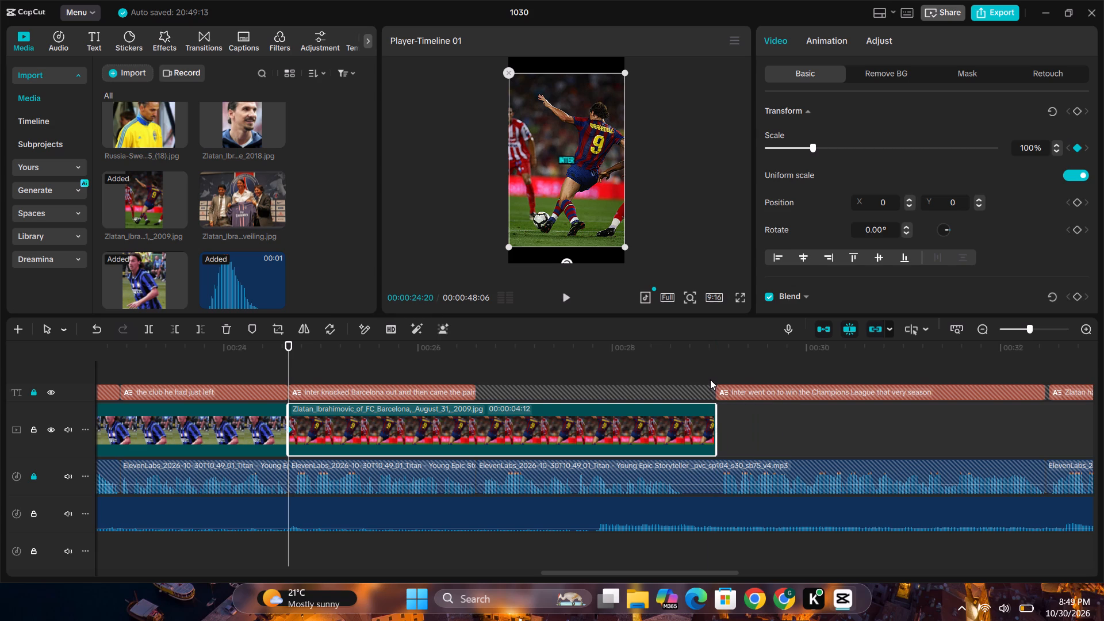
Set the 2009 FC Barcelona clip's scale to 115% at 00:00:29:00, near its end, and preview the zoom-in from the start.
left_click(710, 375)
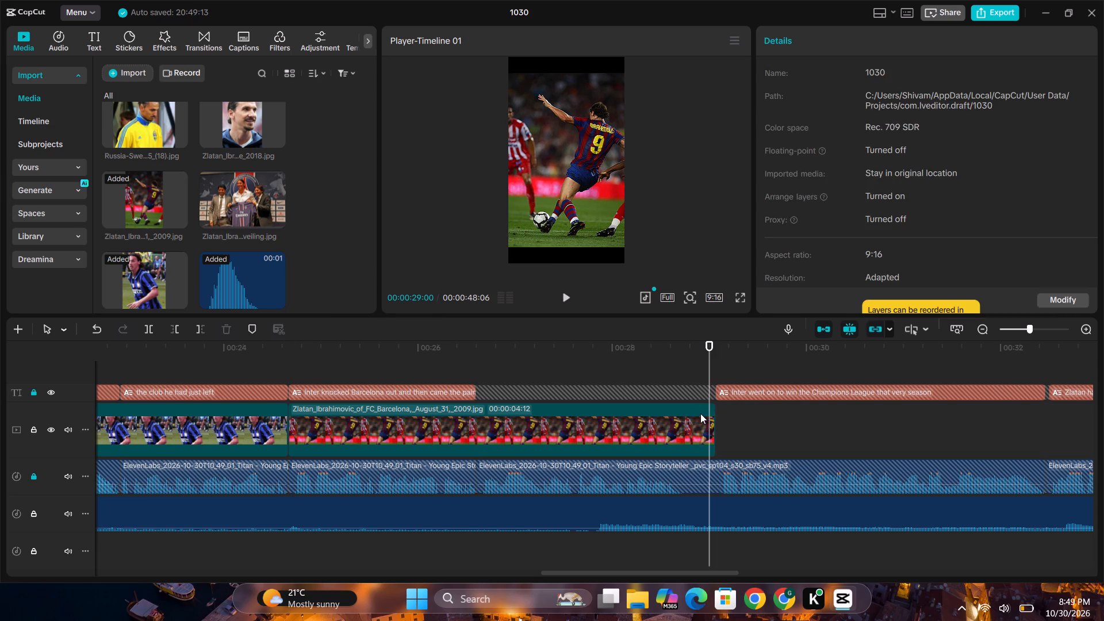
left_click(700, 413)
left_click_drag(813, 144, 816, 144)
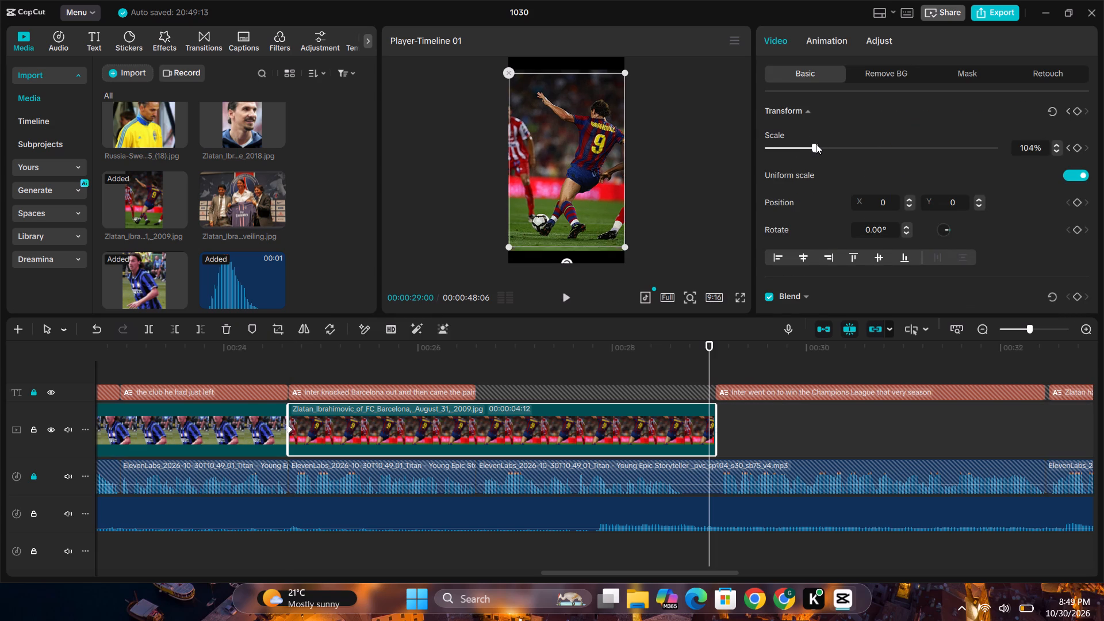
left_click_drag(816, 144, 820, 144)
left_click(281, 374)
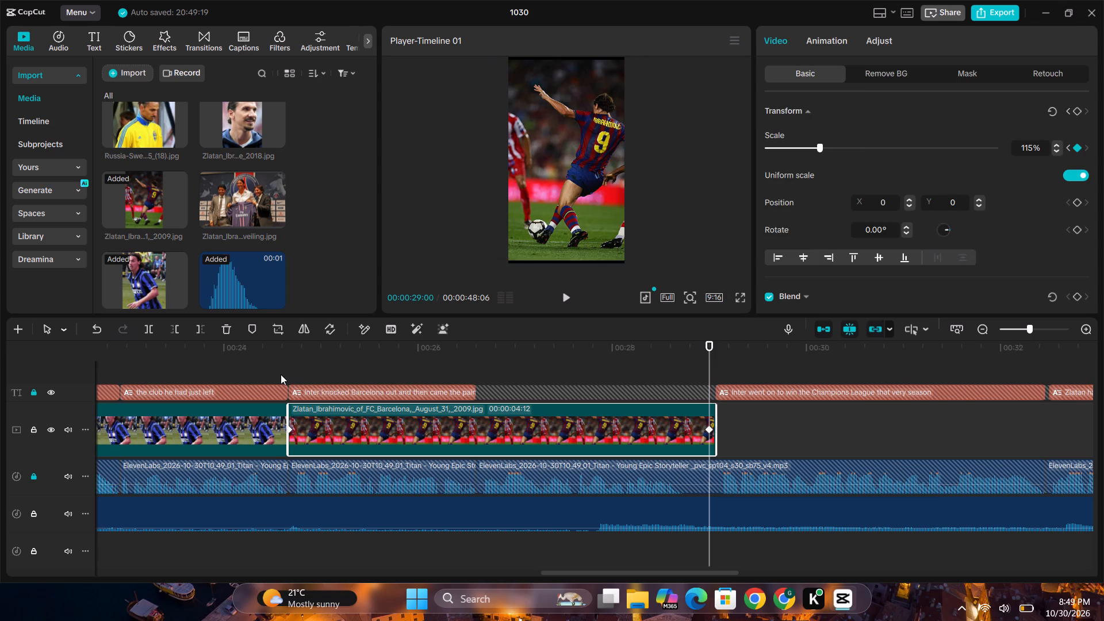
key("space")
left_click(565, 296)
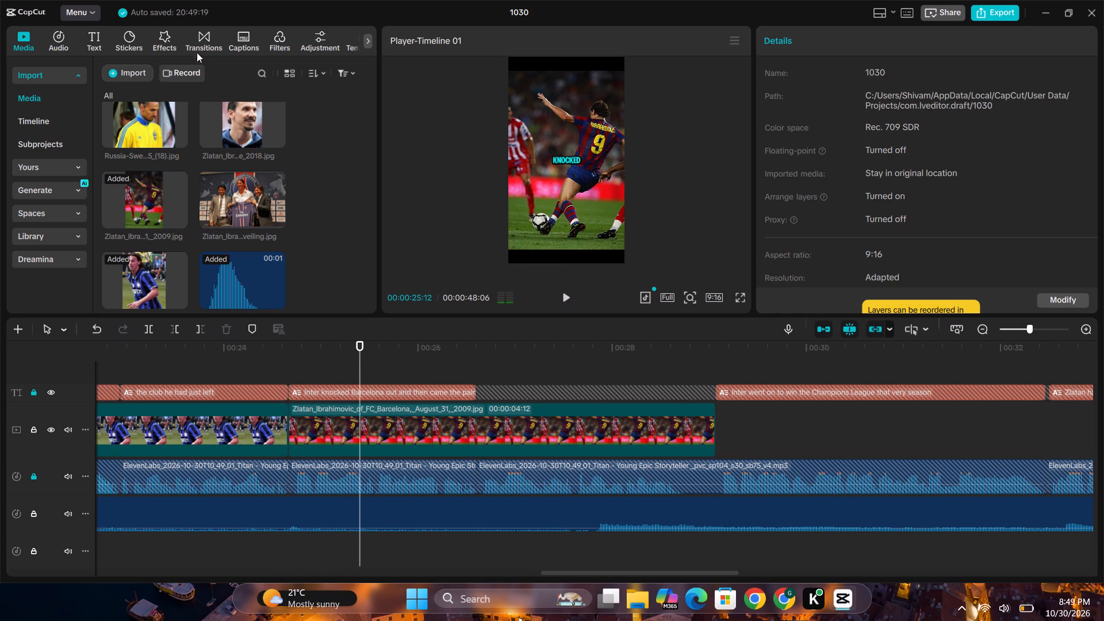
Add the Shake & Flash transition between the Zlataninter.jpg clip and the 2009 FC Barcelona clip, and select it.
left_click(197, 43)
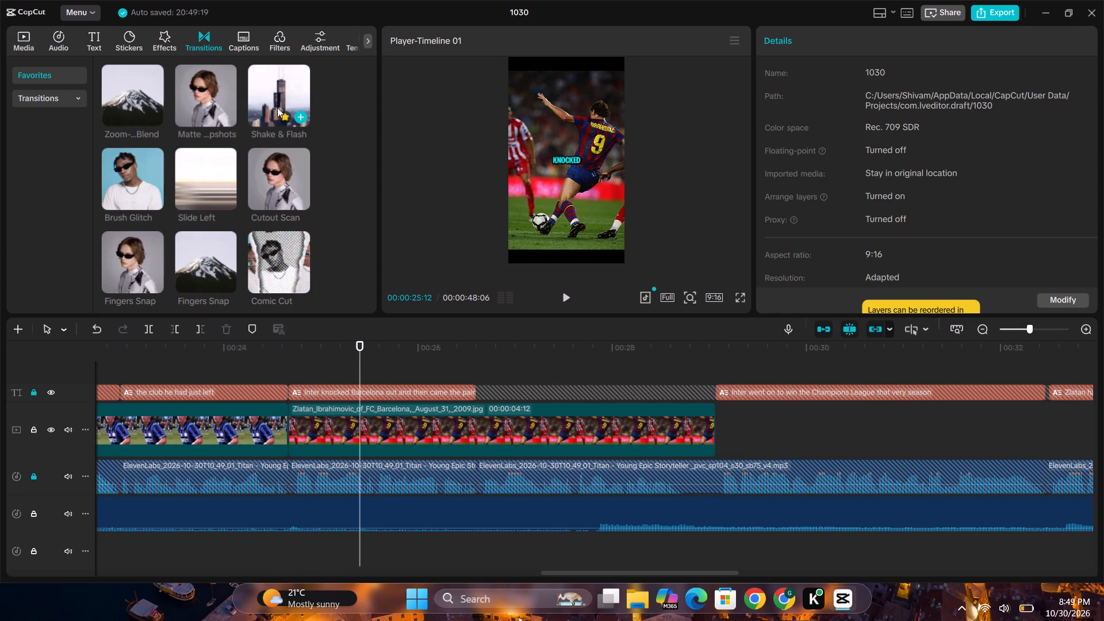
left_click_drag(278, 98, 263, 430)
left_click(283, 430)
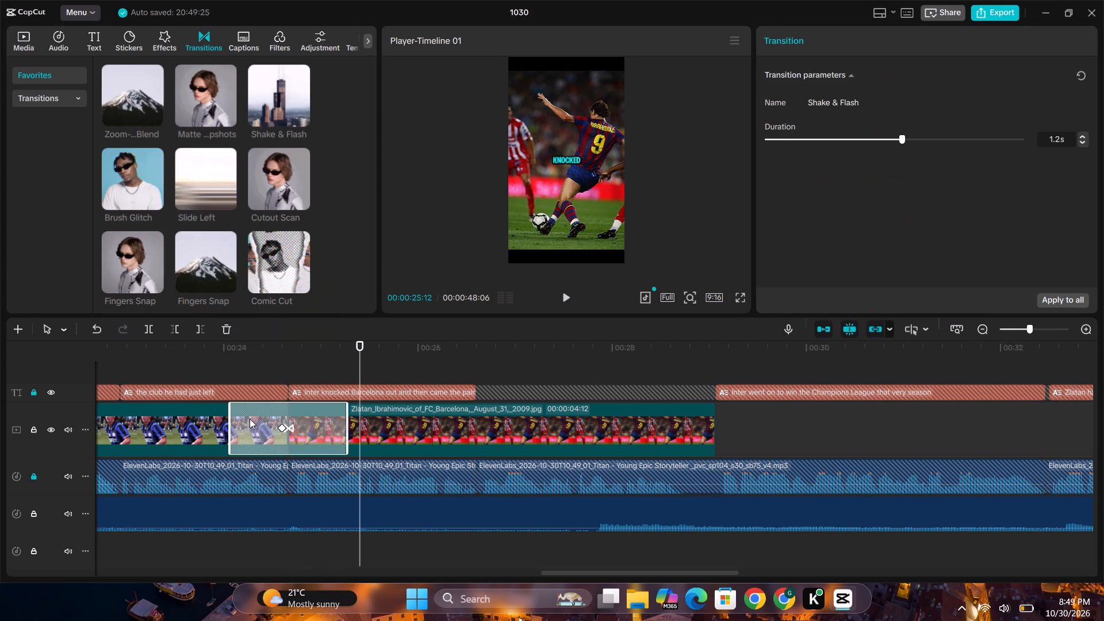
Shorten the Shake & Flash transition before the 2009 FC Barcelona clip to 0.9s.
left_click_drag(233, 415, 250, 415)
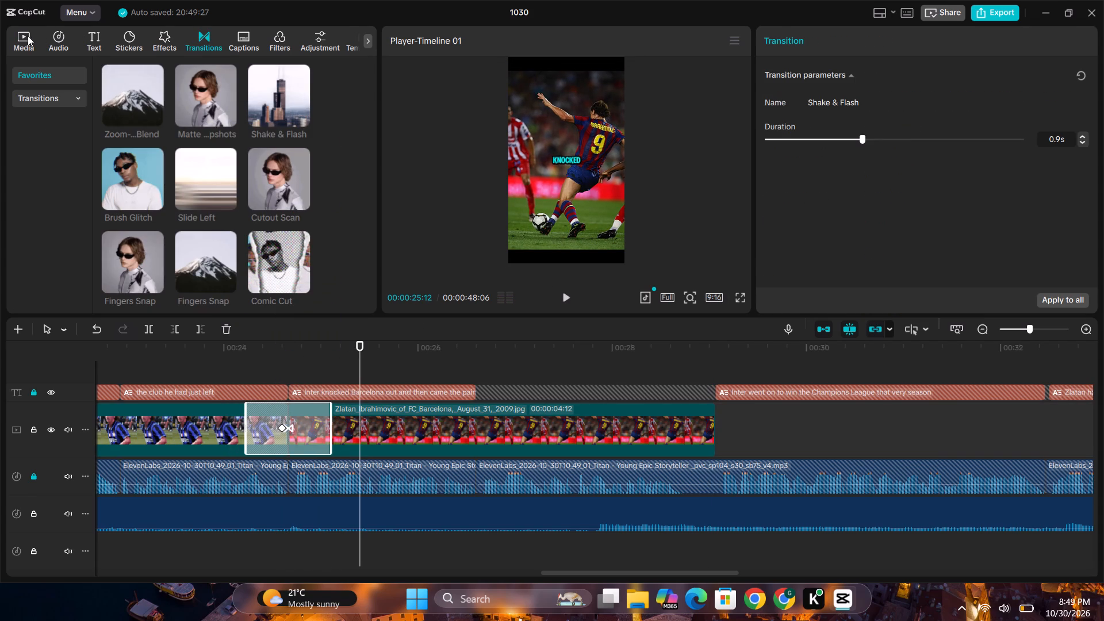
Place camera flash.mp3 on the lowest audio track under the Shake & Flash transition and trim both its ends to the transition's length.
left_click(27, 36)
scroll(205, 187, "down", 4)
scroll(186, 184, "up", 1)
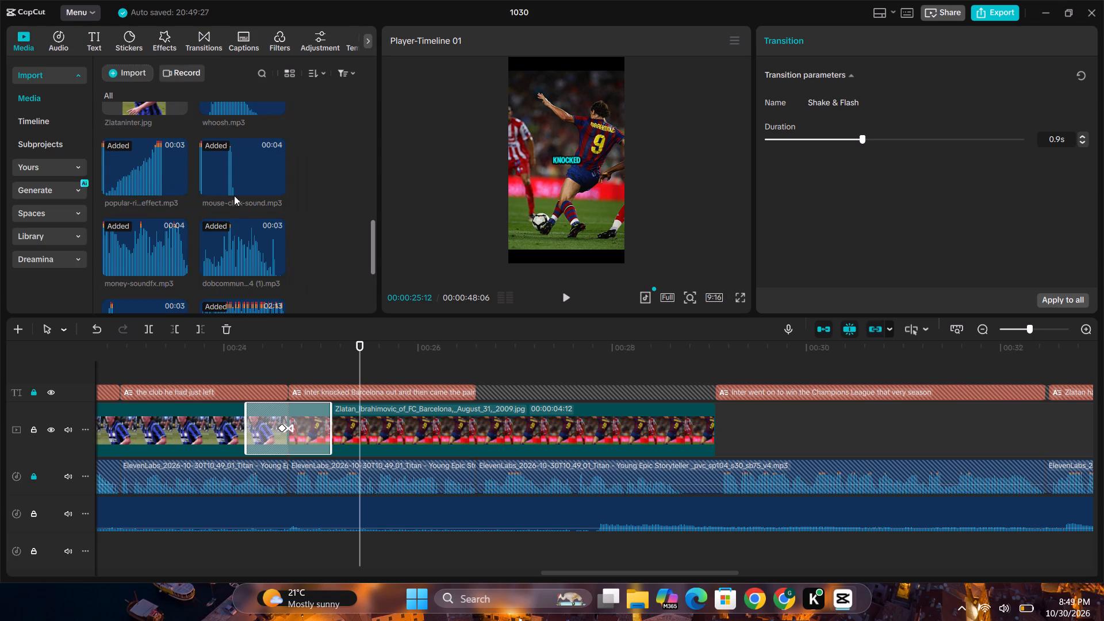
scroll(234, 195, "up", 2)
scroll(235, 194, "down", 2)
scroll(196, 254, "down", 1)
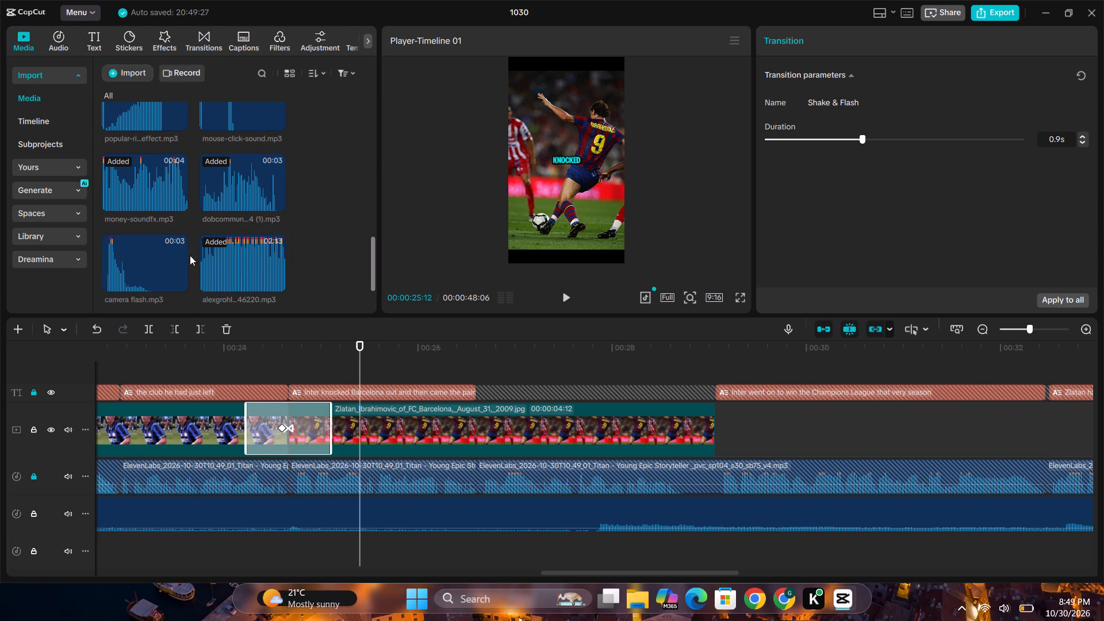
left_click_drag(134, 269, 229, 536)
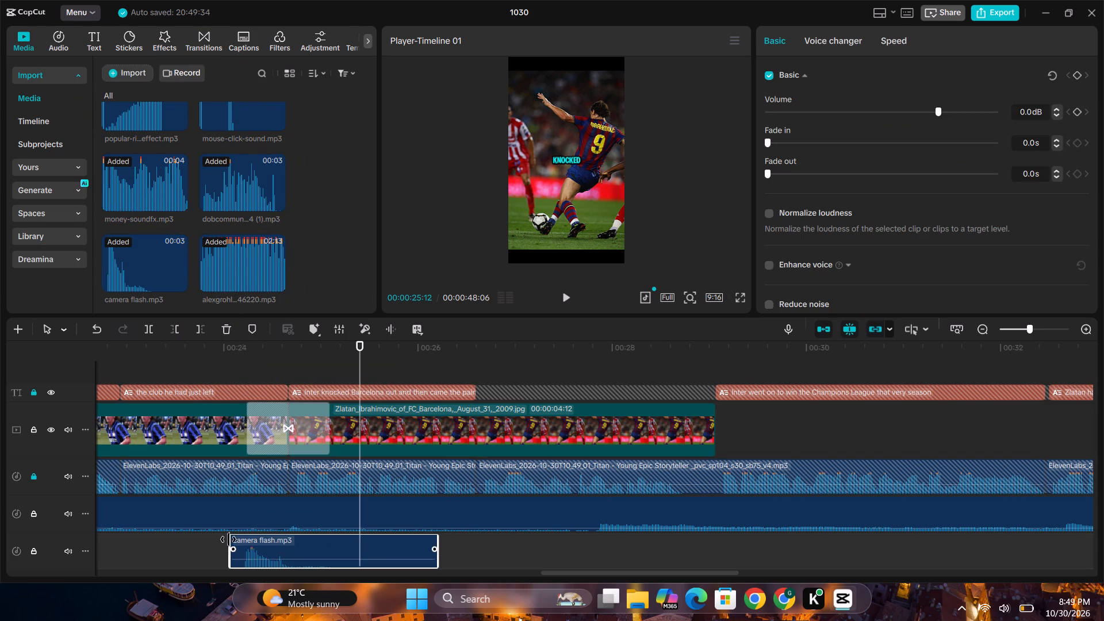
left_click_drag(227, 539, 238, 539)
left_click_drag(434, 542, 305, 560)
Lower the camera flash sound to -9.5dB, shift it slightly later to line up with the transition, and preview it.
left_click(273, 558)
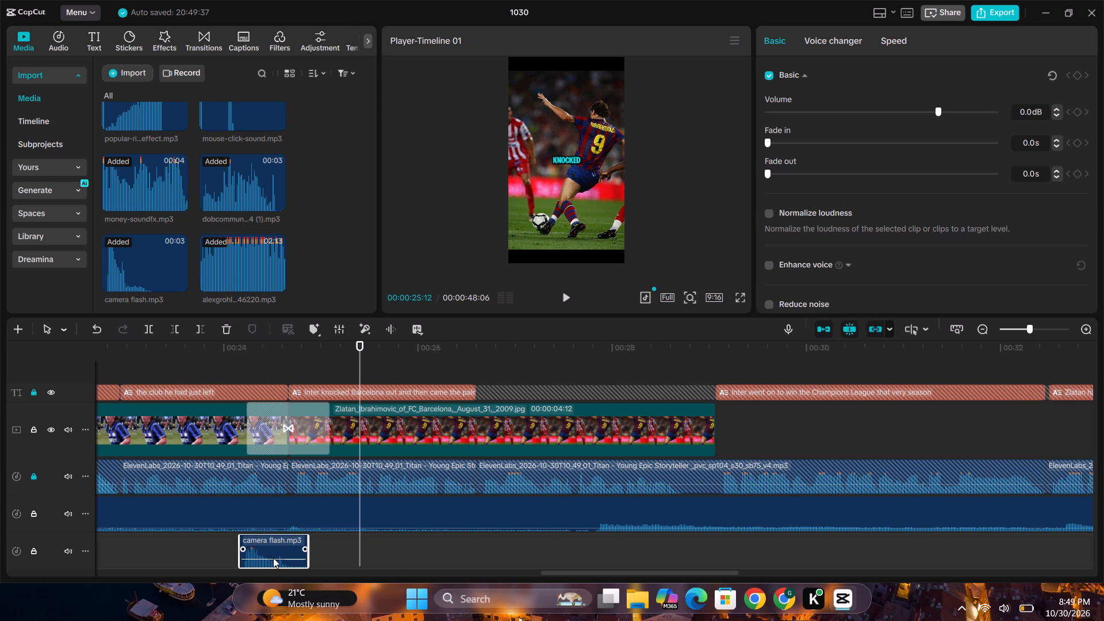
left_click_drag(278, 559, 284, 562)
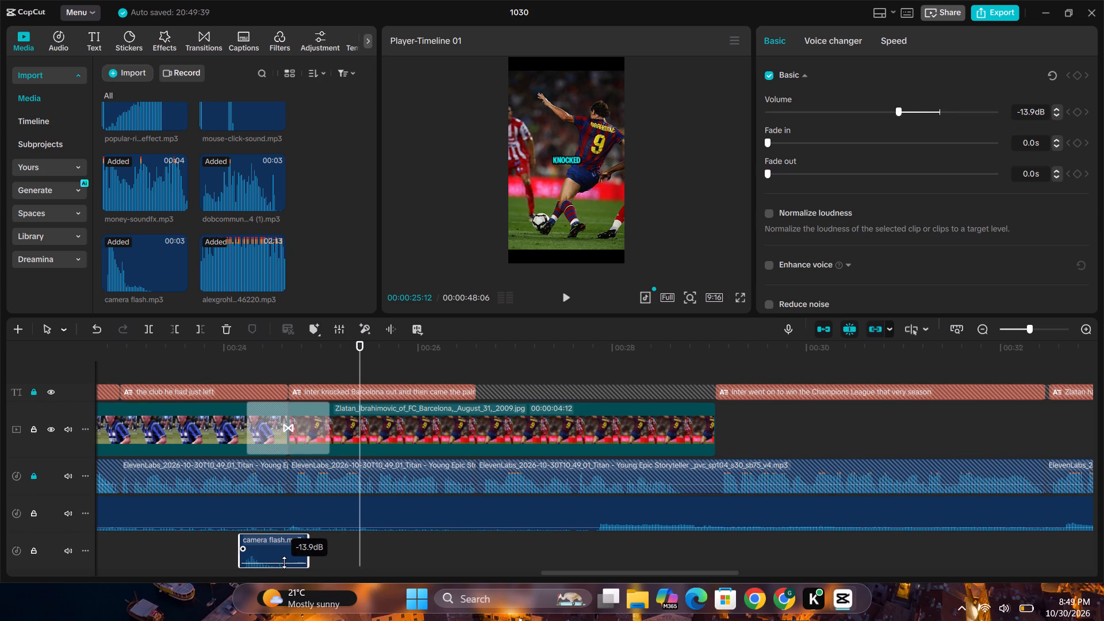
left_click_drag(284, 562, 282, 561)
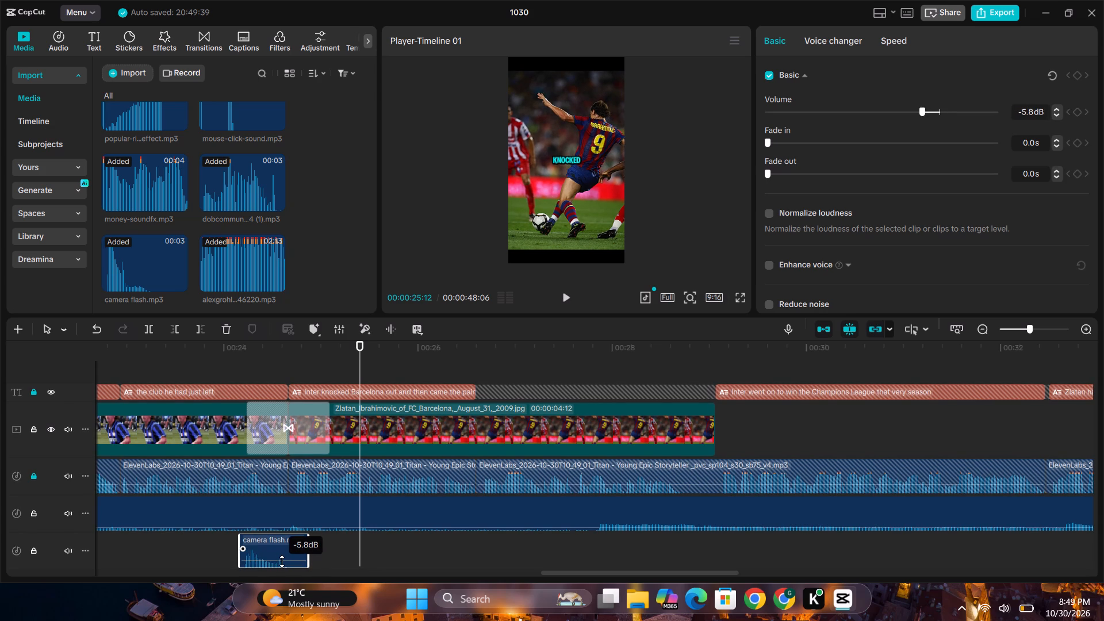
left_click_drag(282, 561, 286, 562)
left_click_drag(275, 543, 286, 543)
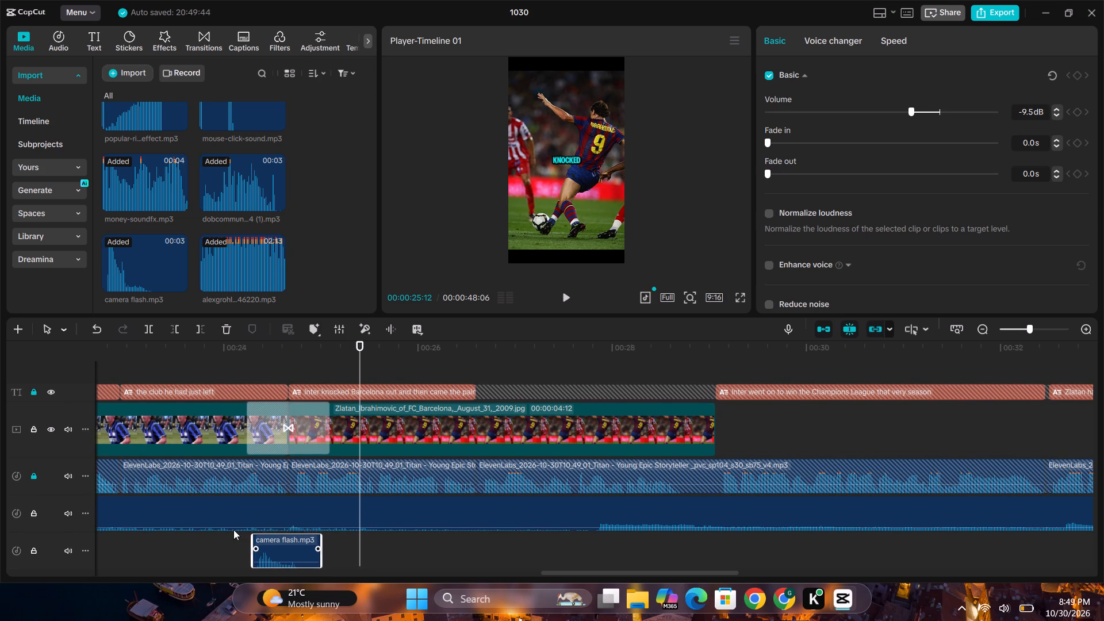
left_click(232, 529)
left_click(221, 549)
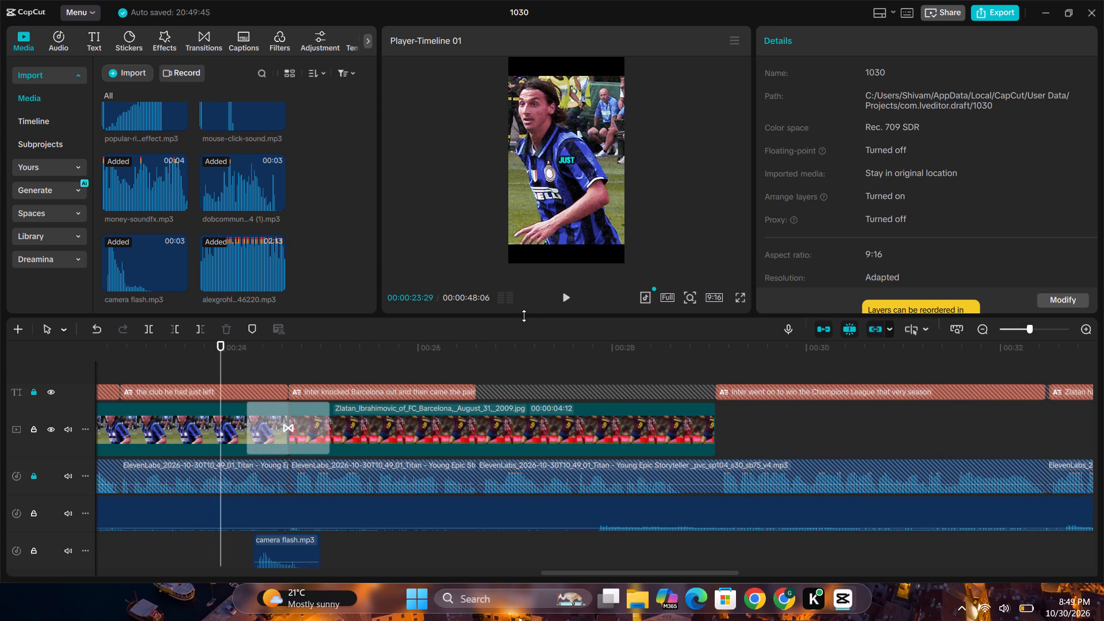
left_click(569, 302)
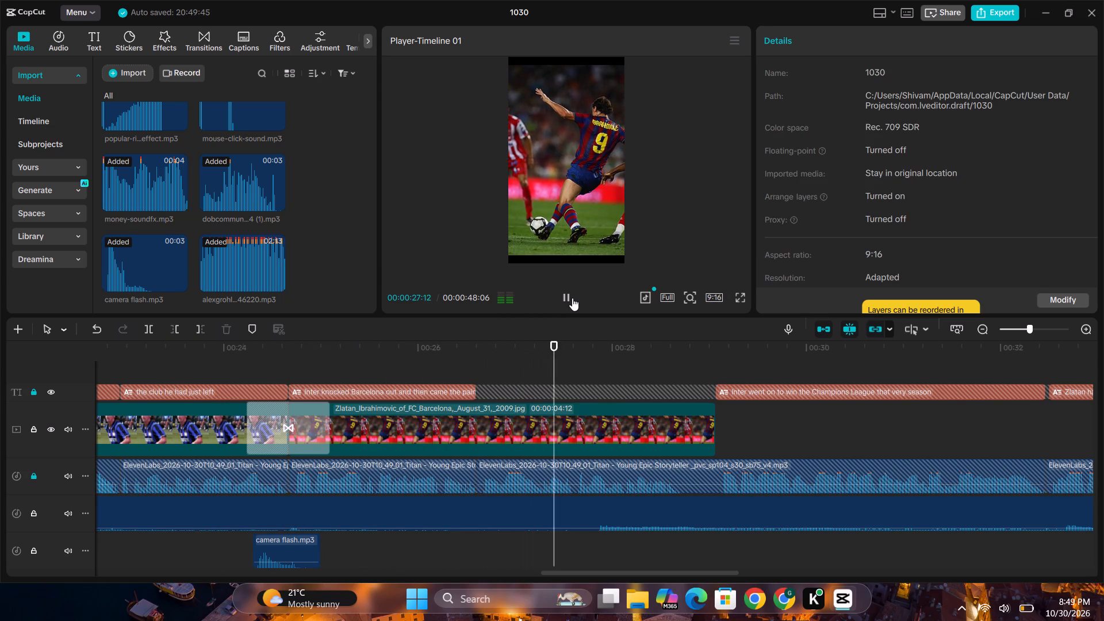
left_click(572, 298)
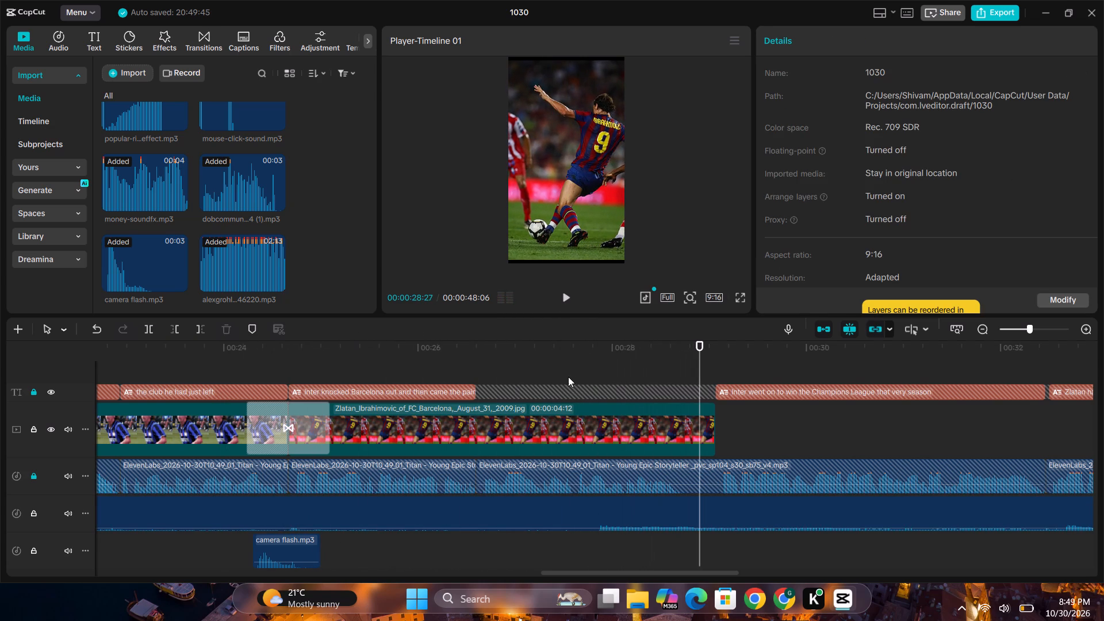
Add popular-riser-metallic-sound-effect.mp3 under the end of the 2009 FC Barcelona clip, trim its tail, and set its volume to -2.6dB.
left_click_drag(141, 114, 396, 541)
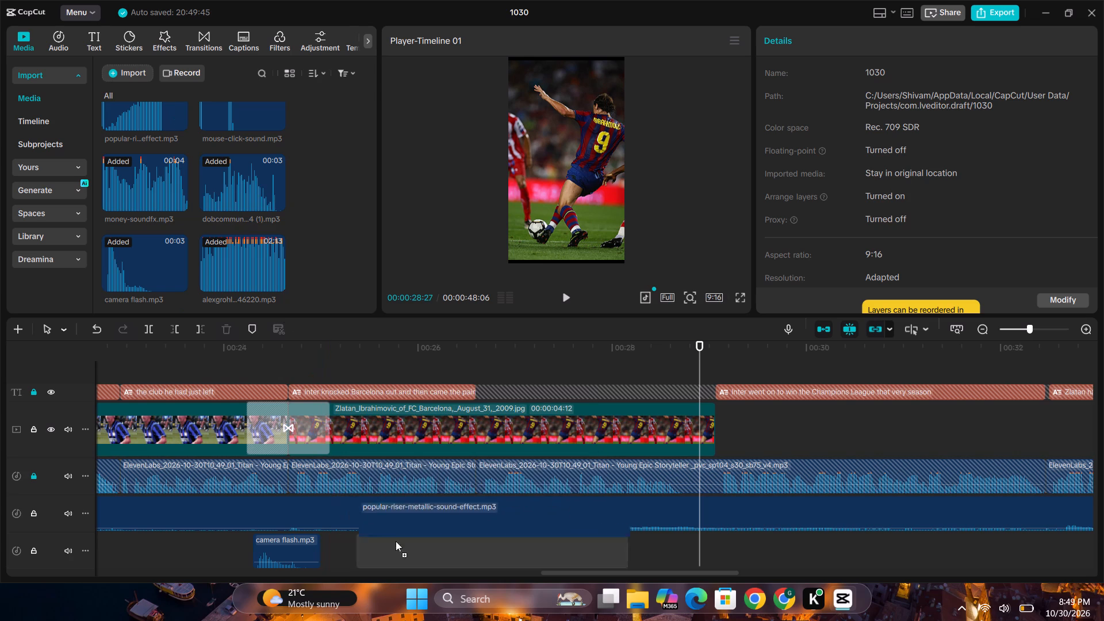
left_click_drag(396, 541, 458, 553)
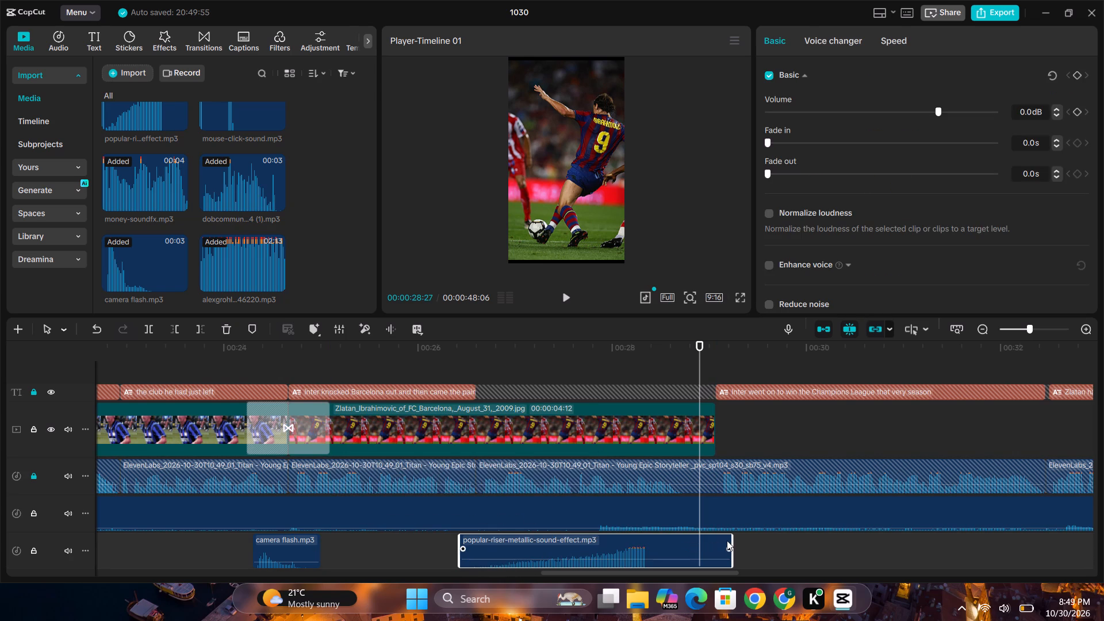
left_click_drag(735, 538, 657, 550)
left_click(637, 559)
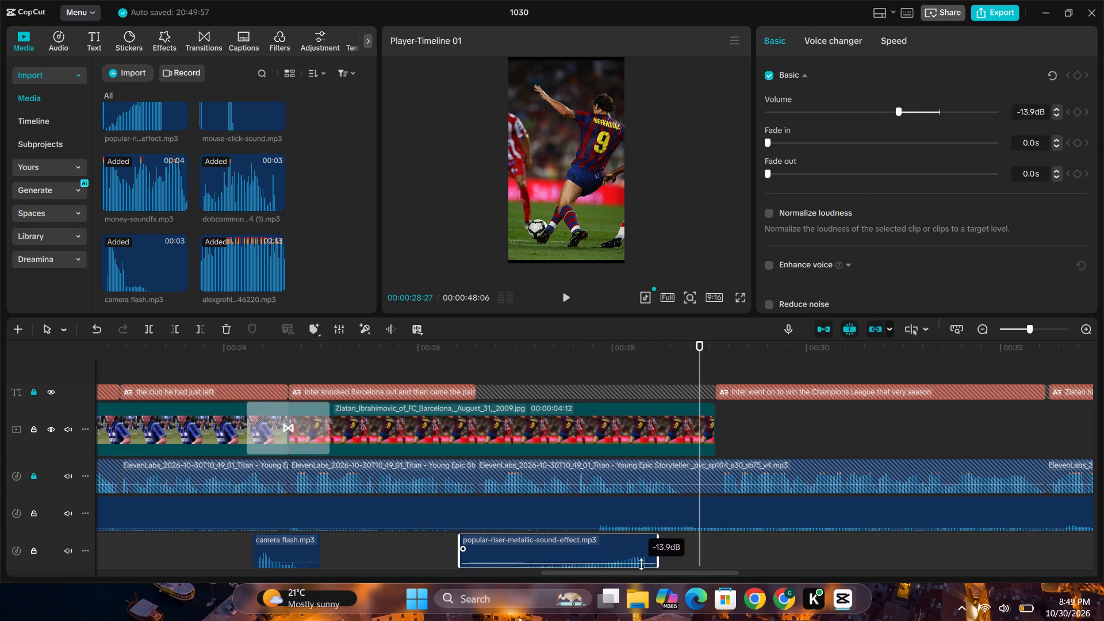
left_click_drag(627, 551, 690, 546)
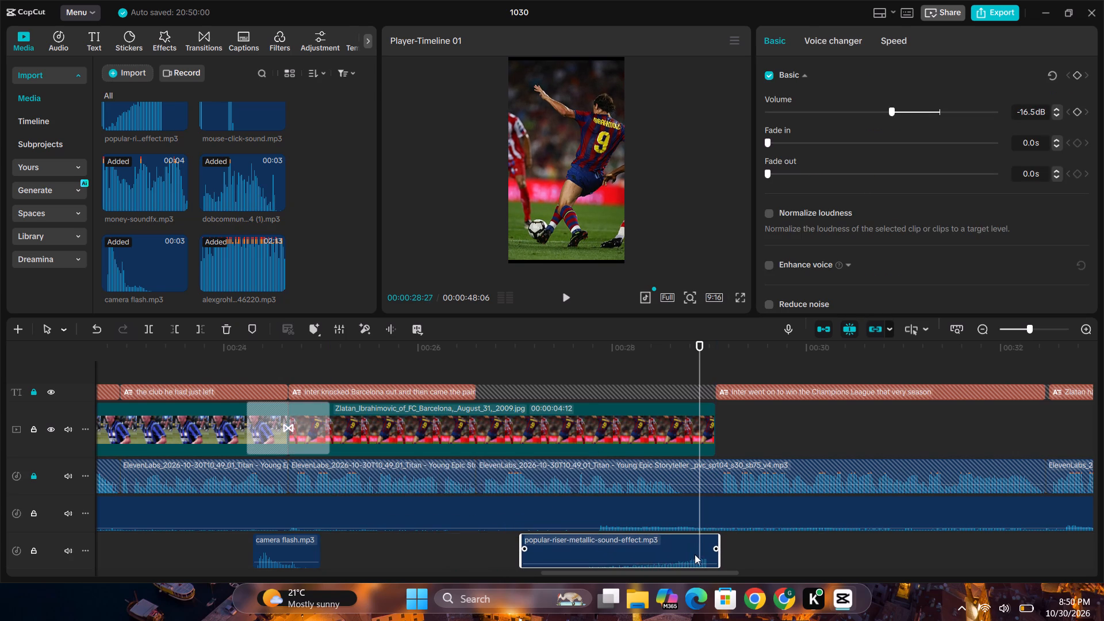
left_click(690, 564)
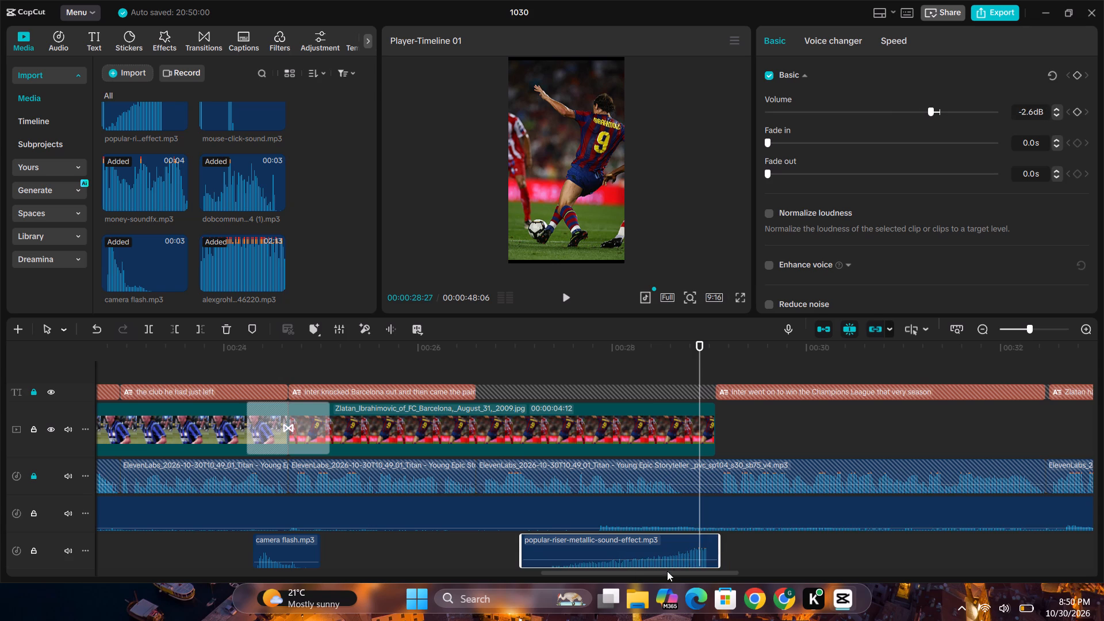
Play back the end of the 2009 FC Barcelona clip, shift the riser sound slightly earlier, and preview it again.
left_click(484, 551)
key("space")
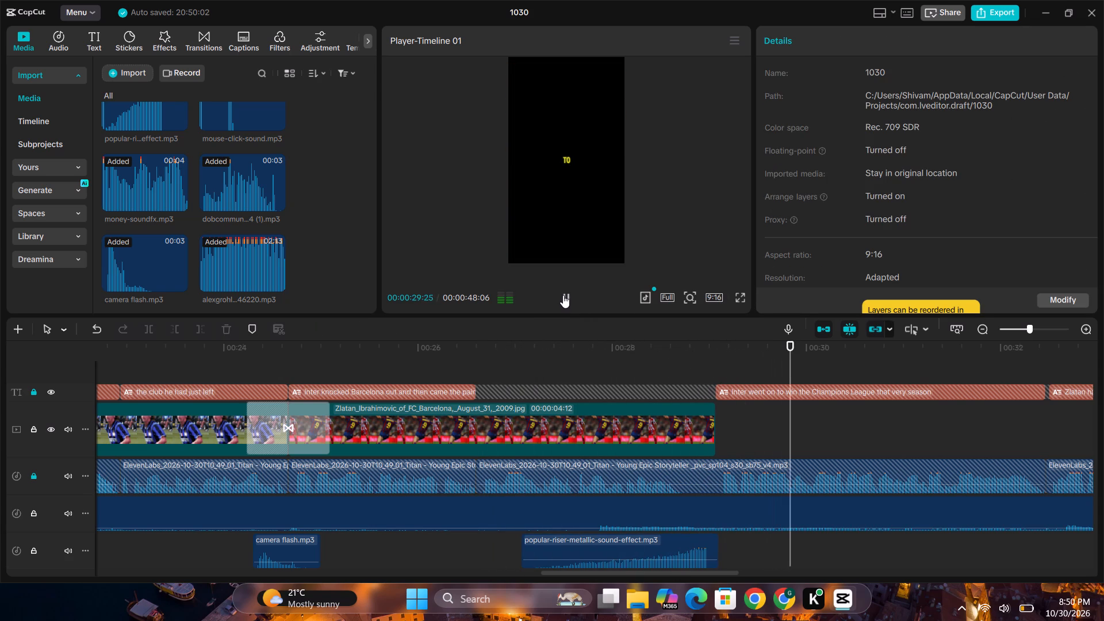
left_click(563, 295)
left_click_drag(591, 575, 645, 568)
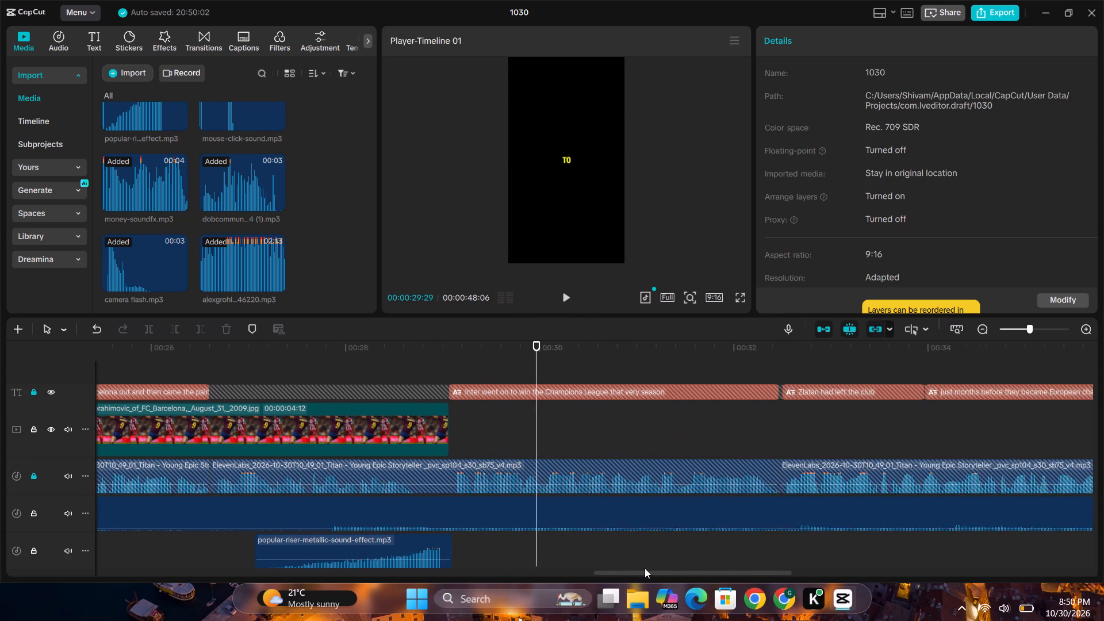
left_click_drag(645, 568, 702, 561)
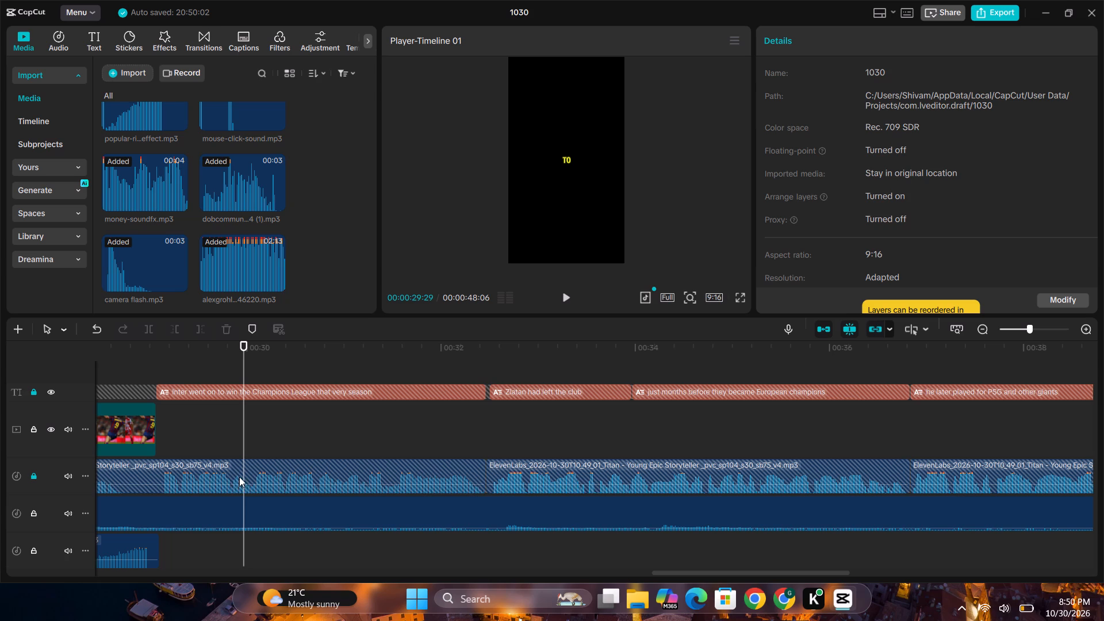
left_click(106, 370)
left_click(568, 302)
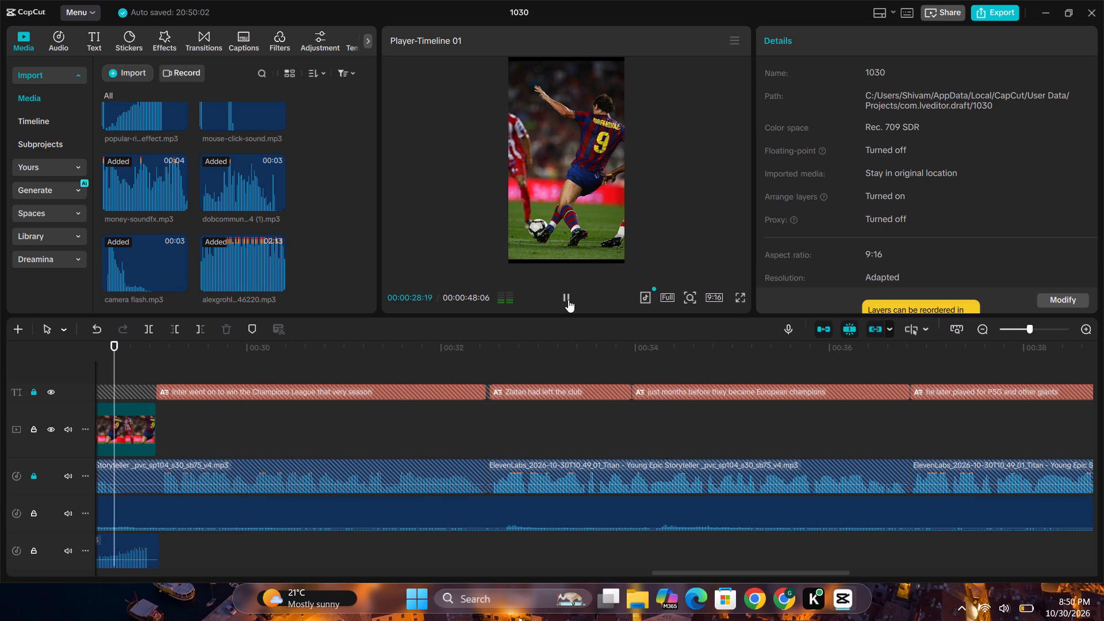
left_click(568, 299)
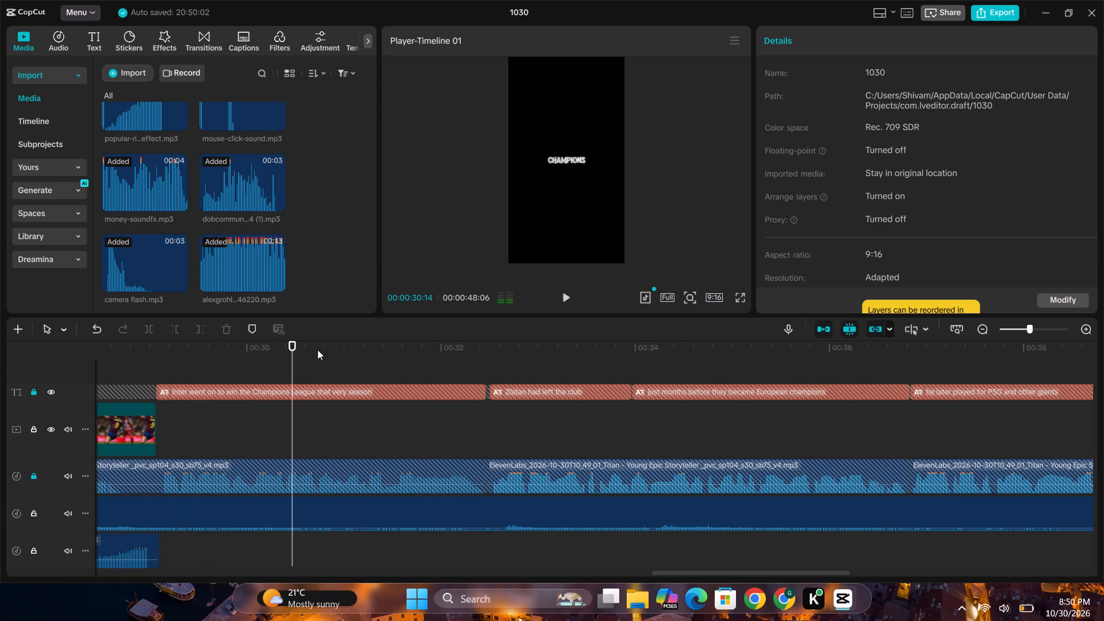
left_click(126, 354)
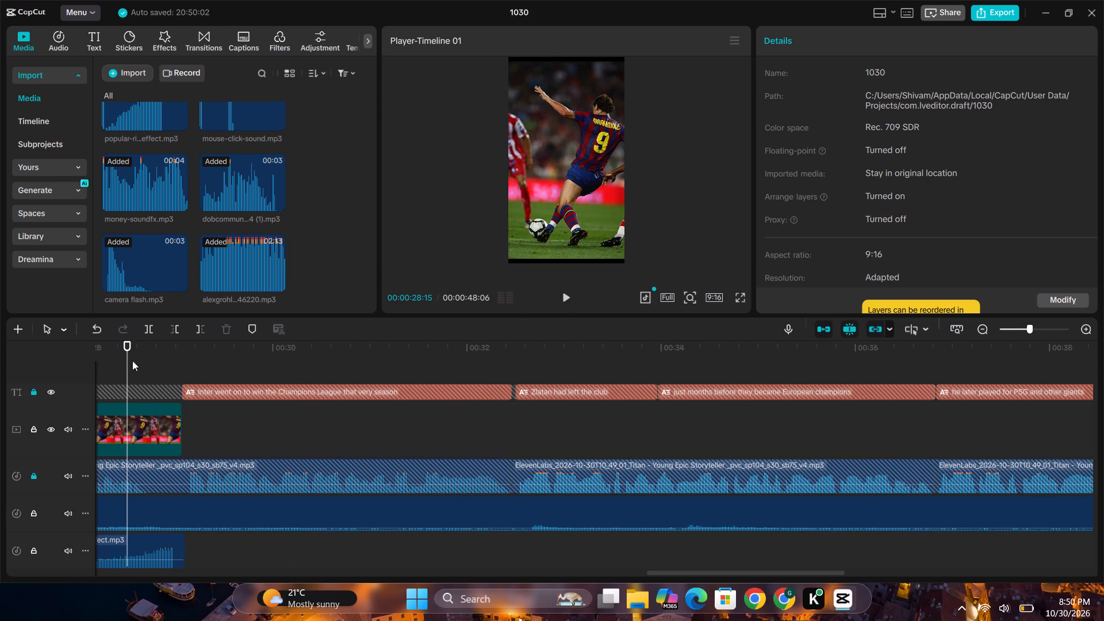
left_click(154, 365)
left_click_drag(170, 538, 158, 539)
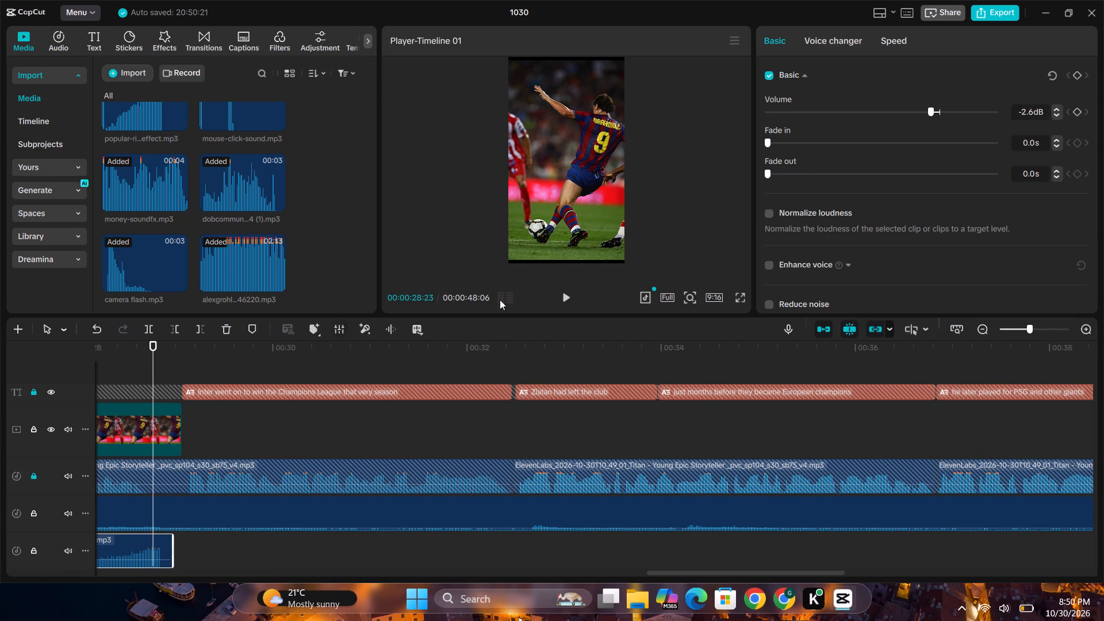
left_click(560, 296)
left_click(568, 294)
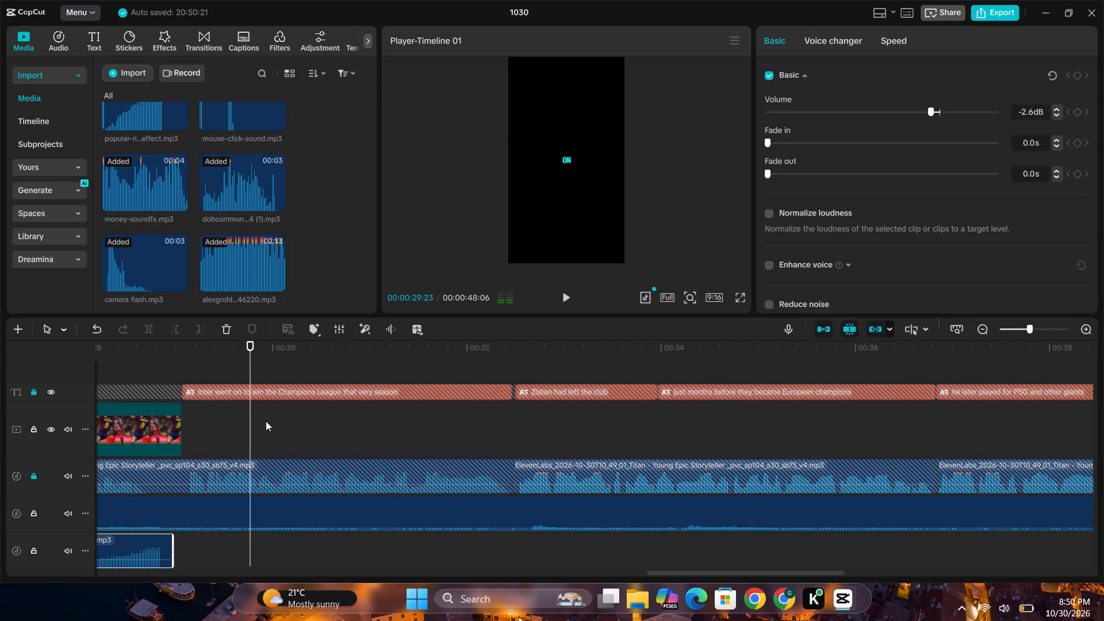
Move the 2009 FC Barcelona clip's end scale keyframe earlier, trim the clip to 00:00:04:04, and preview it with the riser.
left_click(156, 419)
left_click_drag(175, 429, 173, 428)
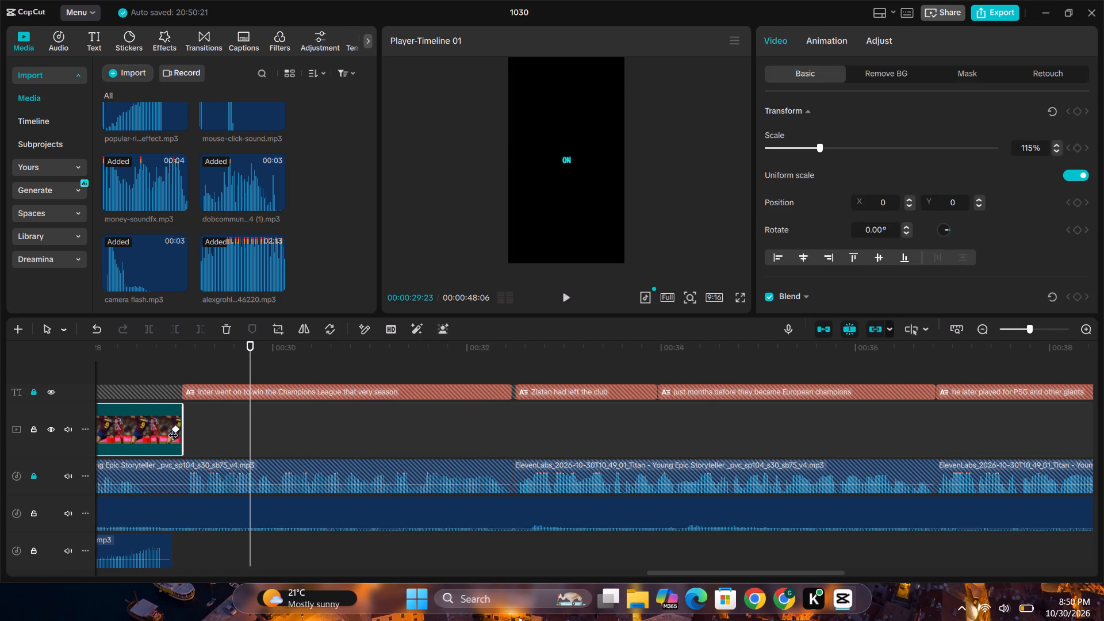
left_click_drag(173, 428, 146, 432)
left_click_drag(183, 419, 154, 418)
left_click_drag(689, 572, 606, 563)
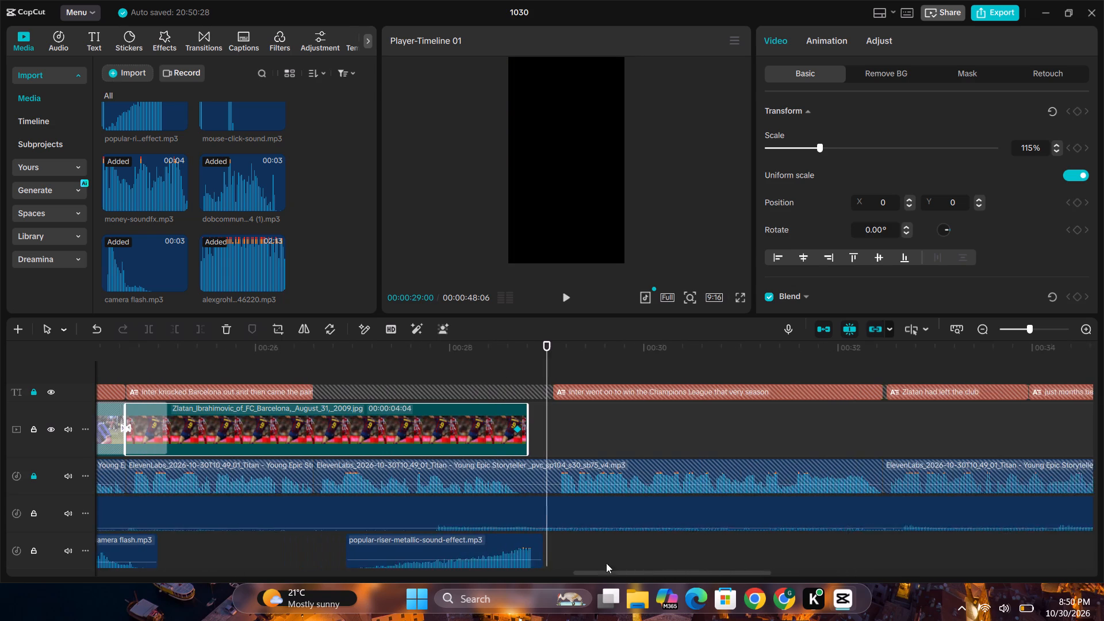
left_click_drag(606, 563, 613, 569)
left_click(396, 361)
key("space")
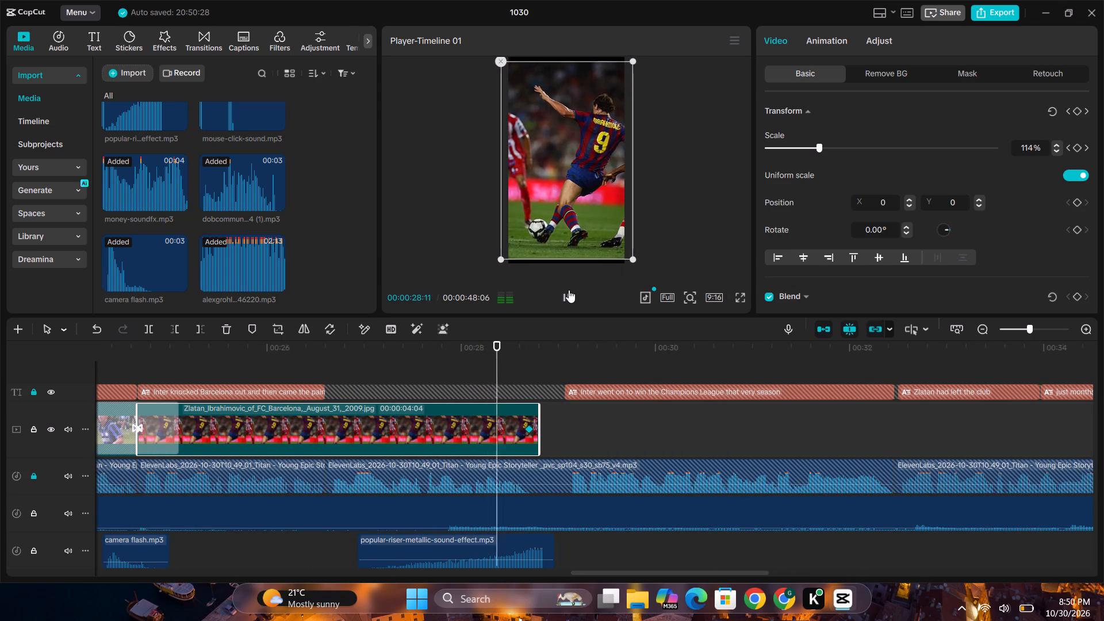
left_click(569, 290)
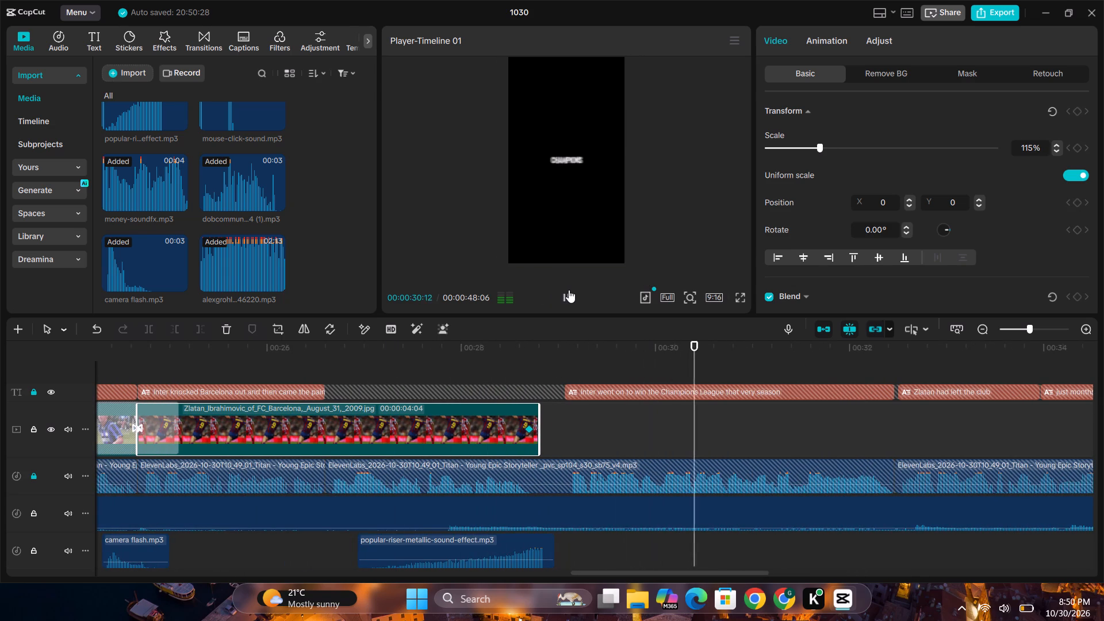
Nudge the riser sound slightly earlier again and trim the 2009 FC Barcelona clip to 00:00:04:02 to match it.
left_click(528, 543)
left_click_drag(529, 536, 521, 537)
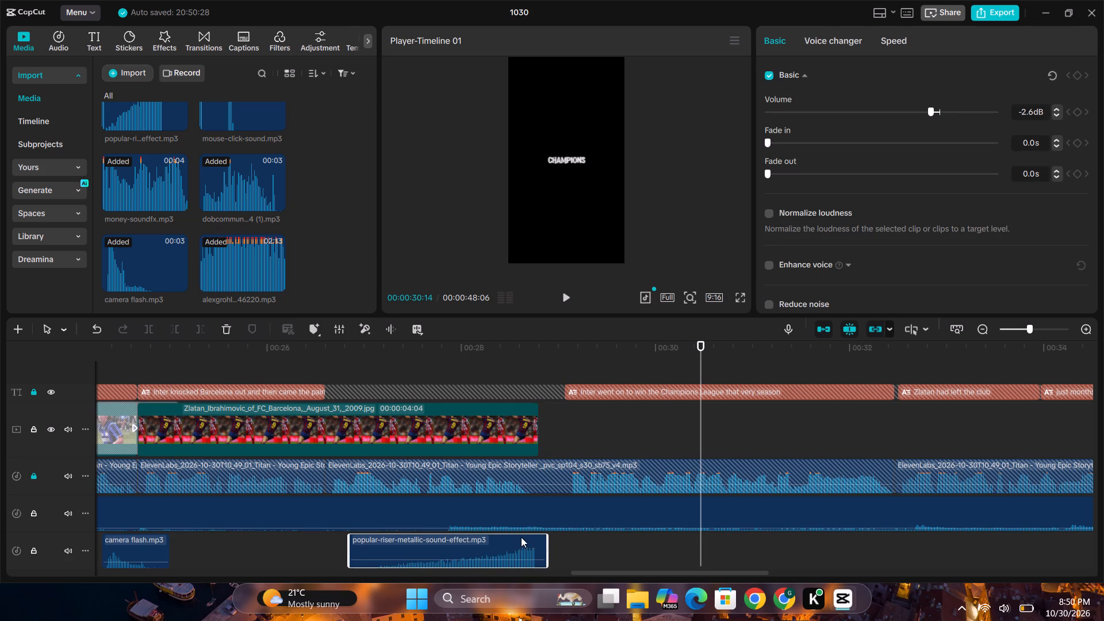
left_click_drag(521, 537, 519, 537)
left_click(523, 429)
left_click_drag(538, 420, 532, 419)
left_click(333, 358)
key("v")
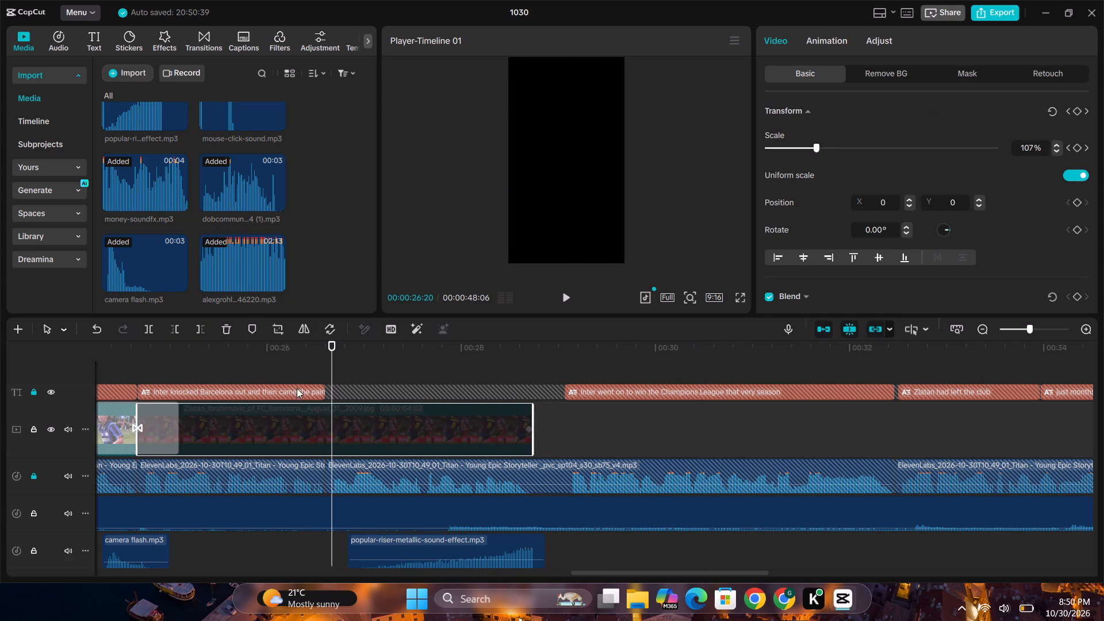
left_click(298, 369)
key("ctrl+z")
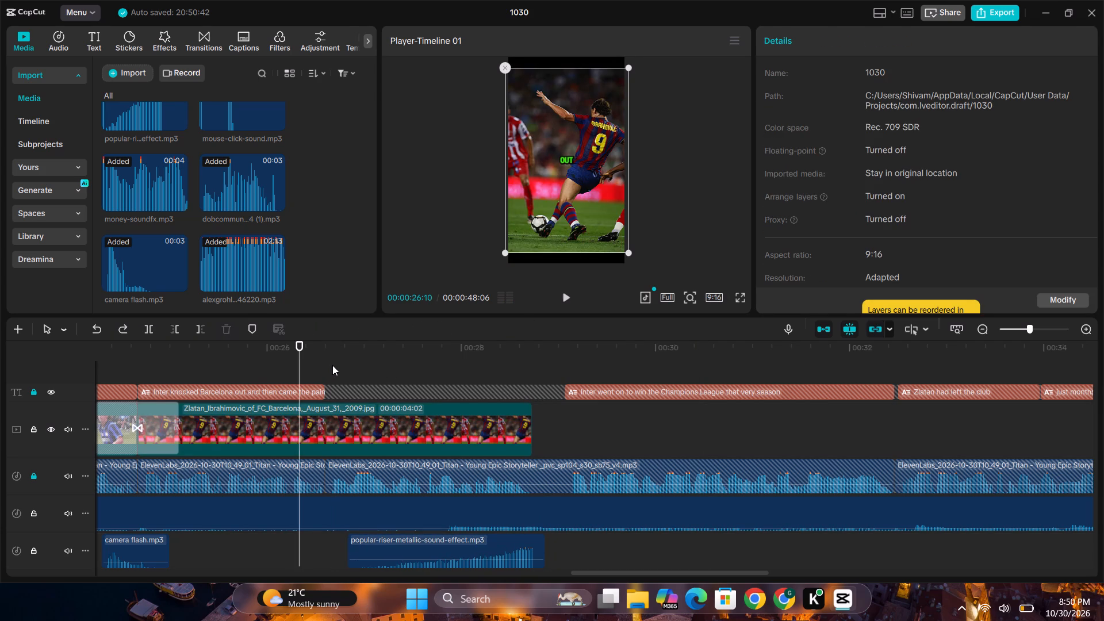
Play back the timeline from the 2009 FC Barcelona clip through the caption about Inter winning the Champions League.
key("space")
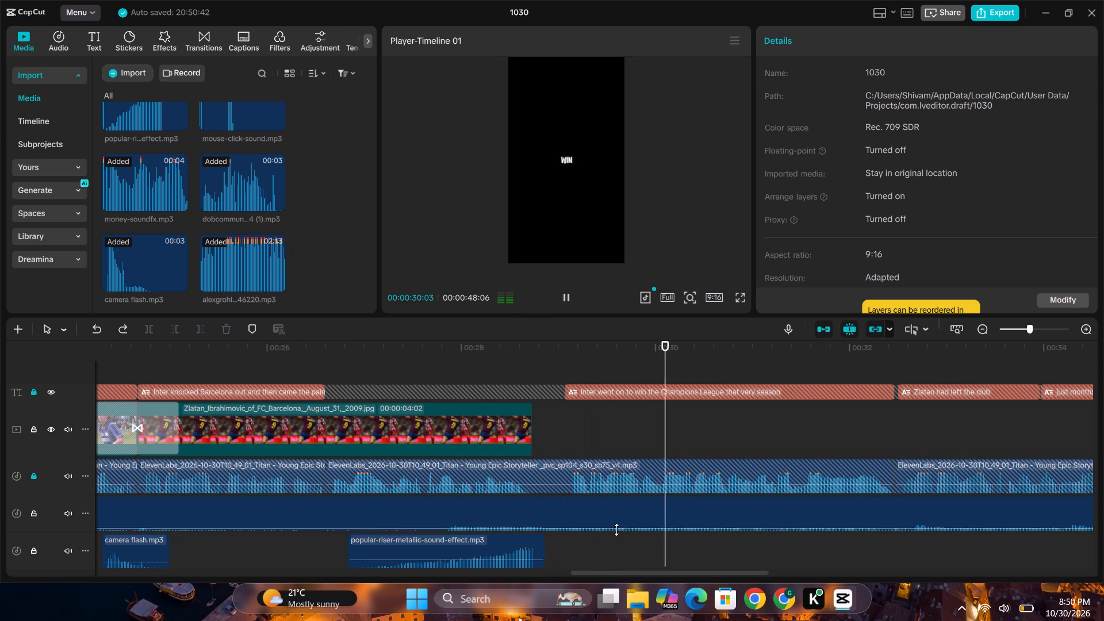
left_click_drag(616, 576, 674, 570)
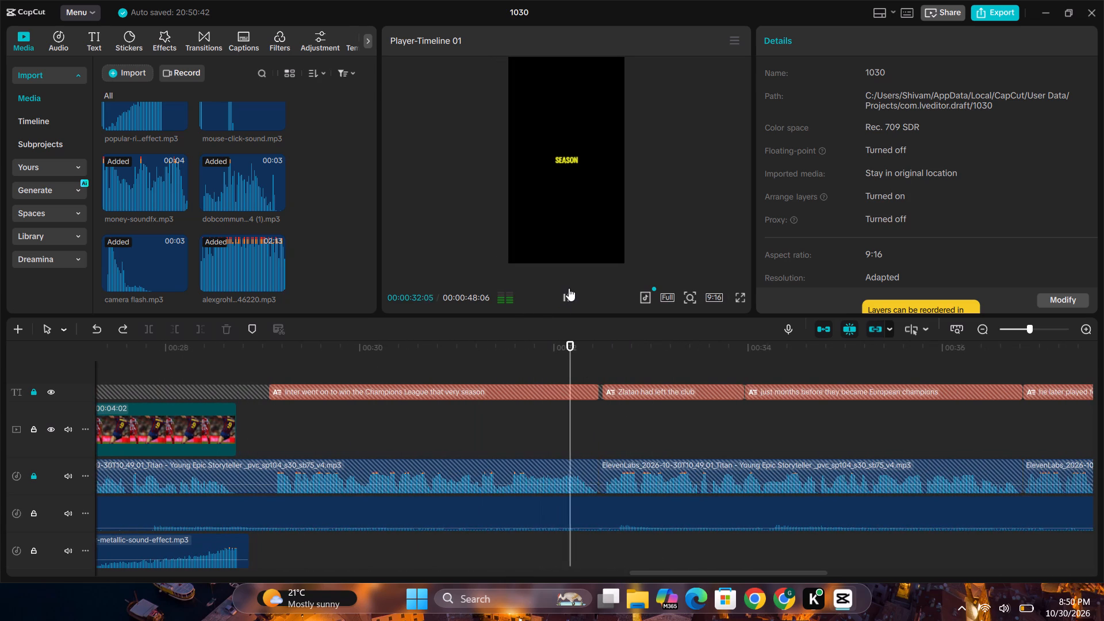
left_click(568, 288)
Look through the imported media for an image to fit the caption about Inter winning the Champions League.
scroll(137, 202, "up", 5)
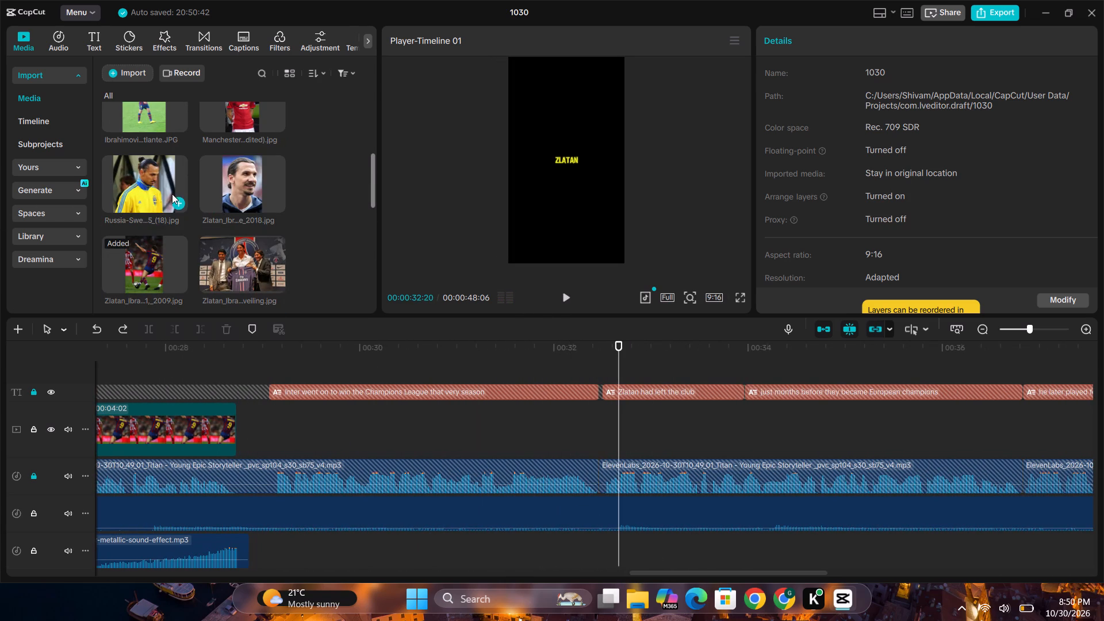
scroll(186, 218, "up", 3)
scroll(186, 218, "down", 1)
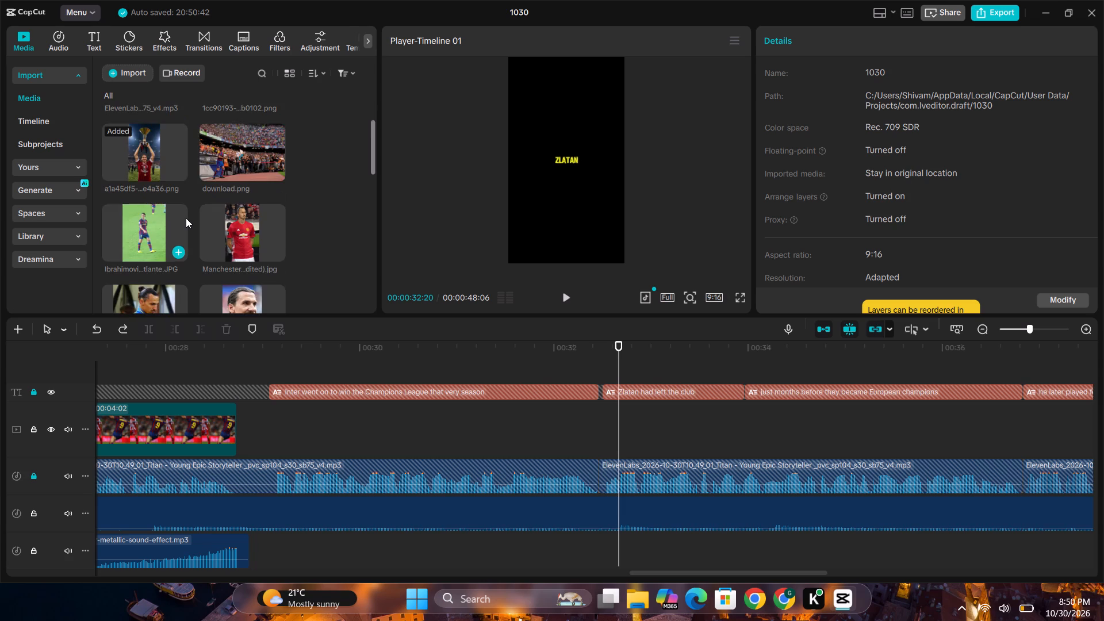
scroll(186, 218, "down", 1)
scroll(186, 218, "up", 1)
scroll(185, 218, "down", 1)
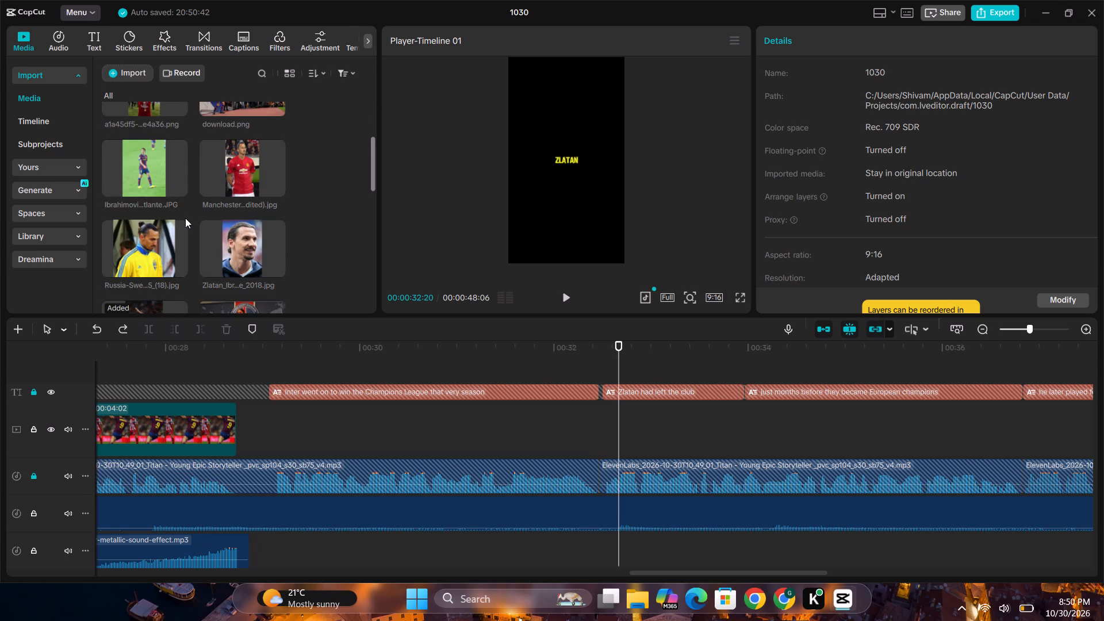
scroll(198, 270, "up", 2)
scroll(199, 270, "down", 1)
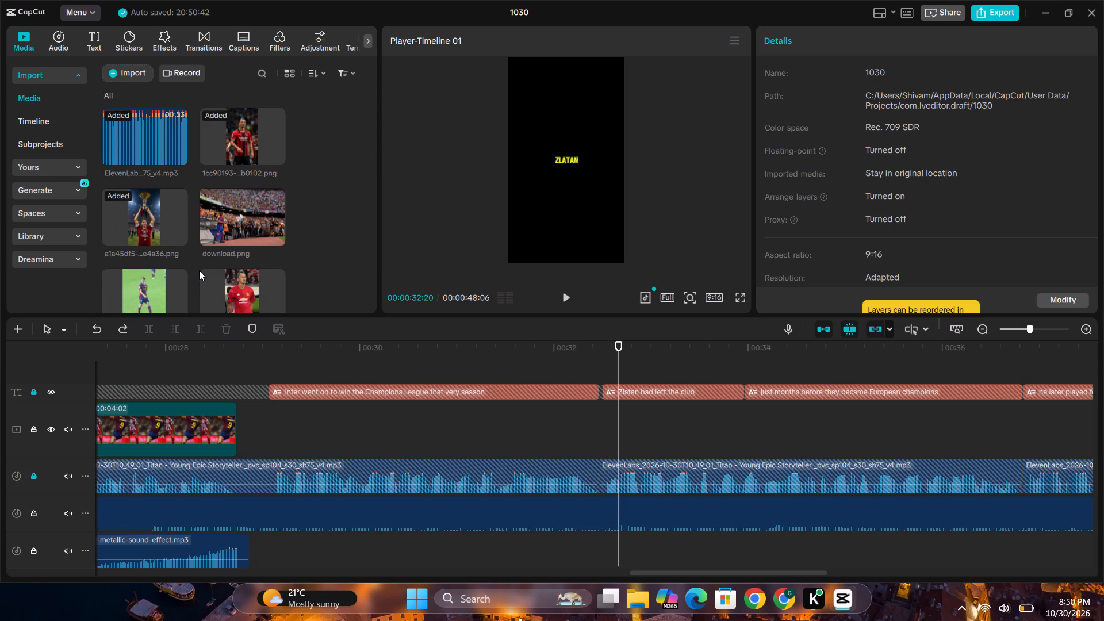
scroll(199, 270, "down", 3)
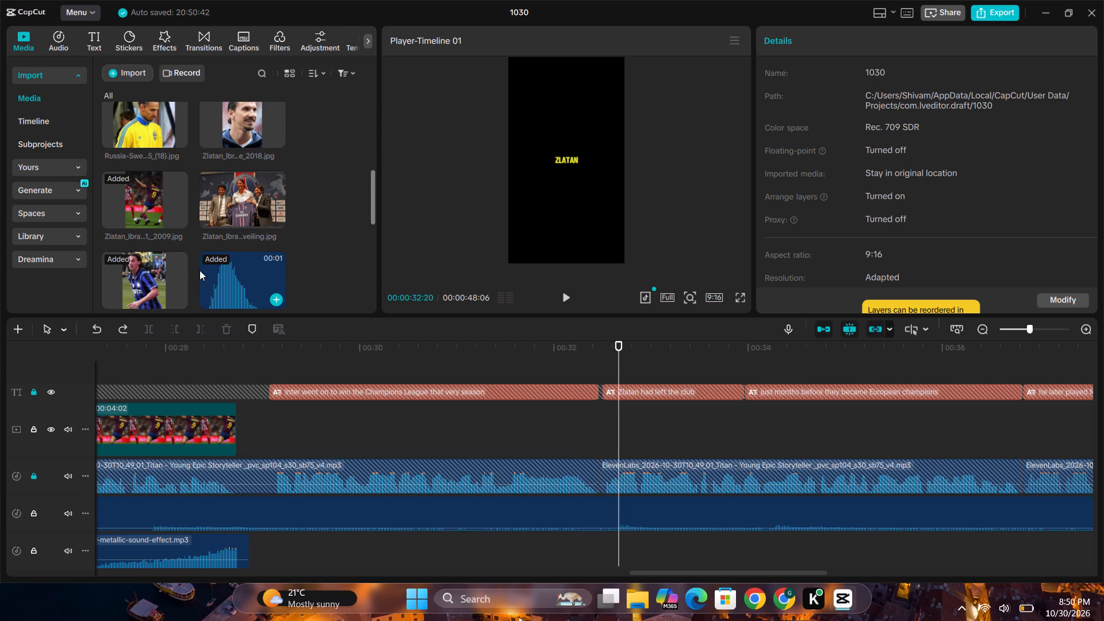
scroll(200, 270, "down", 4)
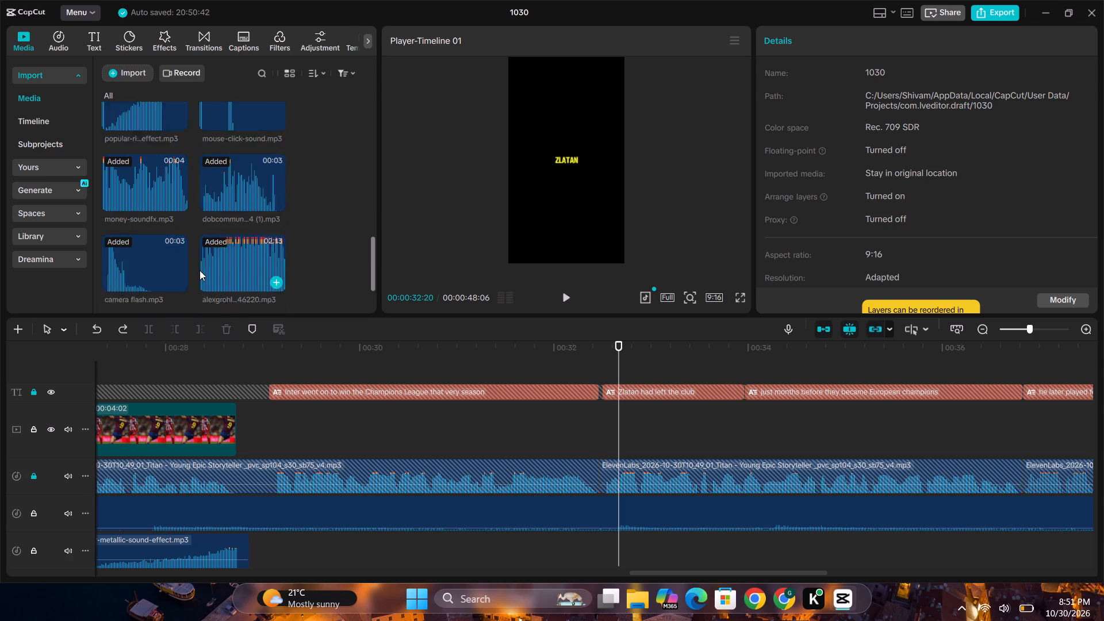
scroll(200, 270, "down", 4)
scroll(200, 270, "up", 4)
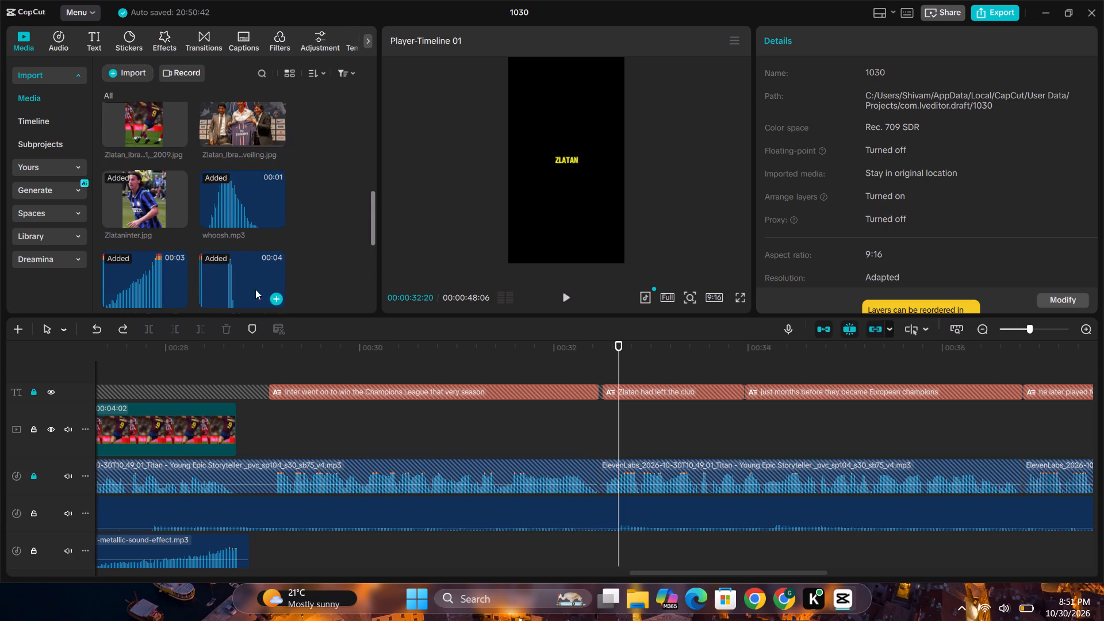
left_click(780, 599)
left_click(642, 7)
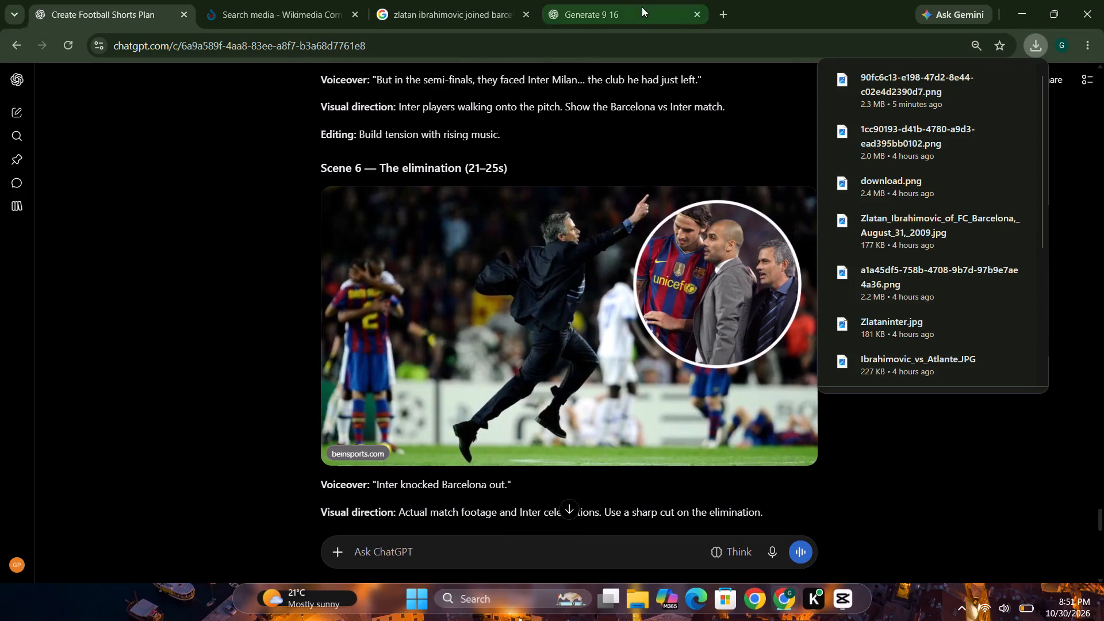
left_click(719, 10)
type("inter milan win after x=")
key("BackSpace")
key("BackSpace")
type("zl")
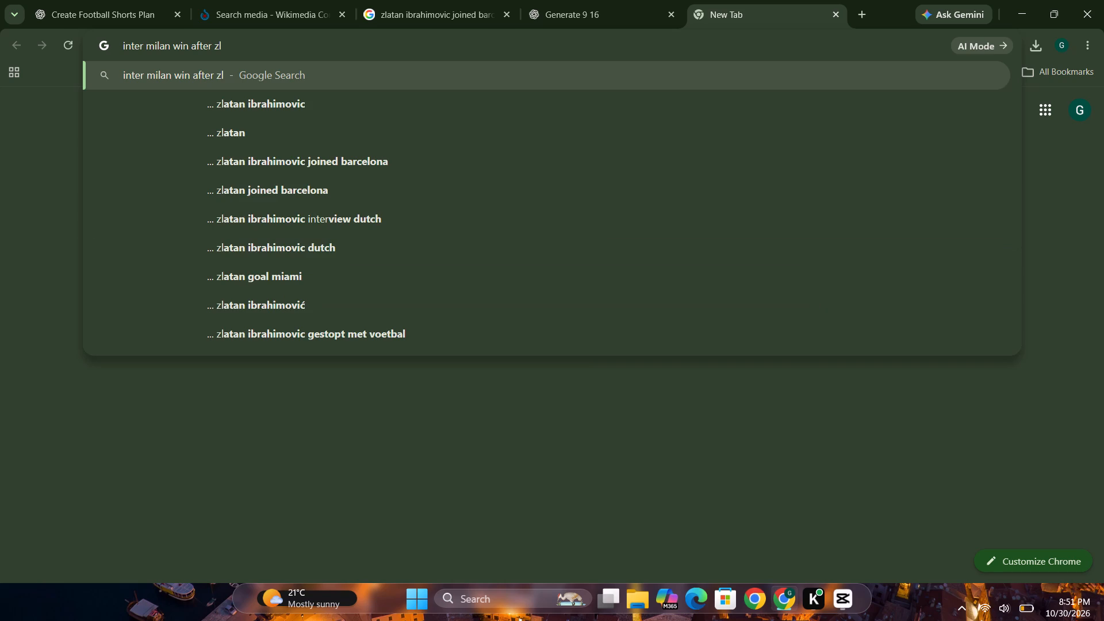
type("atan left")
key("space")
key("Return")
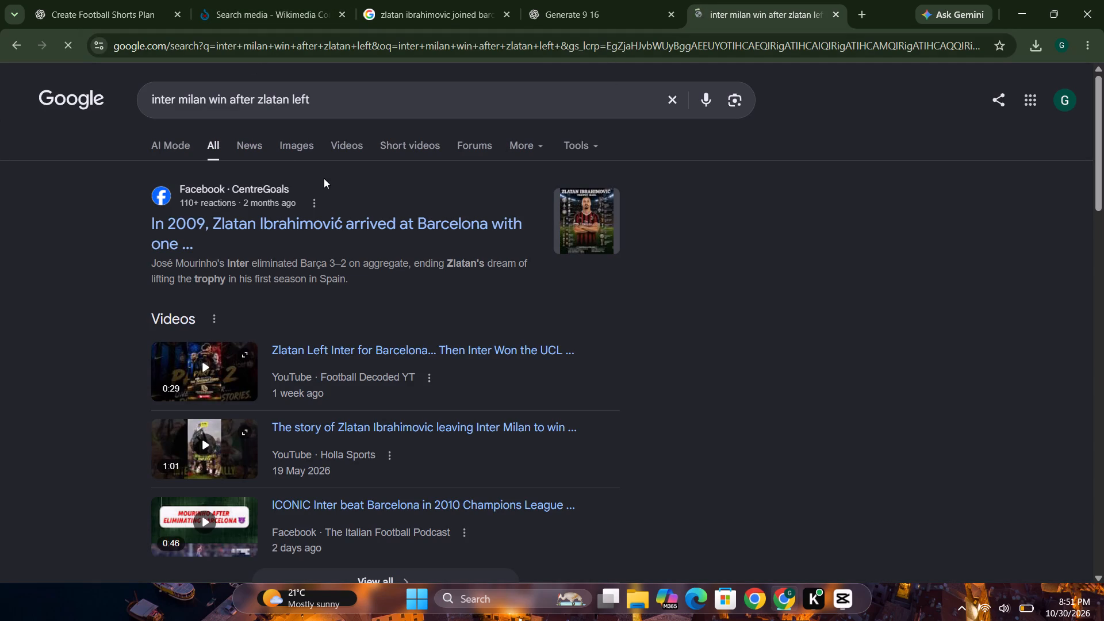
left_click(296, 149)
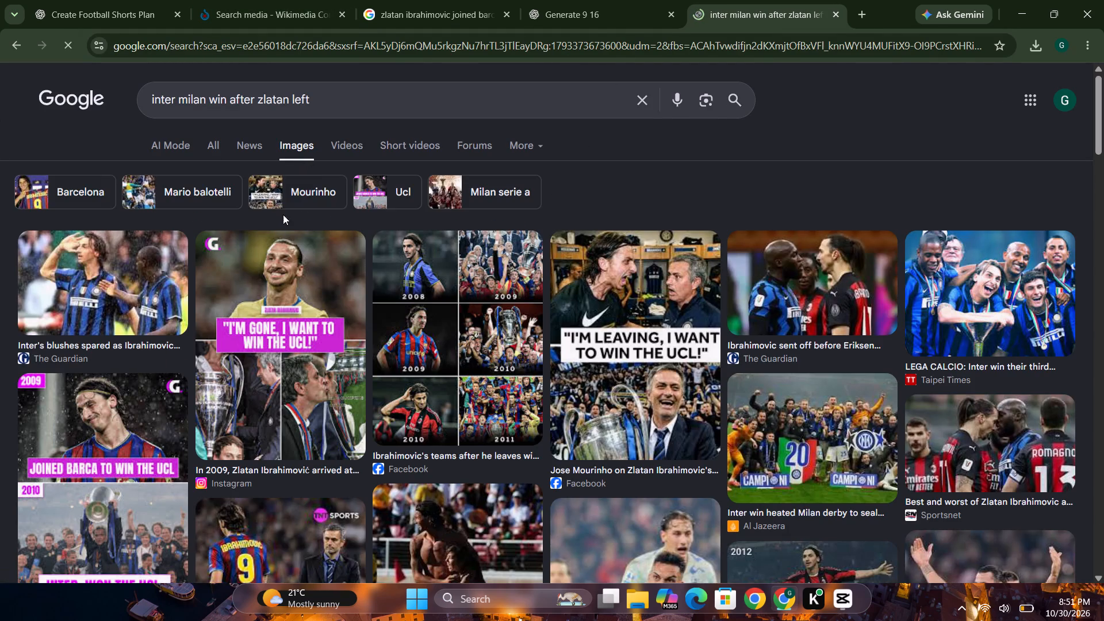
scroll(90, 319, "down", 1)
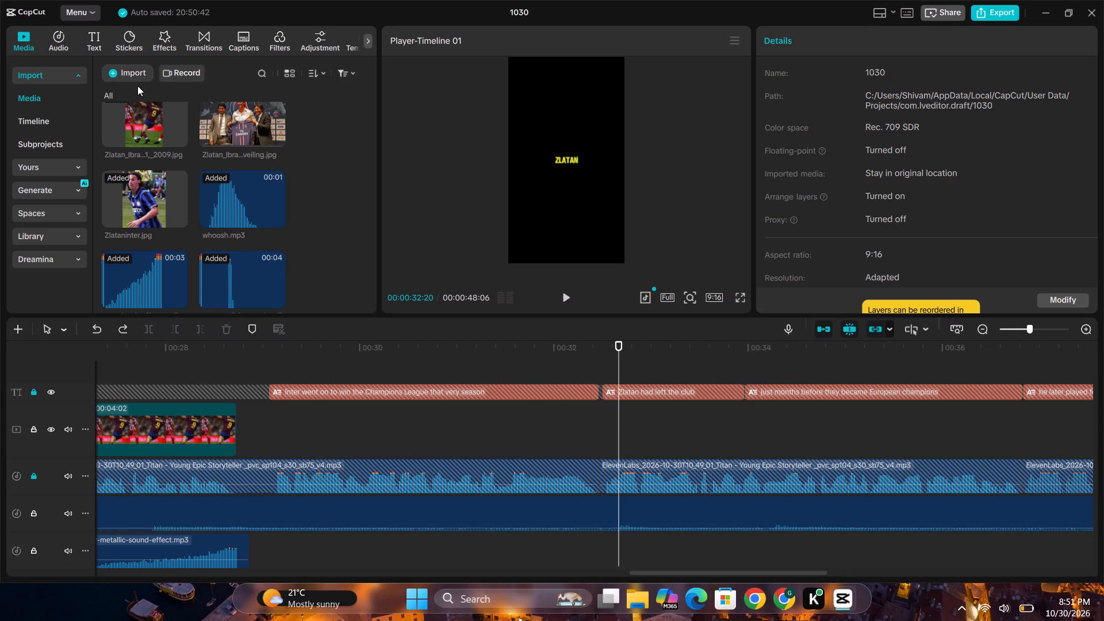
left_click(128, 78)
left_click(168, 109)
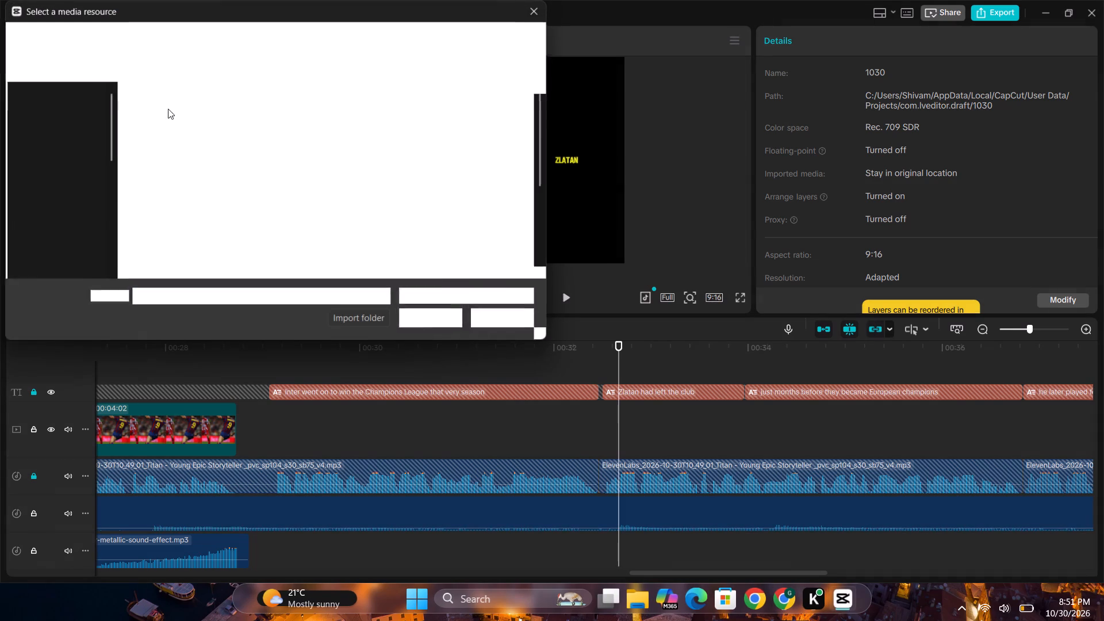
scroll(298, 185, "down", 5)
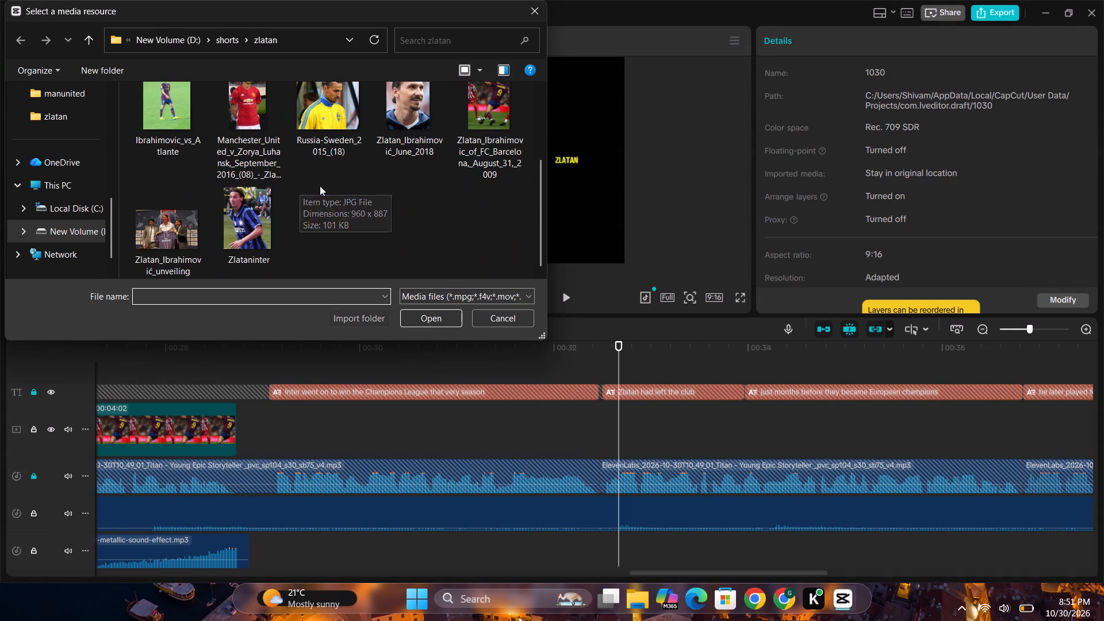
scroll(288, 211, "up", 5)
scroll(288, 211, "down", 5)
scroll(289, 210, "up", 6)
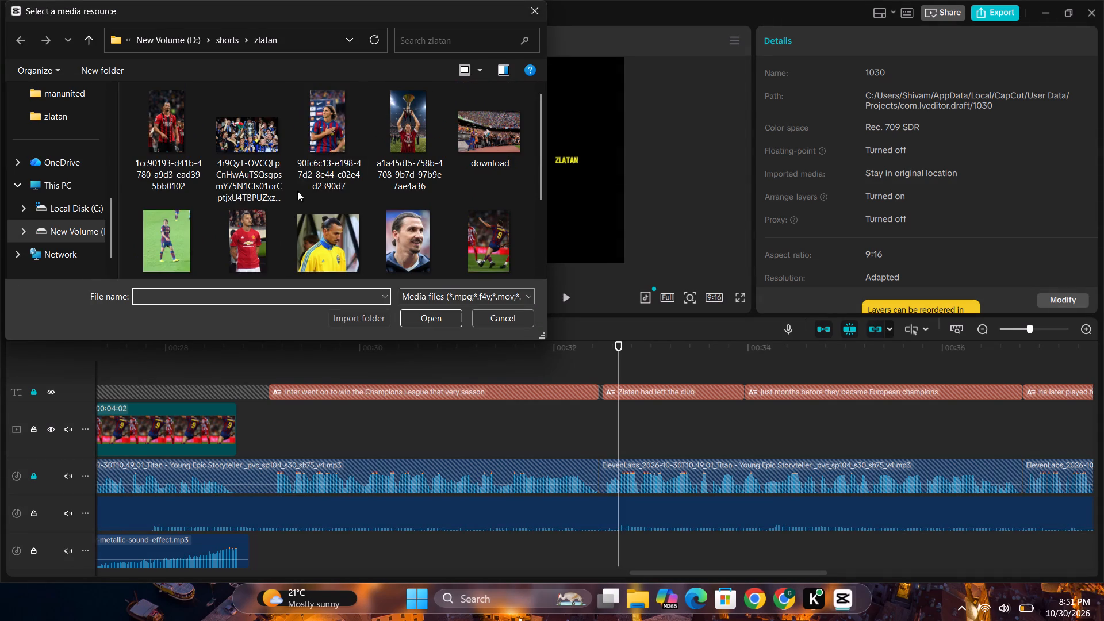
double_click(251, 130)
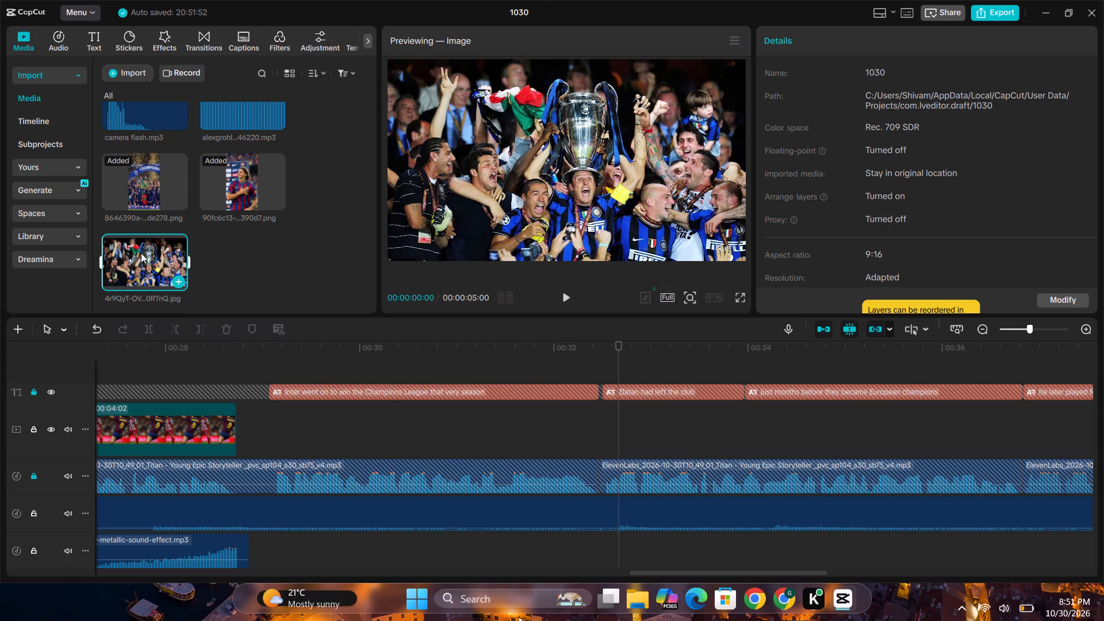
Place the Inter trophy image after the 2009 FC Barcelona clip, turn off main track magnet, and align its start with the "Inter went on to win" caption.
left_click_drag(137, 251, 233, 416)
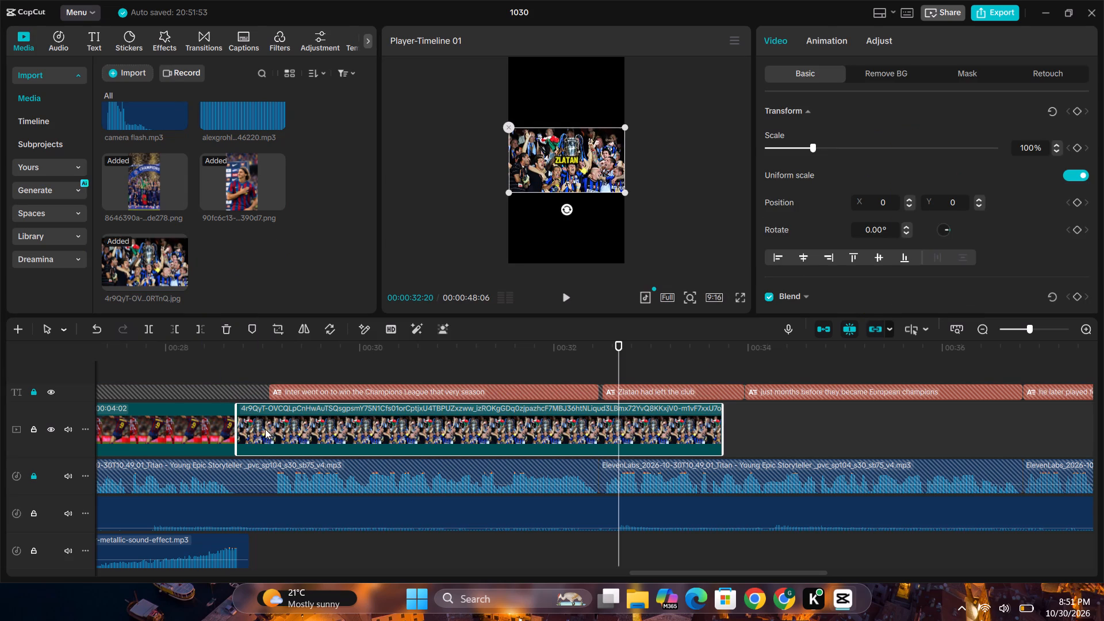
left_click(823, 327)
left_click_drag(445, 418, 482, 421)
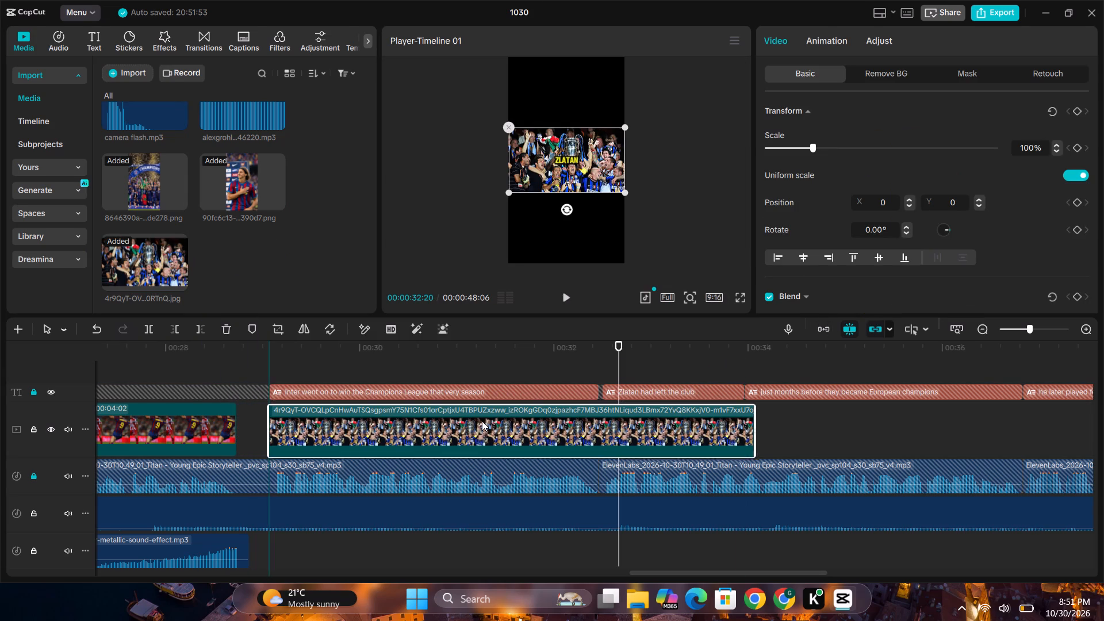
left_click_drag(482, 421, 481, 421)
Enlarge the Inter trophy image to 297% and reposition it to X -187, Y 0 to centre on the trophy.
left_click_drag(509, 195, 413, 397)
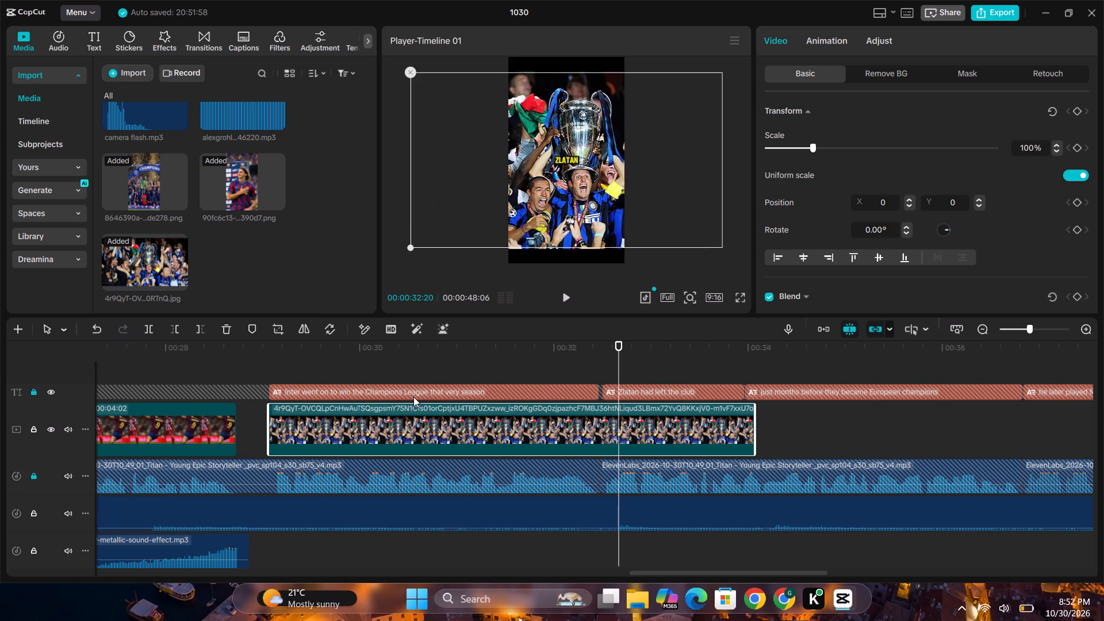
left_click_drag(413, 397, 389, 428)
left_click_drag(564, 230, 542, 223)
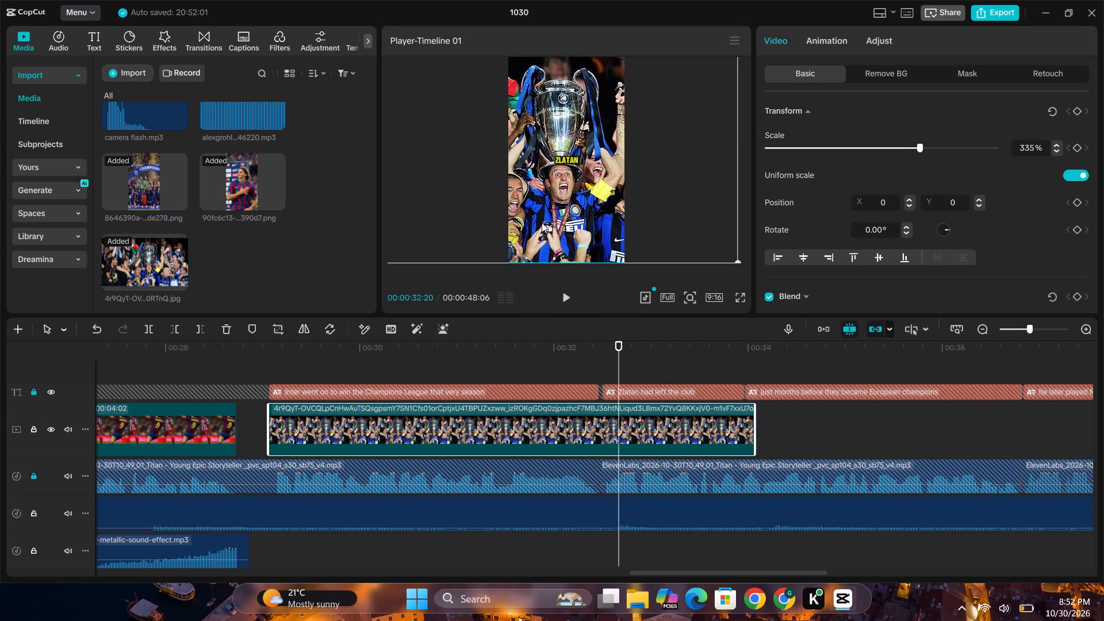
left_click_drag(542, 223, 544, 223)
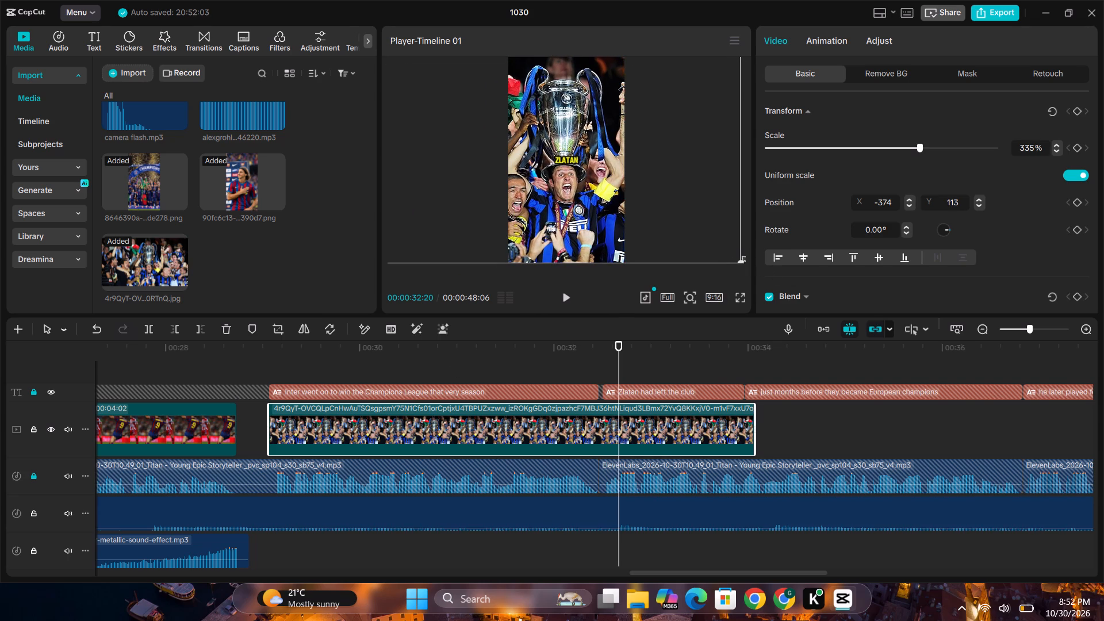
left_click(743, 259)
left_click_drag(741, 259, 714, 246)
left_click_drag(627, 195, 635, 198)
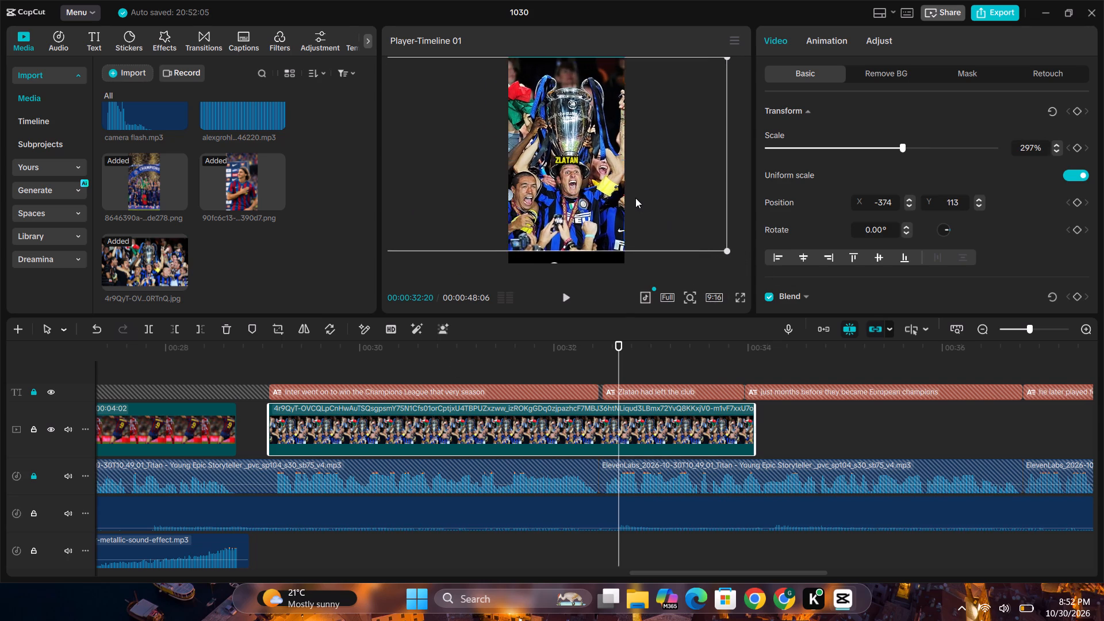
left_click_drag(635, 198, 637, 200)
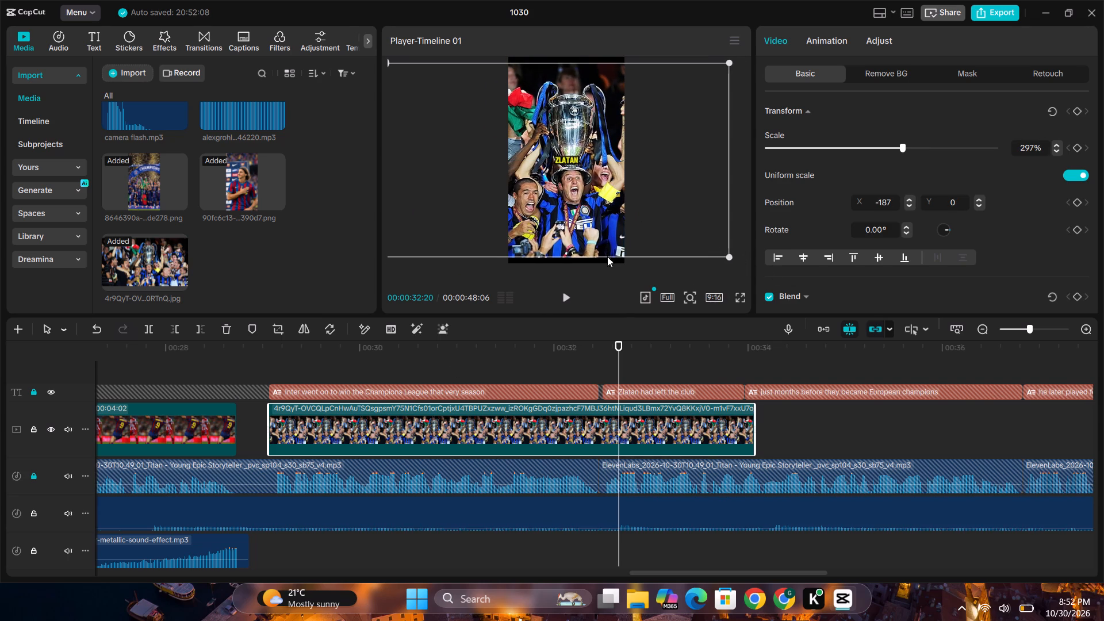
Add a scale keyframe at 00:00:29:04, near the start of the Inter trophy clip.
left_click(274, 371)
left_click(298, 408)
left_click(1079, 149)
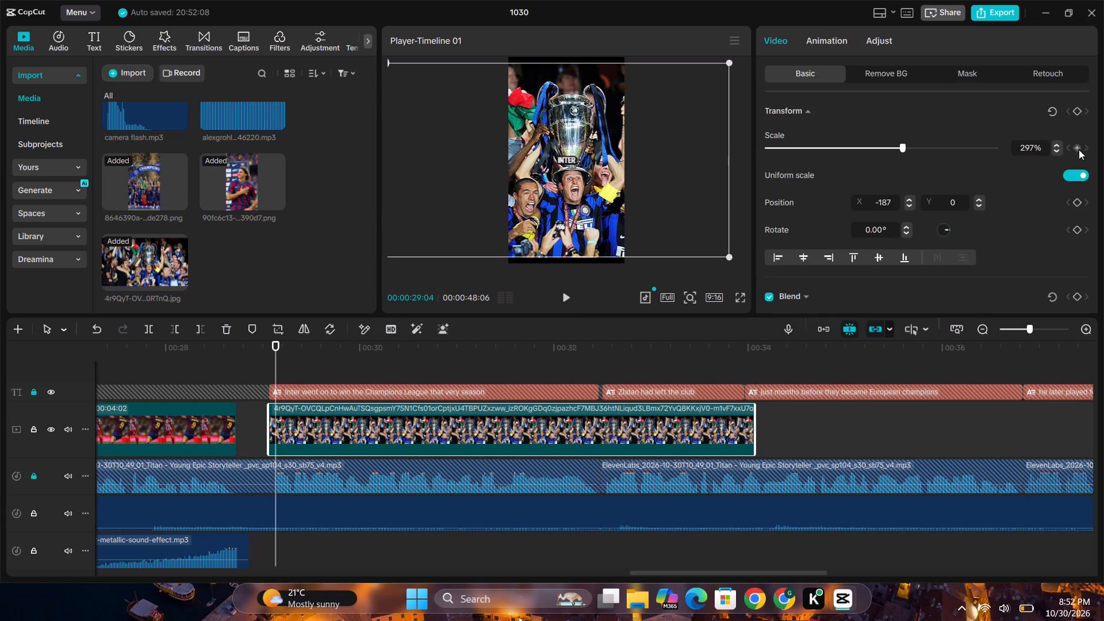
Trim the end of the Inter trophy clip to 00:00:33:29, aligned with the end of the "Zlatan had left the club" caption.
left_click(757, 405)
left_click_drag(757, 405, 750, 406)
left_click_drag(750, 406, 746, 407)
left_click_drag(754, 413, 716, 413)
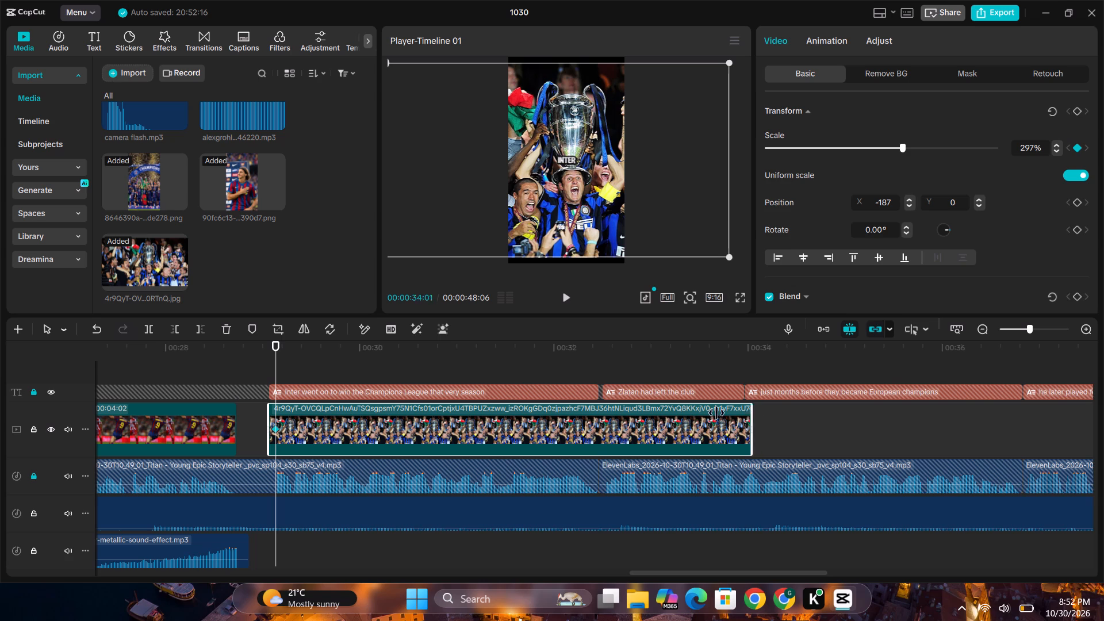
left_click_drag(716, 413, 737, 421)
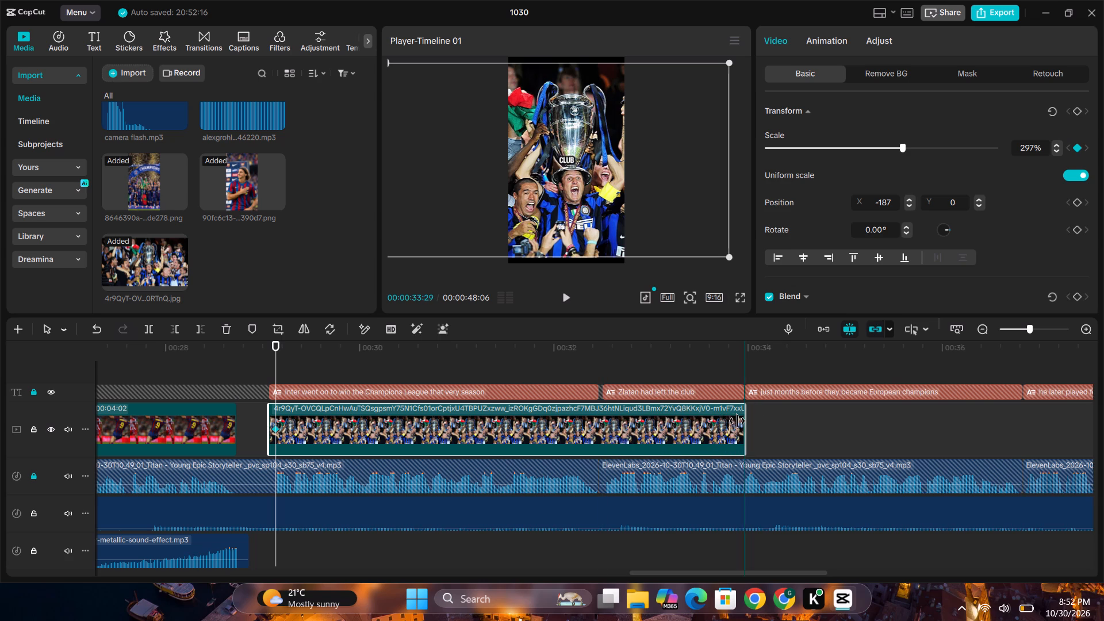
left_click_drag(737, 421, 737, 422)
Add a slightly larger scale keyframe at 00:00:33:27, near the end of the Inter trophy clip, and play back the zoom.
left_click(737, 375)
left_click(731, 413)
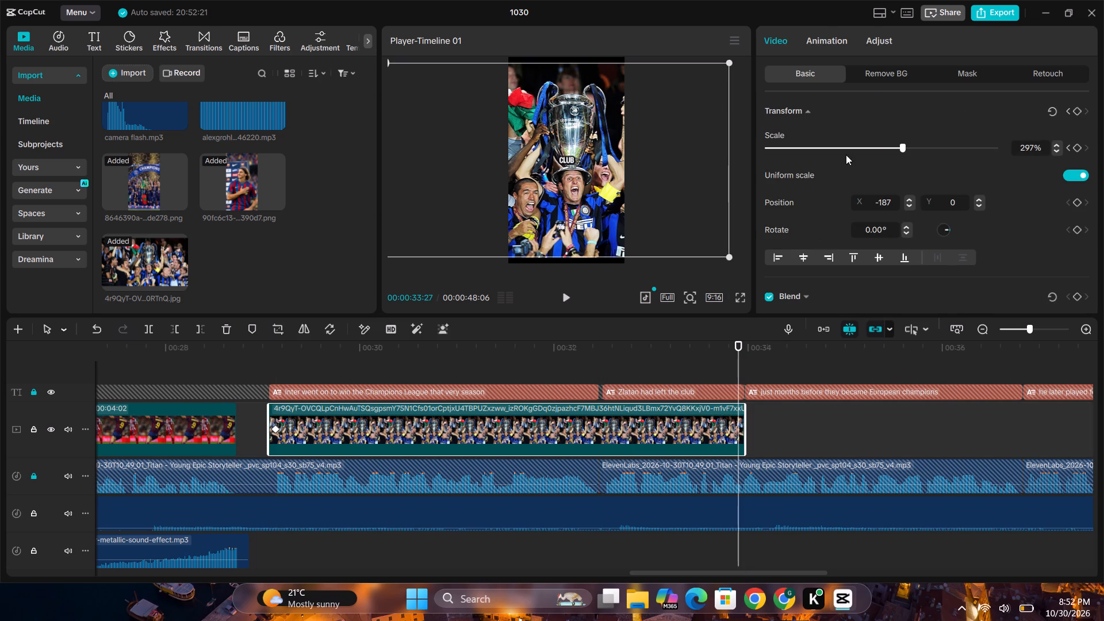
left_click_drag(902, 148, 910, 148)
left_click(373, 362)
left_click(565, 297)
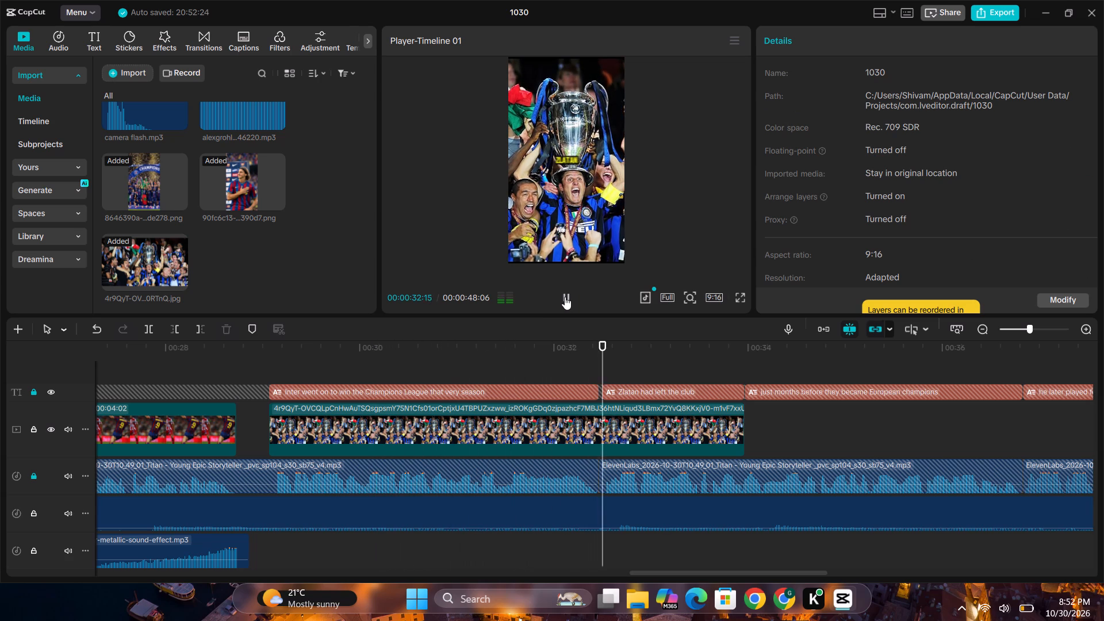
left_click(565, 292)
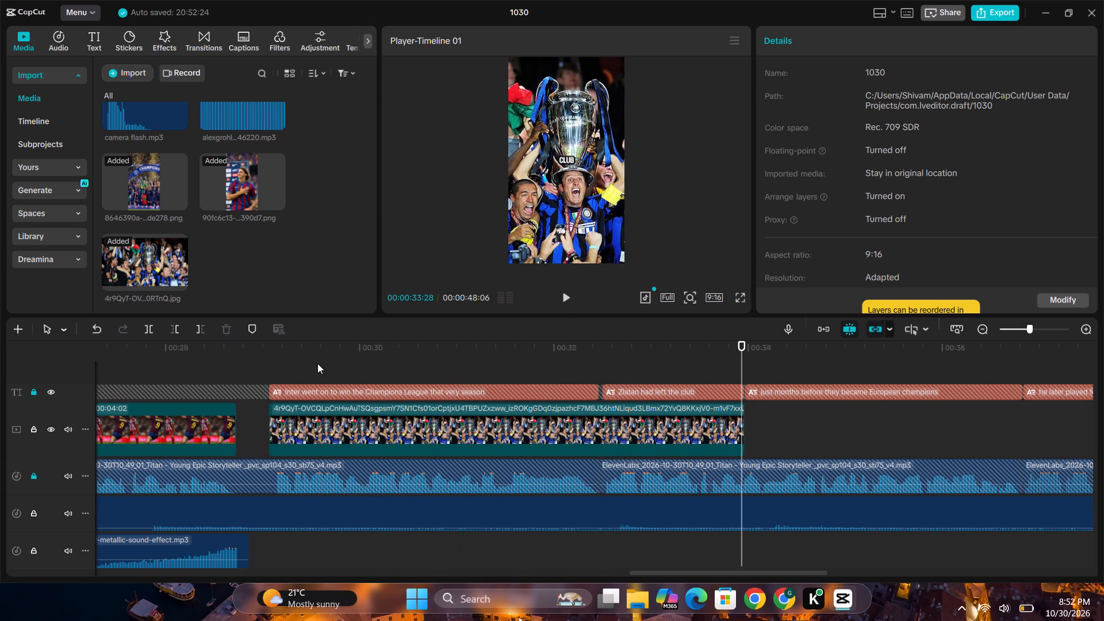
Copy the earlier money-soundfx.mp3 clip and paste it at 00:00:30:13 under the Inter trophy image, and play it back.
left_click(317, 363)
key("space")
left_click(569, 289)
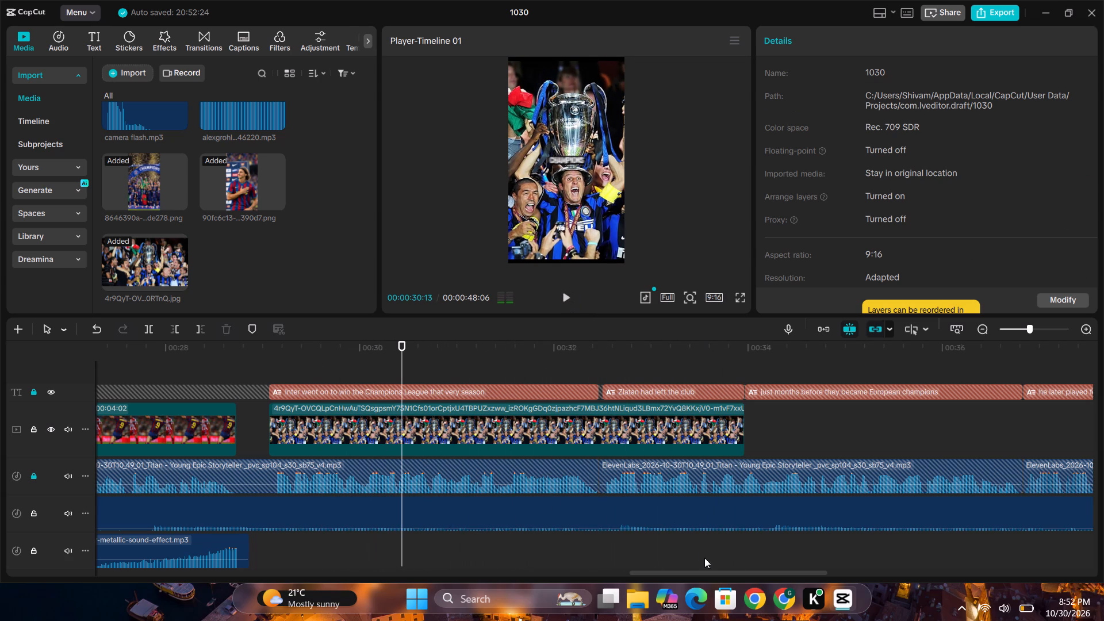
left_click_drag(711, 570, 518, 568)
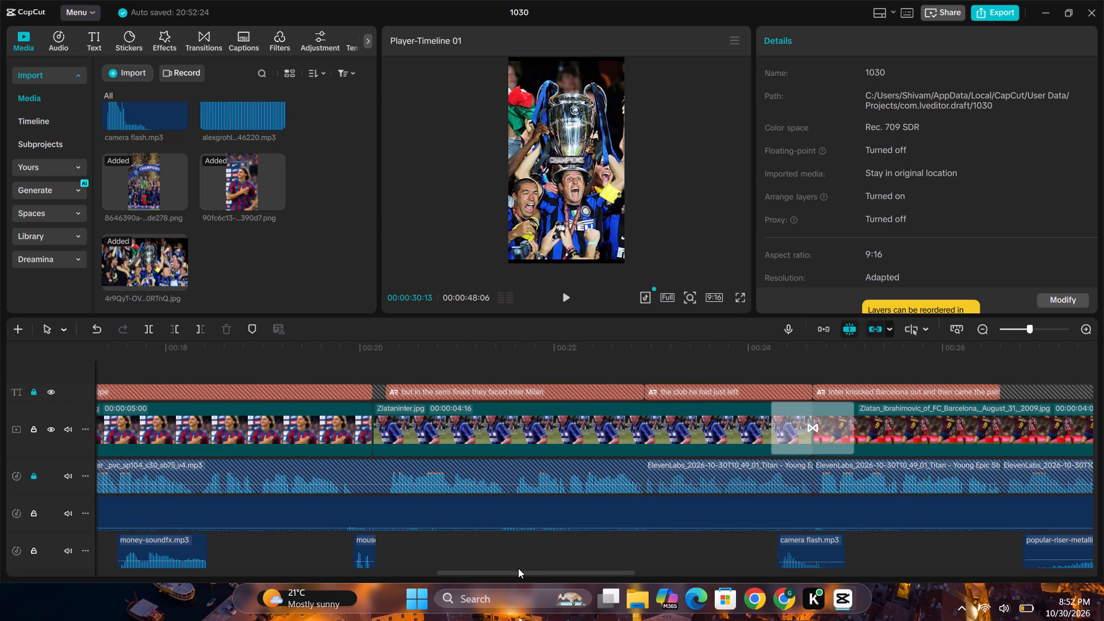
left_click_drag(518, 568, 475, 569)
left_click(388, 540)
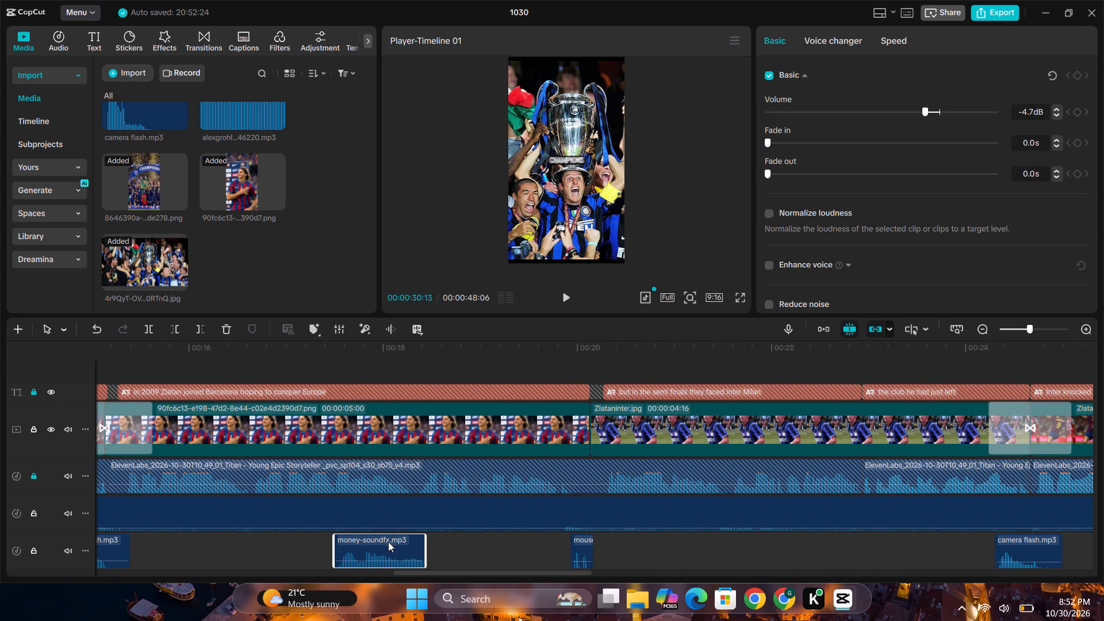
key("ctrl+c")
left_click_drag(458, 573, 619, 567)
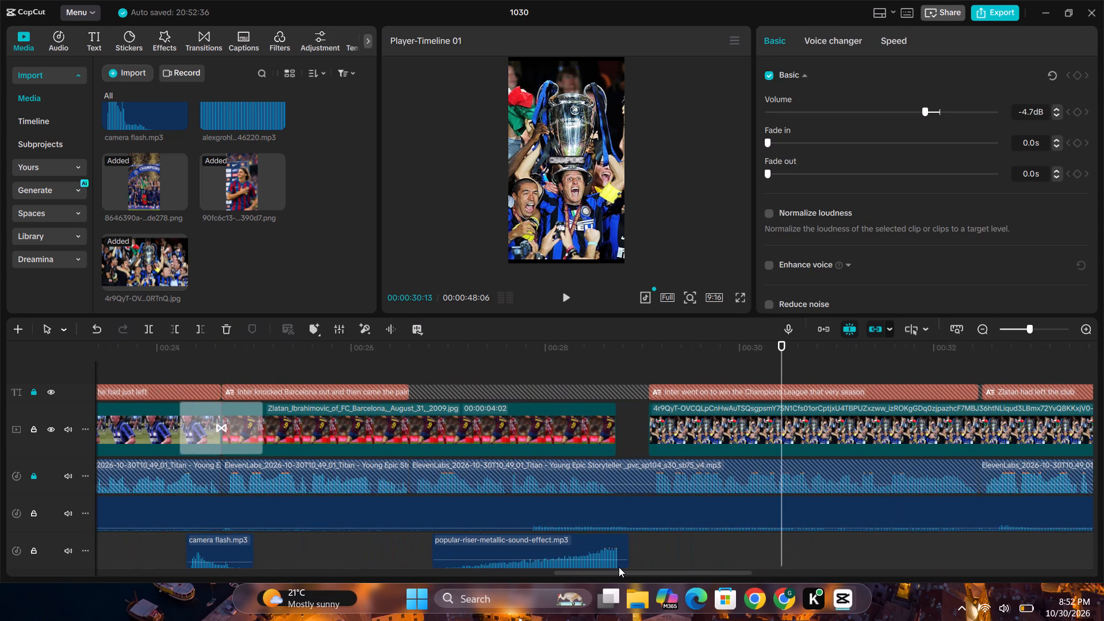
key("ctrl+v")
key("space")
left_click_drag(648, 570, 776, 566)
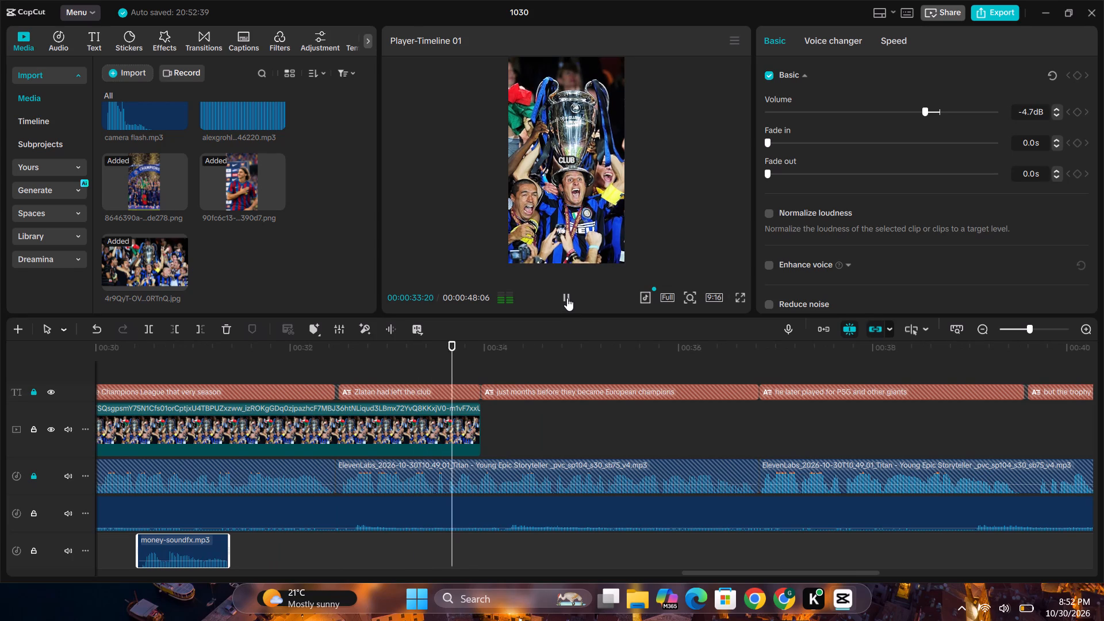
left_click(567, 298)
Copy the earlier mouse click sound and paste it at 00:00:33:01, under the "Zlatan had left the club" caption.
left_click(386, 545)
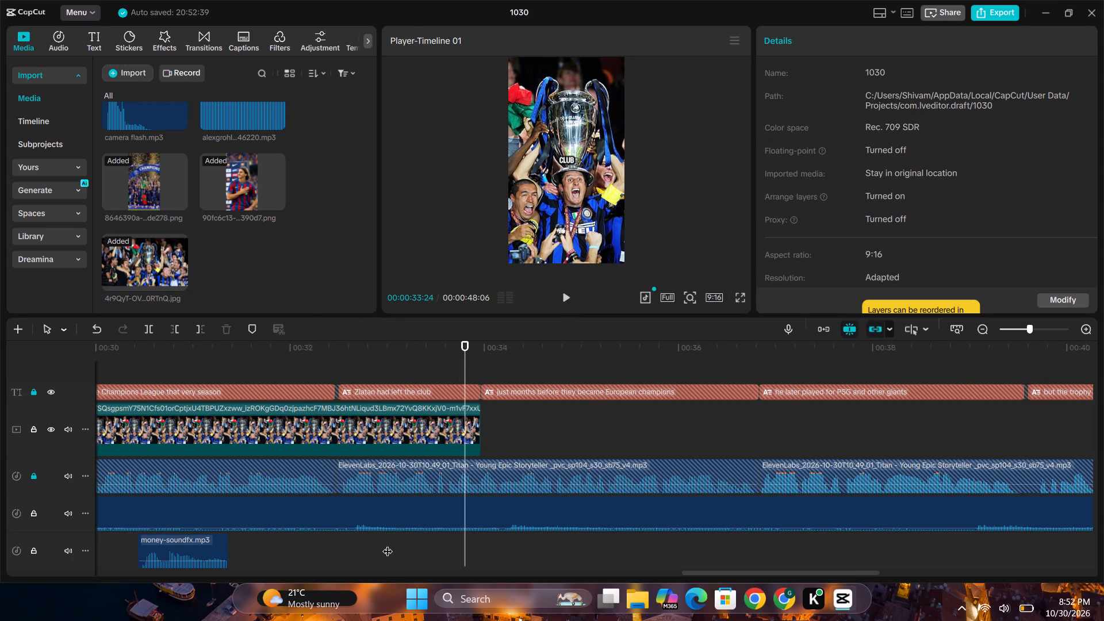
left_click(391, 545)
left_click_drag(704, 572, 480, 570)
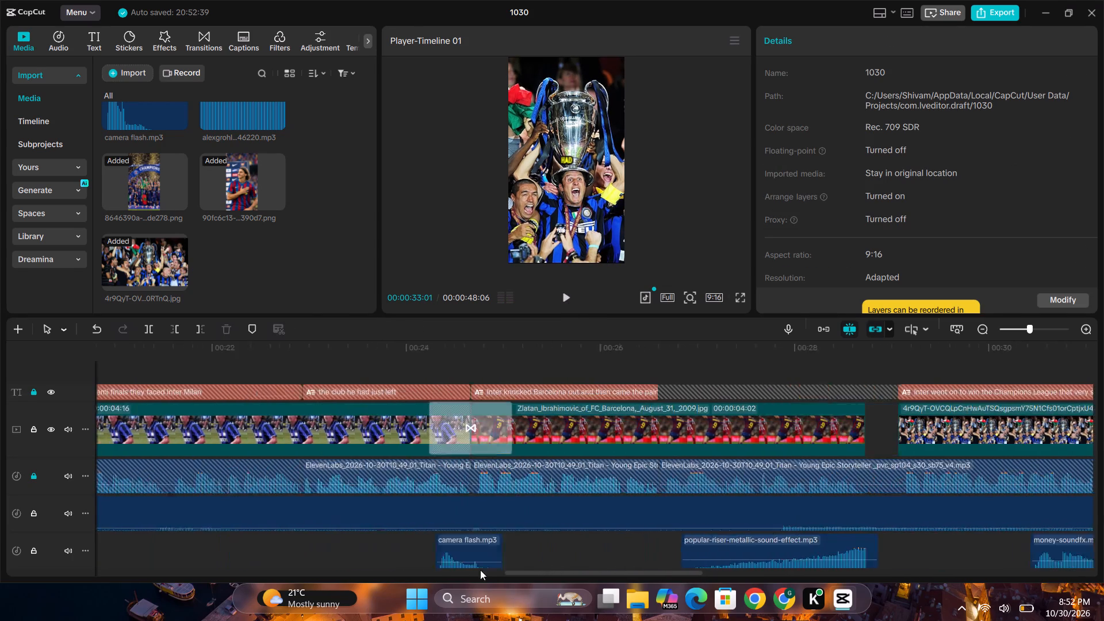
left_click_drag(480, 570, 434, 572)
left_click(492, 542)
key("ctrl+c")
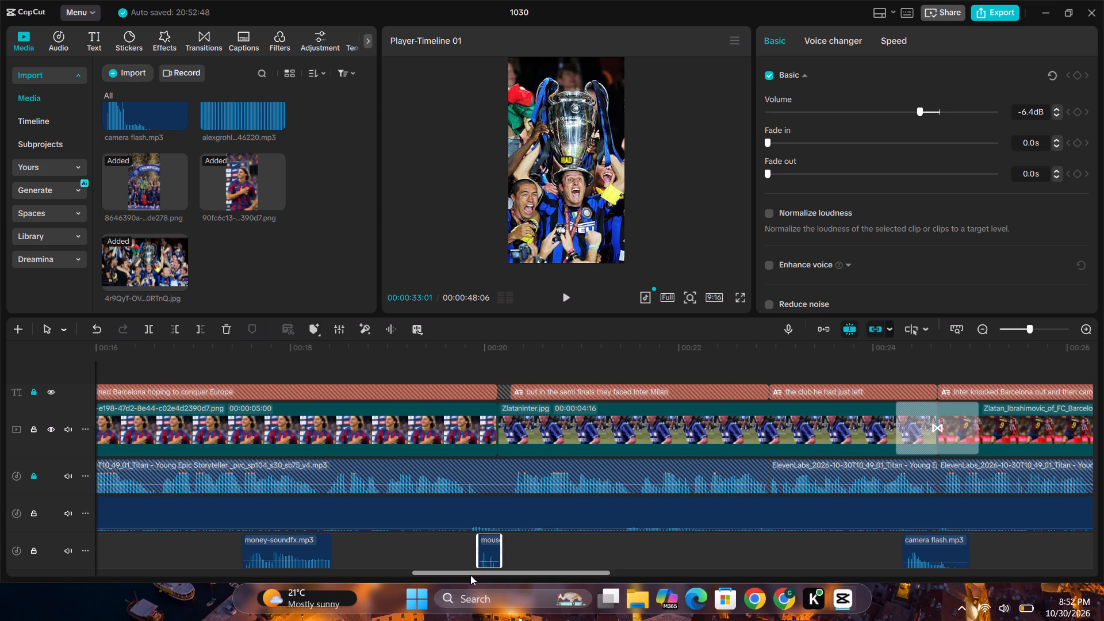
left_click_drag(470, 574, 690, 576)
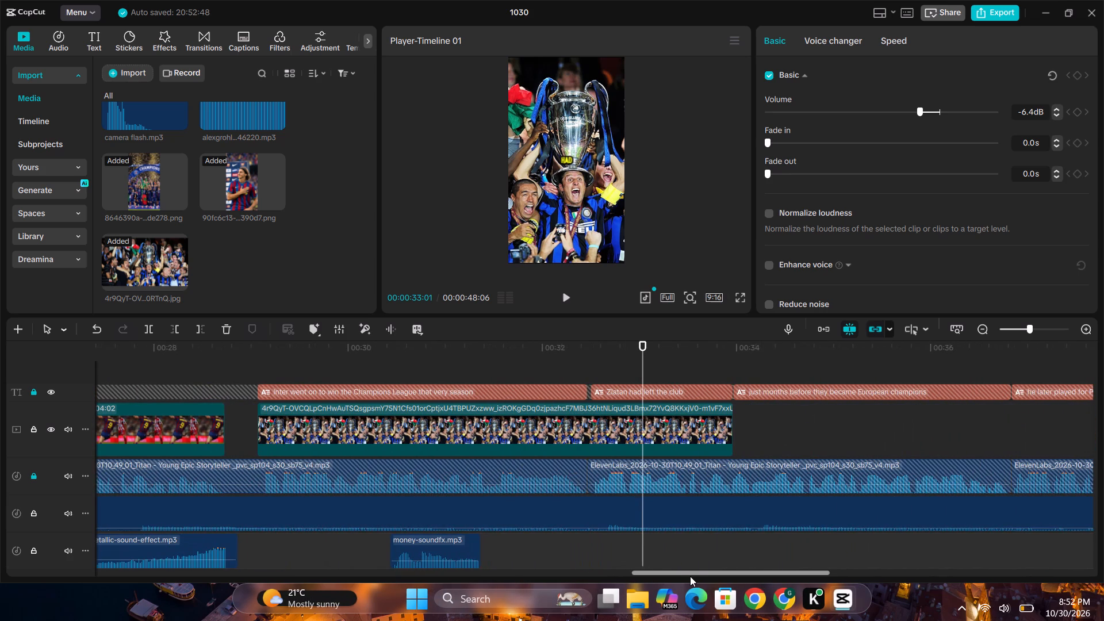
key("ctrl+v")
Play back the pasted mouse click sound and shift it slightly later to match the caption's timing.
key("space")
left_click(619, 552)
key("space")
key("space")
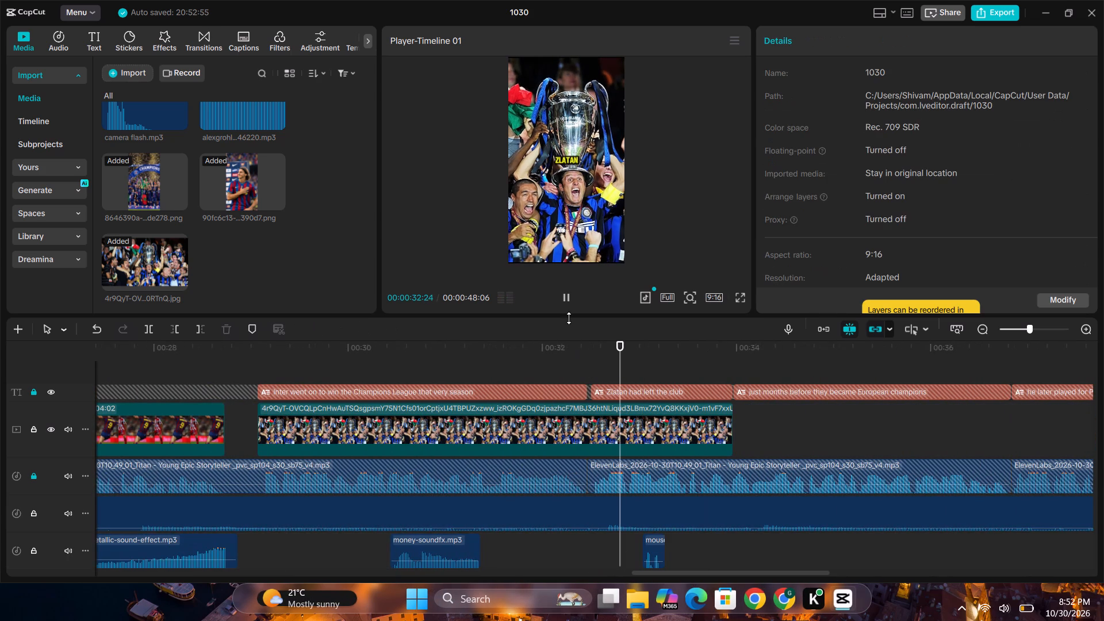
left_click(568, 297)
left_click_drag(655, 542, 677, 544)
left_click(622, 544)
key("space")
left_click(564, 294)
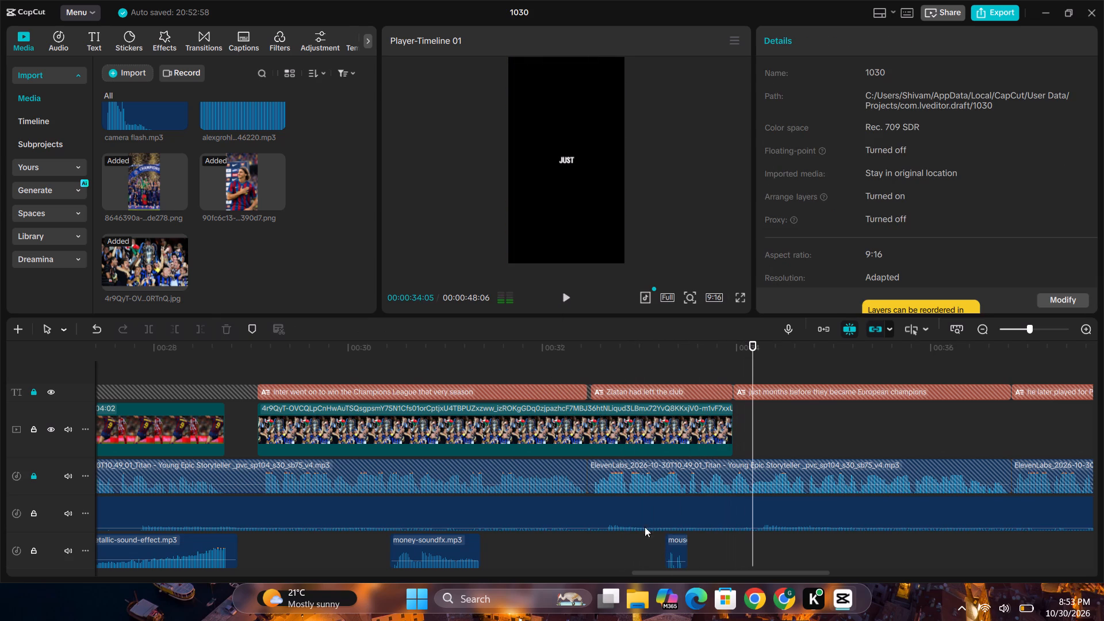
Place the June 2018 Zlatan image directly after the Inter trophy clip and trim it to 00:00:02:26, ending with the "just months before" caption.
left_click_drag(723, 574, 769, 576)
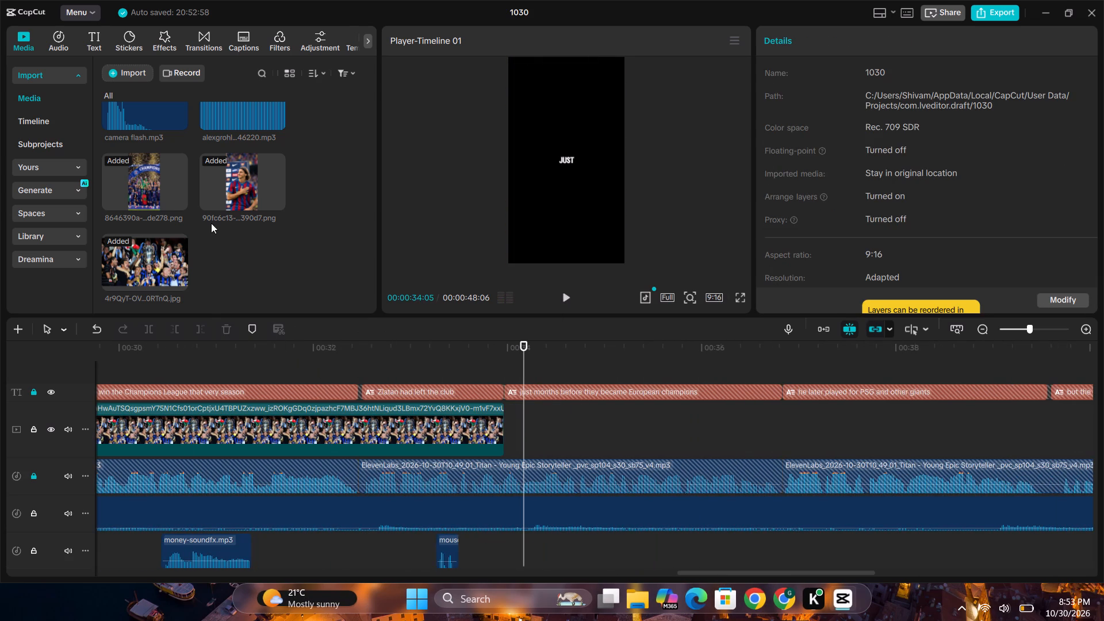
scroll(243, 233, "up", 7)
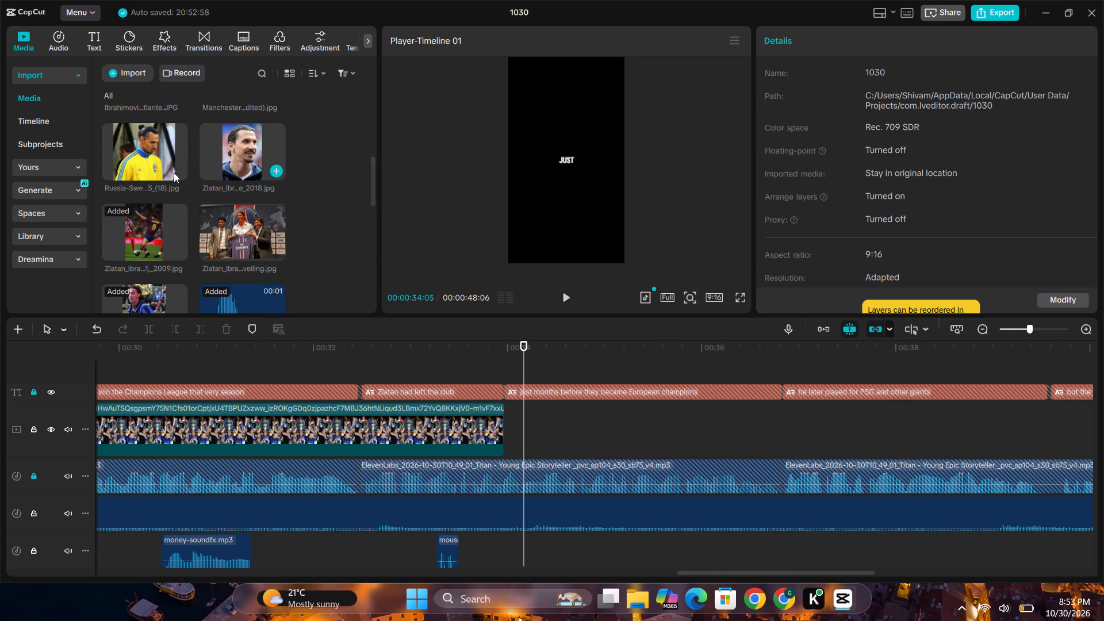
left_click_drag(256, 149, 493, 358)
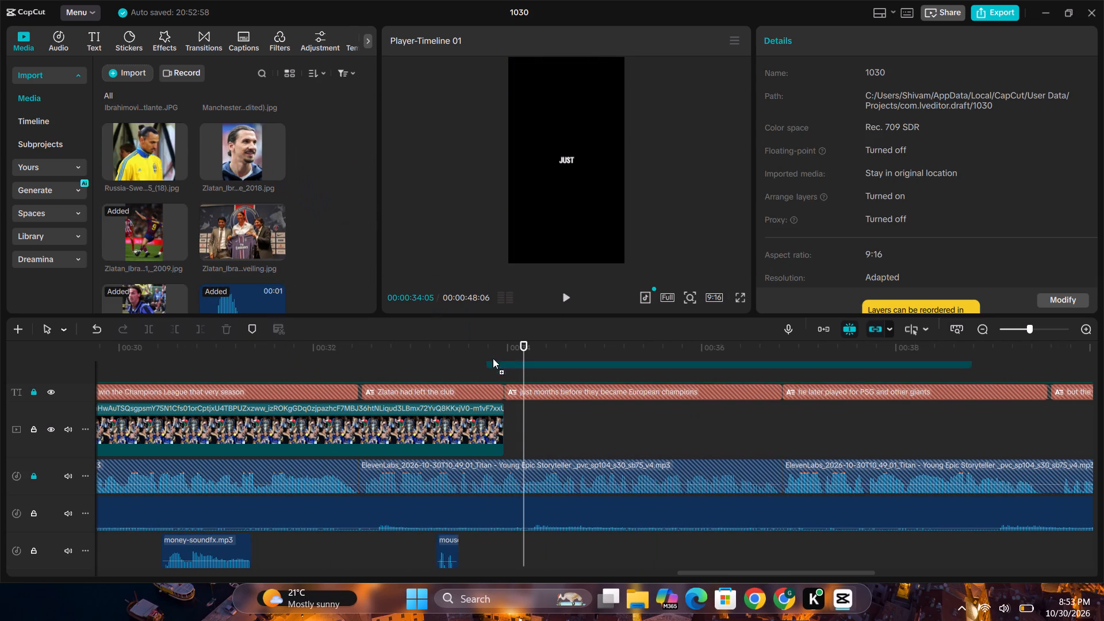
left_click_drag(493, 358, 510, 421)
left_click_drag(622, 424, 611, 425)
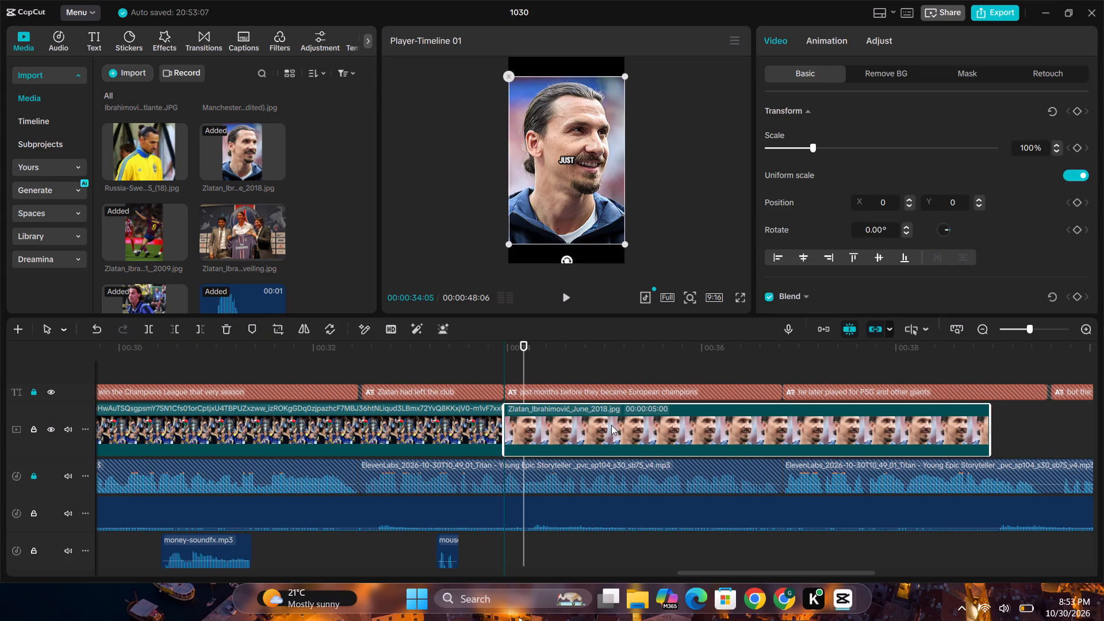
left_click_drag(611, 425, 614, 425)
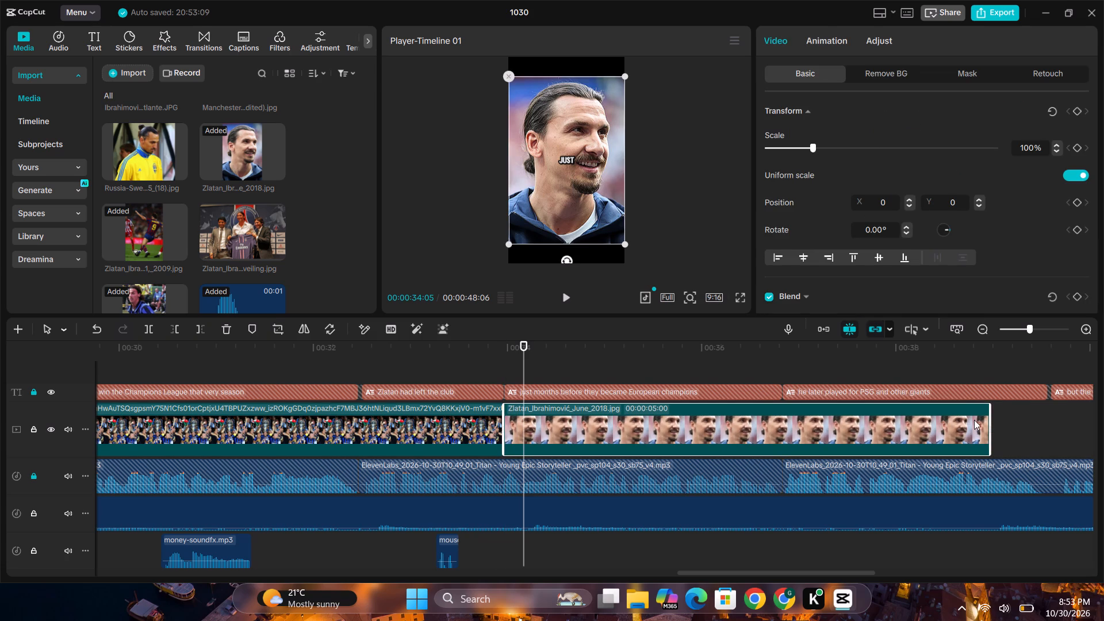
left_click_drag(990, 417, 783, 415)
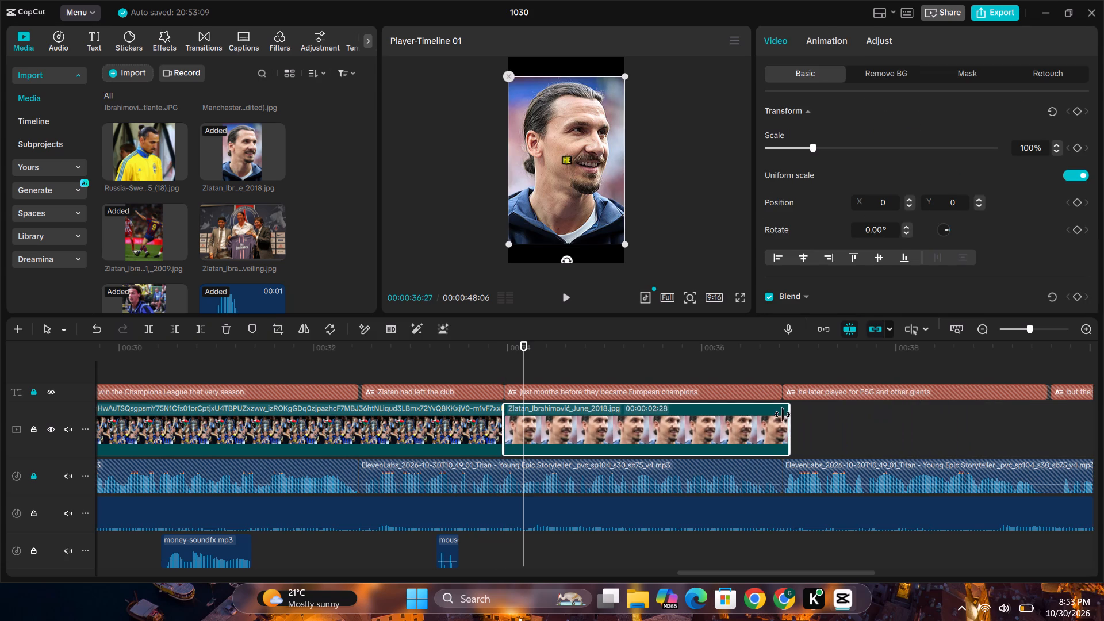
left_click_drag(783, 415, 781, 415)
Add a scale keyframe at 00:00:33:29, the start of the June 2018 Zlatan clip, with its scale set to 123%.
left_click(507, 373)
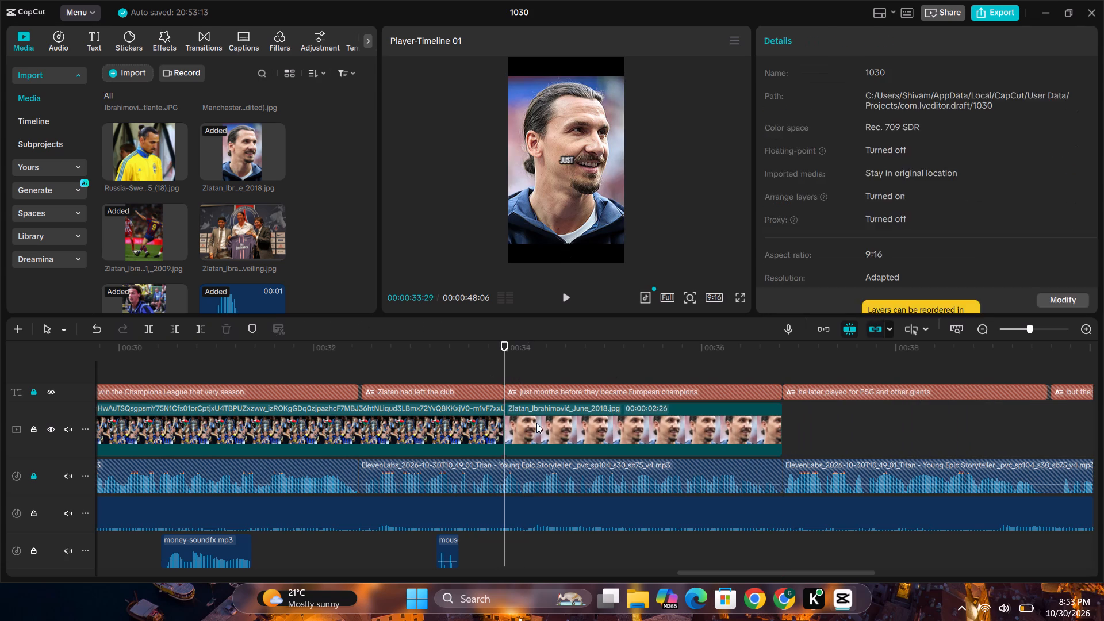
left_click(536, 423)
left_click(811, 148)
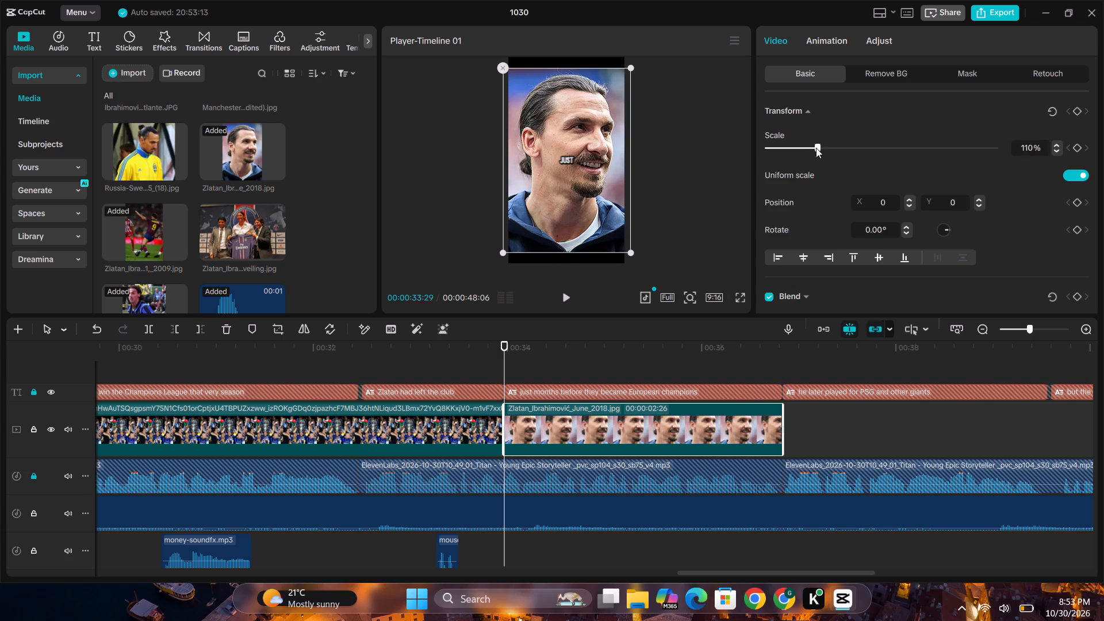
left_click(1079, 150)
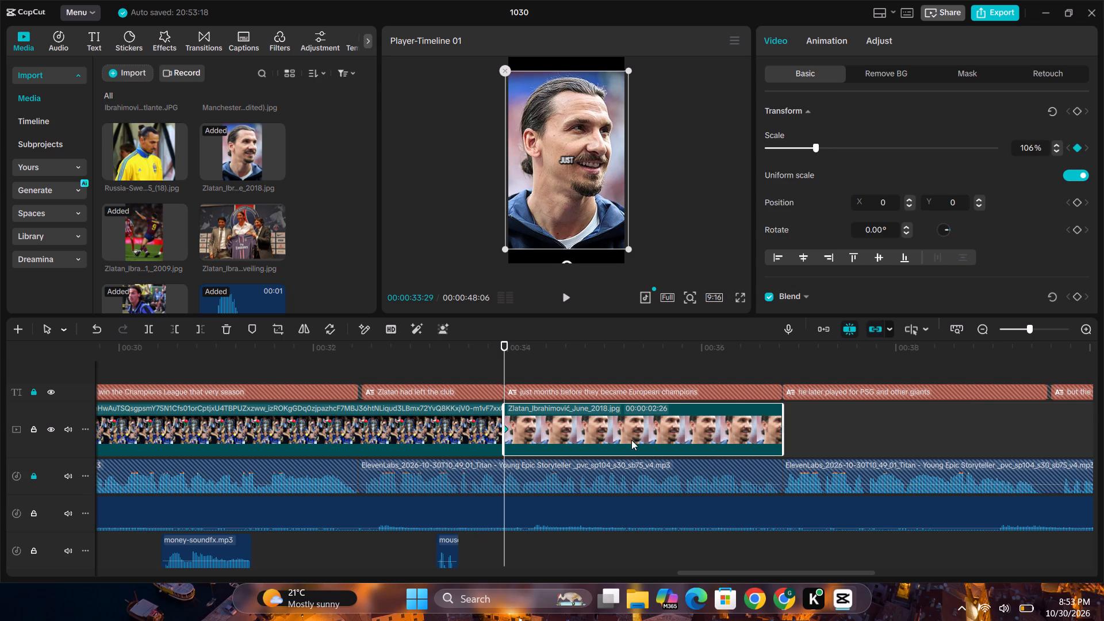
left_click_drag(629, 247, 629, 248)
left_click_drag(629, 248, 645, 263)
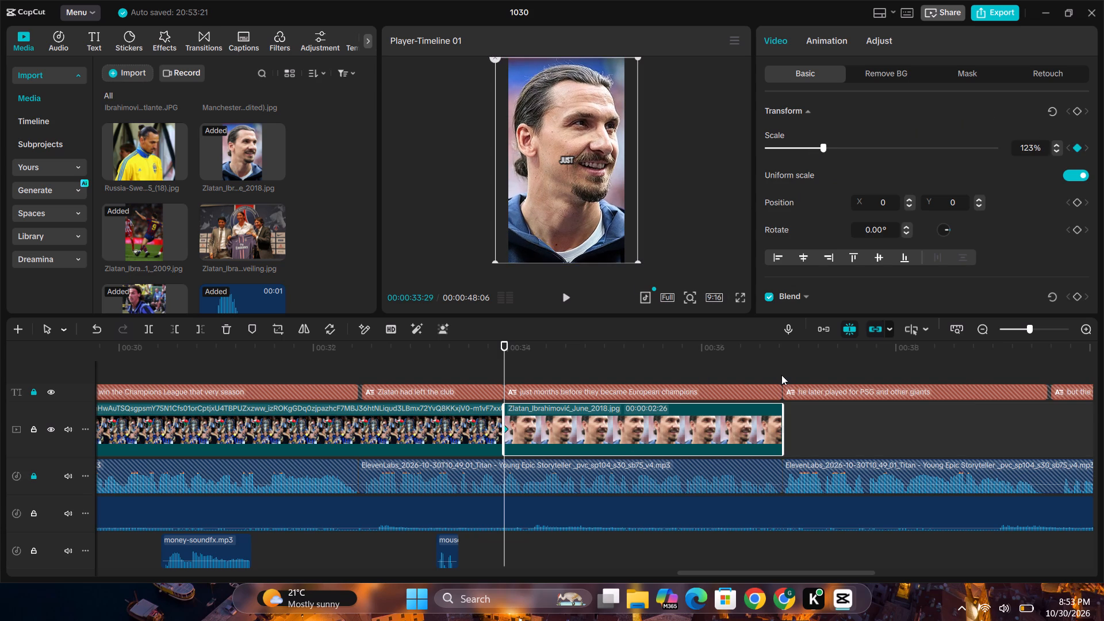
Add a slightly larger scale keyframe at 00:00:36:23, near the end of the June 2018 Zlatan clip, and play back the zoom.
left_click(777, 371)
left_click(767, 413)
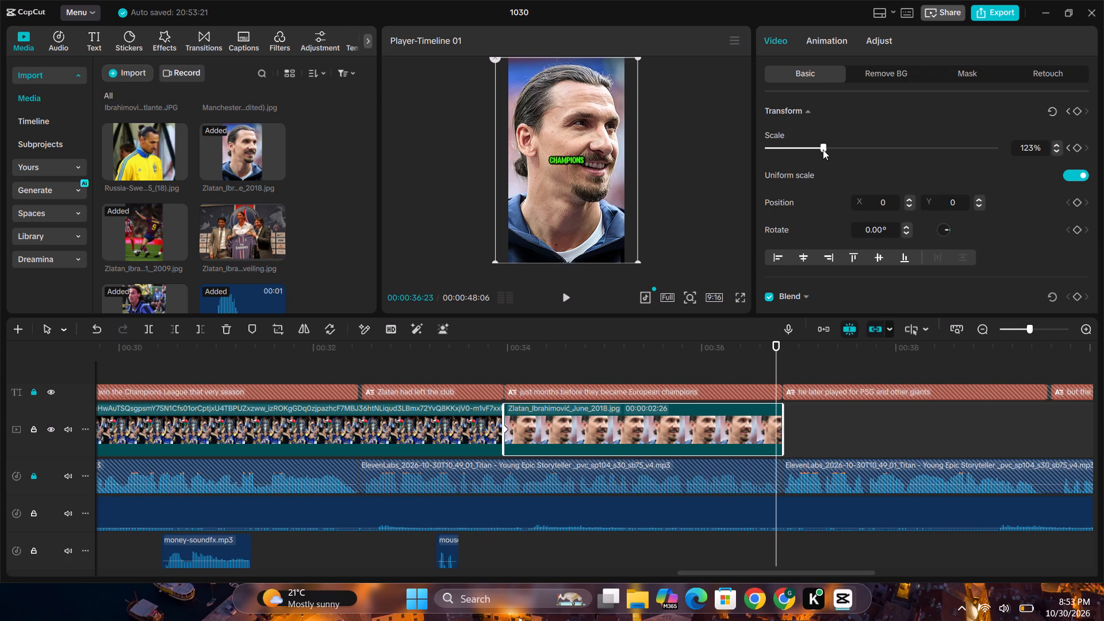
left_click(824, 149)
left_click(522, 369)
key("space")
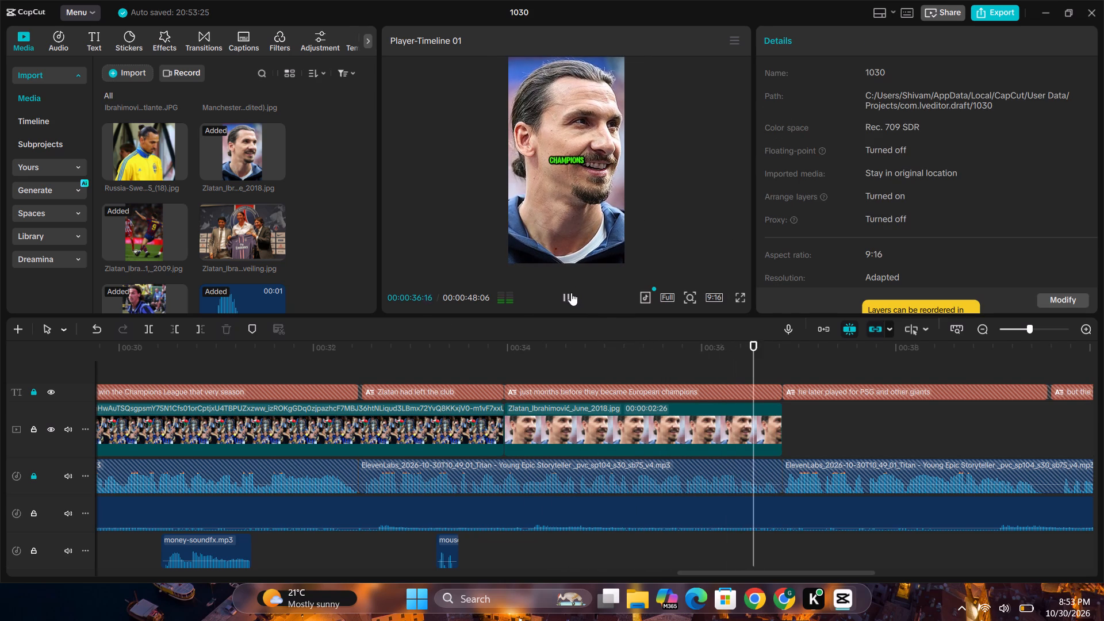
left_click(565, 294)
Add the Mix transition between the Inter trophy clip and the June 2018 Zlatan clip.
left_click(487, 540)
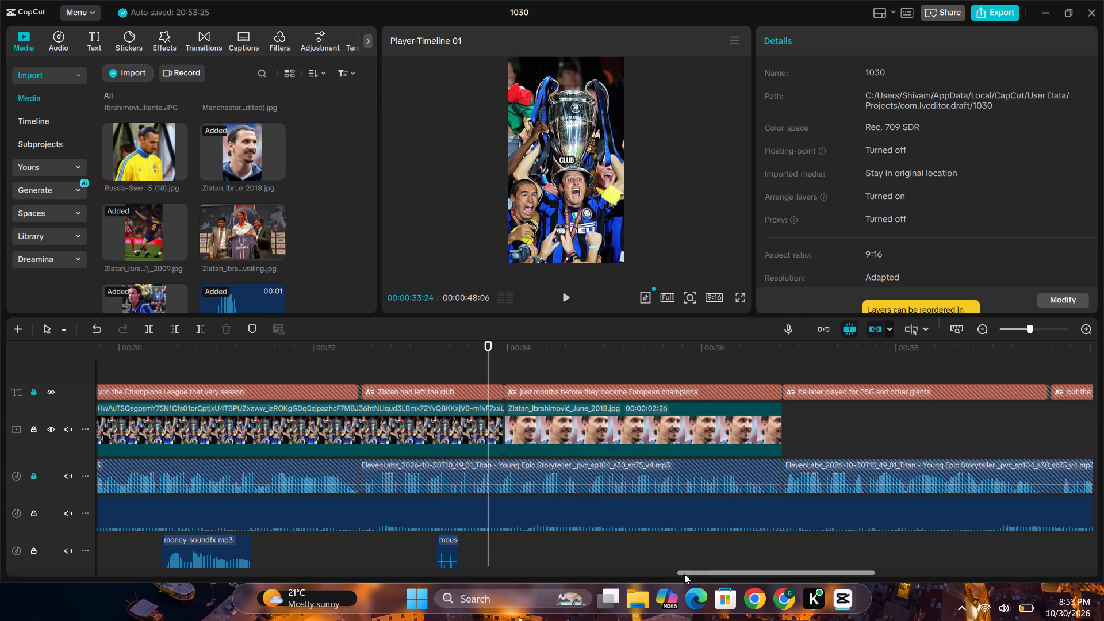
left_click_drag(688, 574, 701, 573)
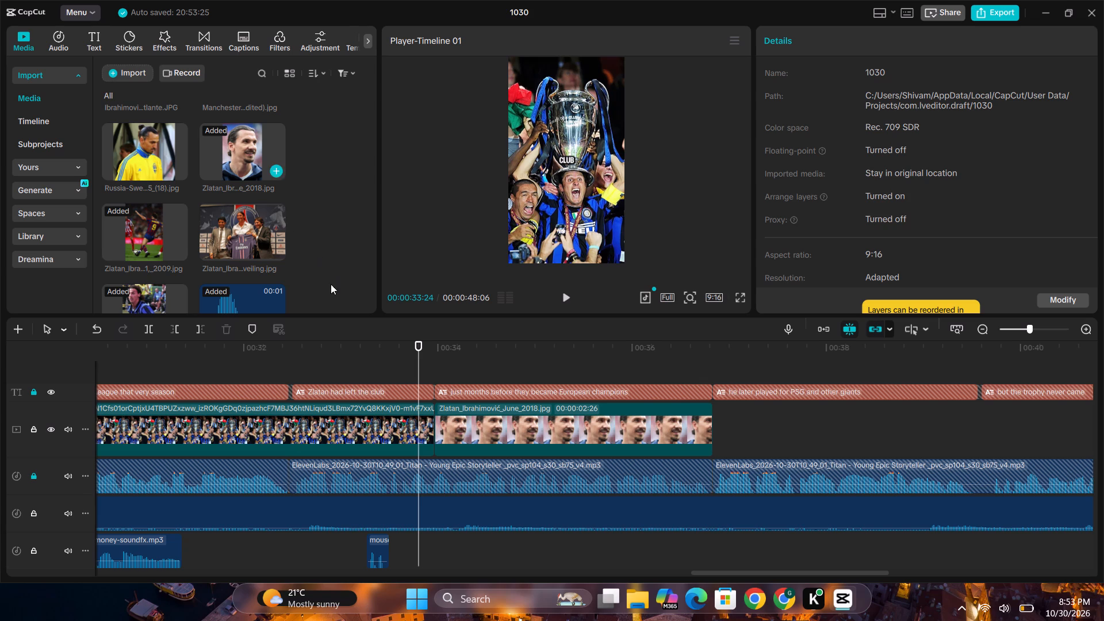
scroll(206, 222, "down", 9)
scroll(237, 252, "up", 1)
scroll(237, 252, "down", 1)
scroll(200, 253, "up", 3)
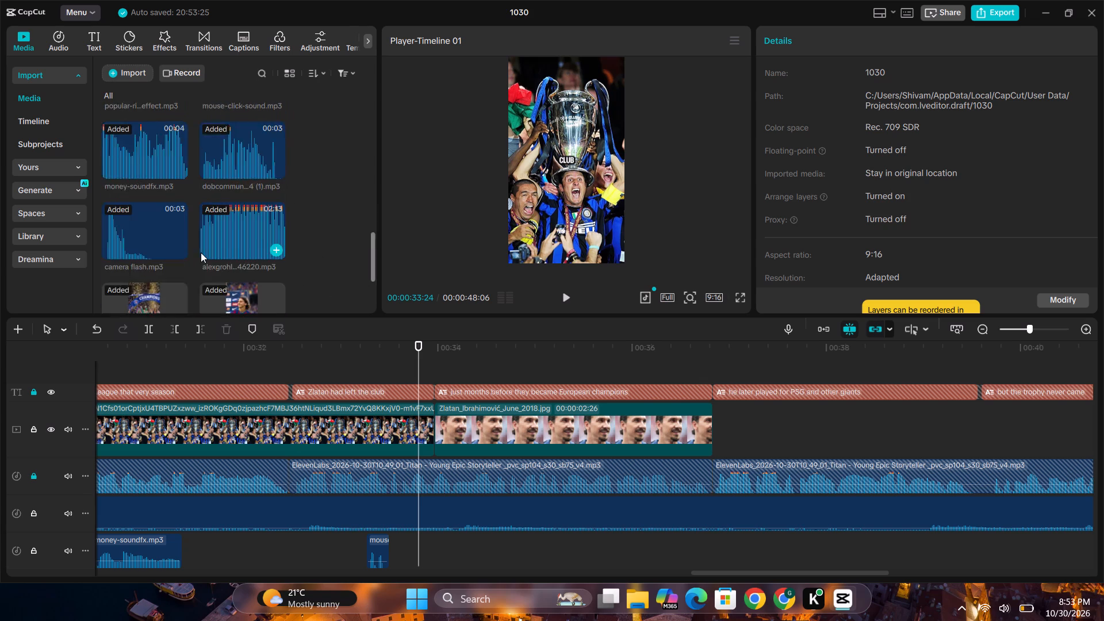
scroll(201, 252, "up", 3)
left_click(204, 43)
scroll(215, 220, "down", 3)
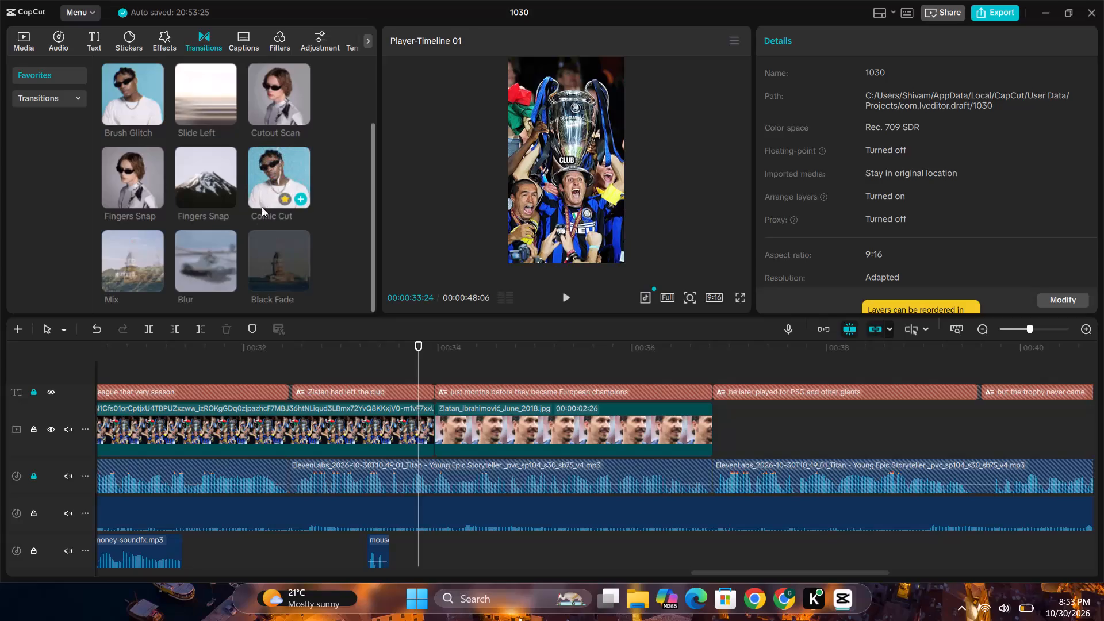
left_click_drag(123, 248, 400, 431)
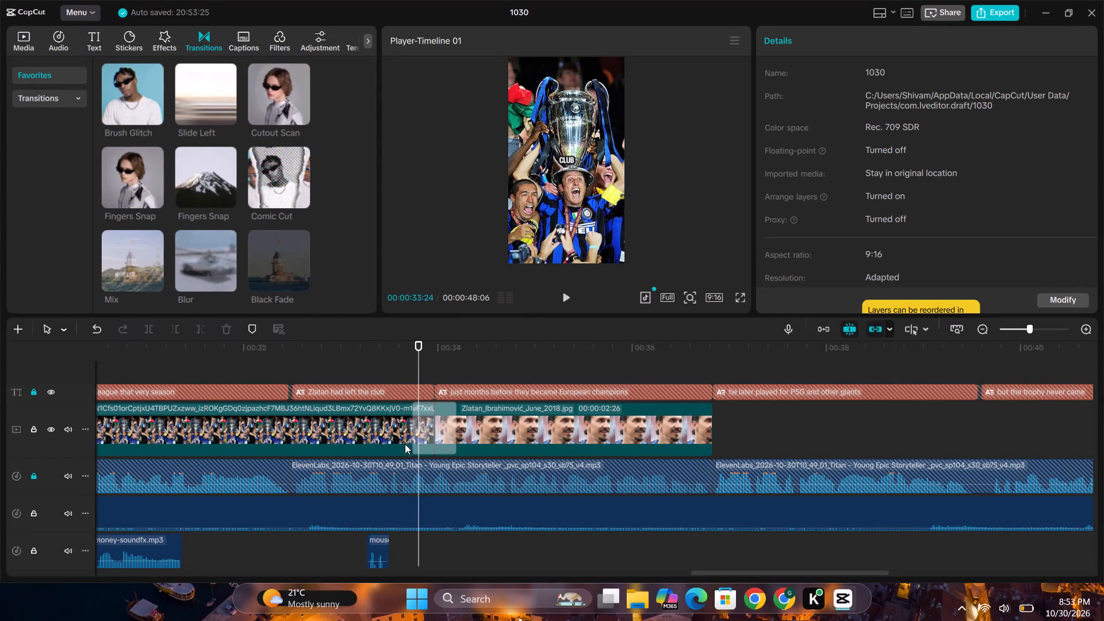
Play on through the next captions, then place the Zlatan unveiling image directly after the June 2018 clip and trim it to 00:00:03:05.
key("space")
left_click_drag(741, 573, 762, 573)
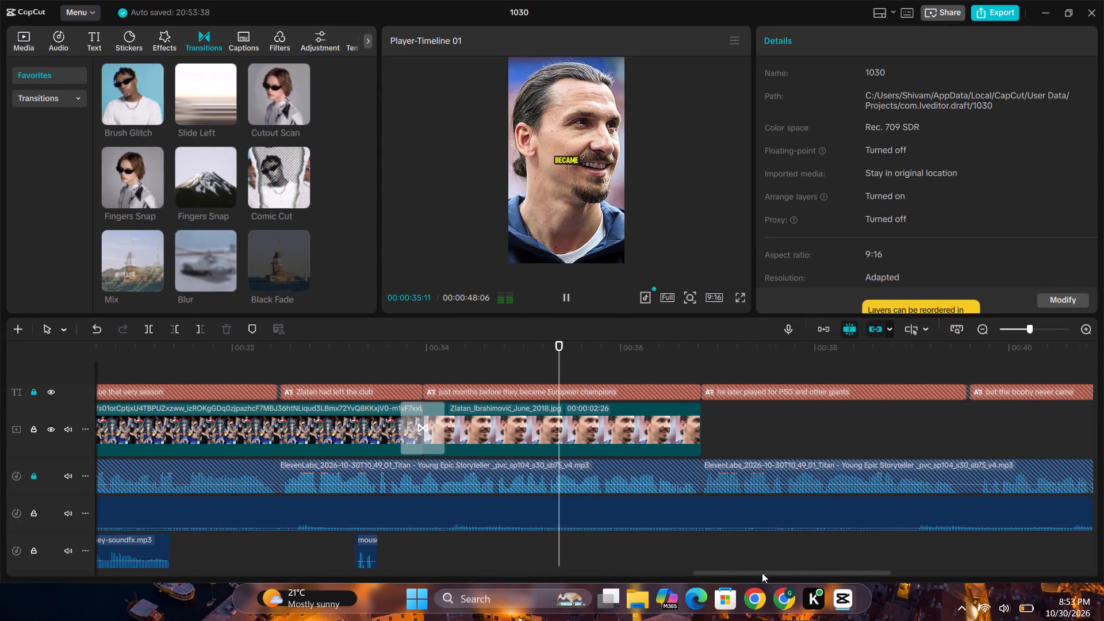
left_click_drag(762, 573, 802, 568)
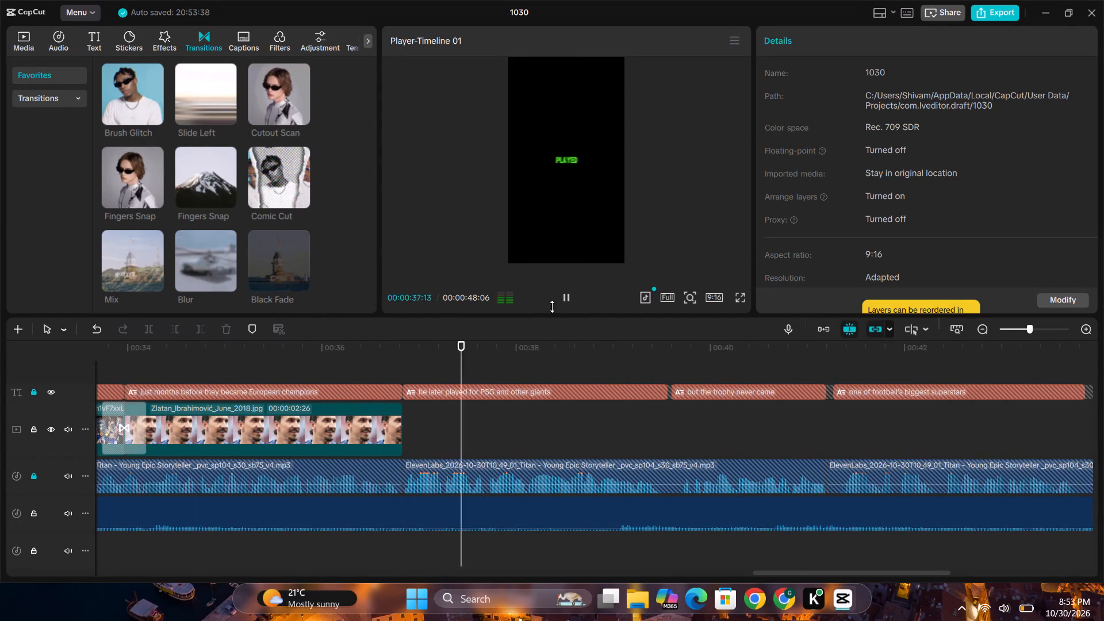
left_click_drag(771, 573, 789, 571)
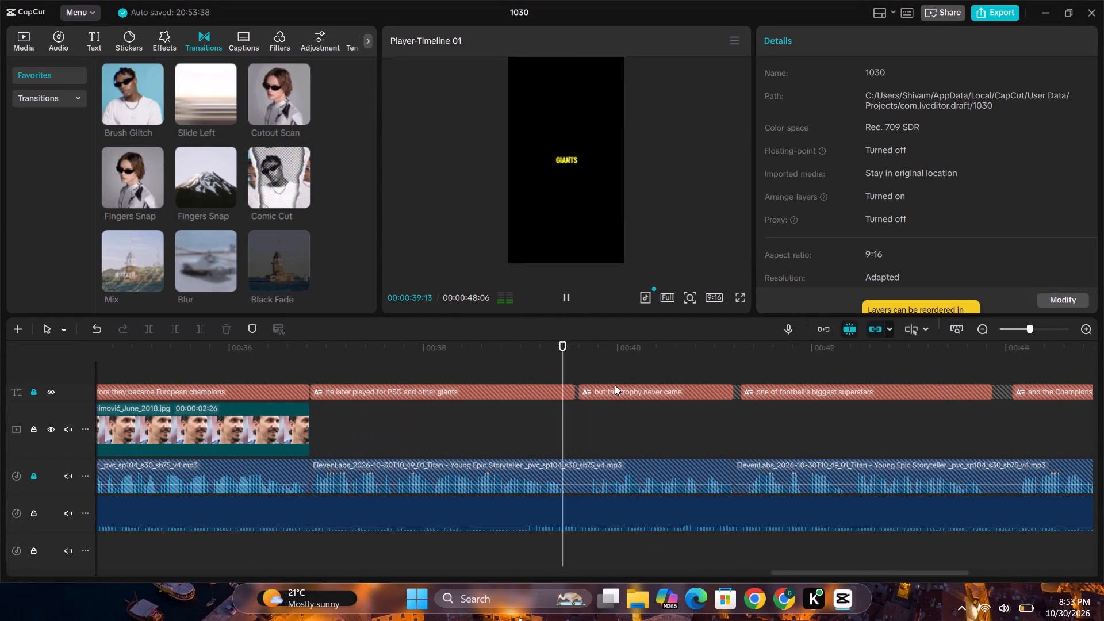
left_click(565, 298)
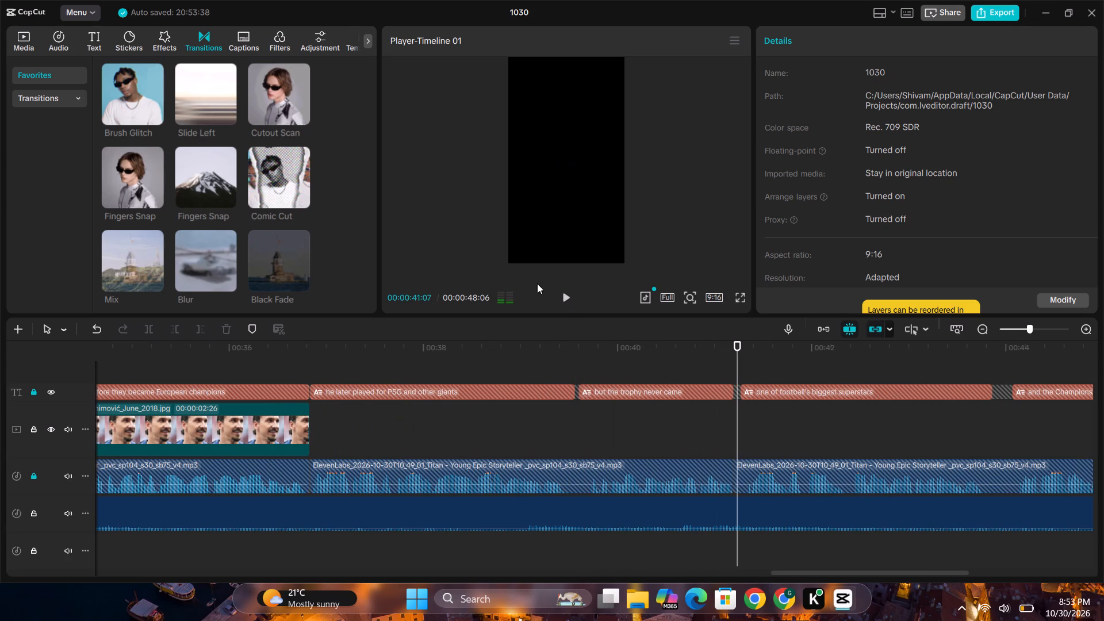
scroll(160, 179, "up", 8)
scroll(201, 165, "down", 3)
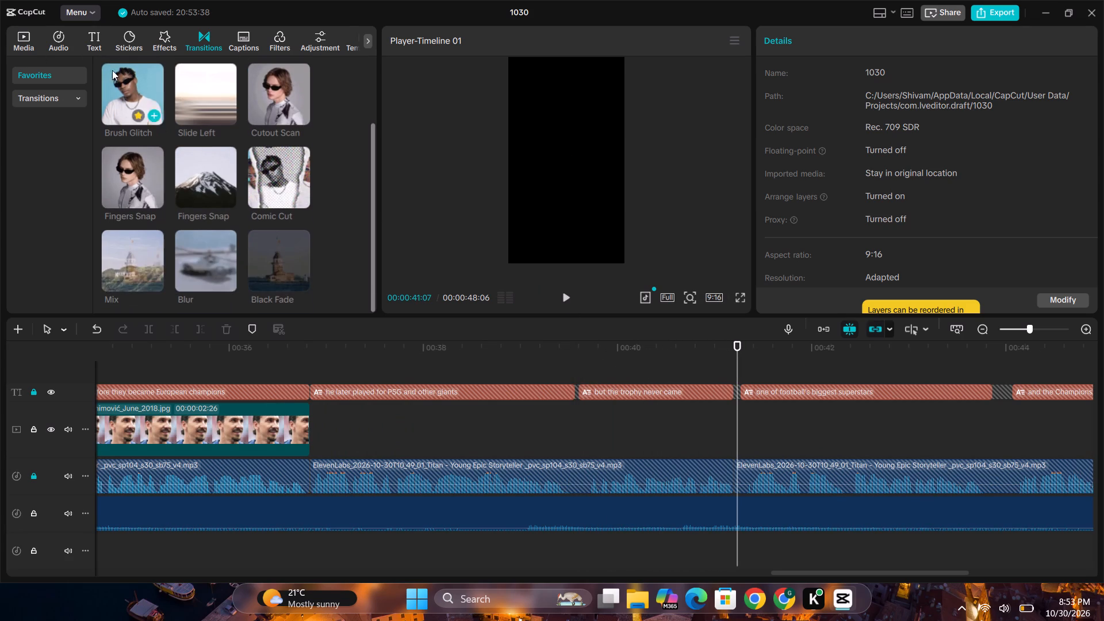
left_click(30, 32)
left_click_drag(246, 159, 330, 407)
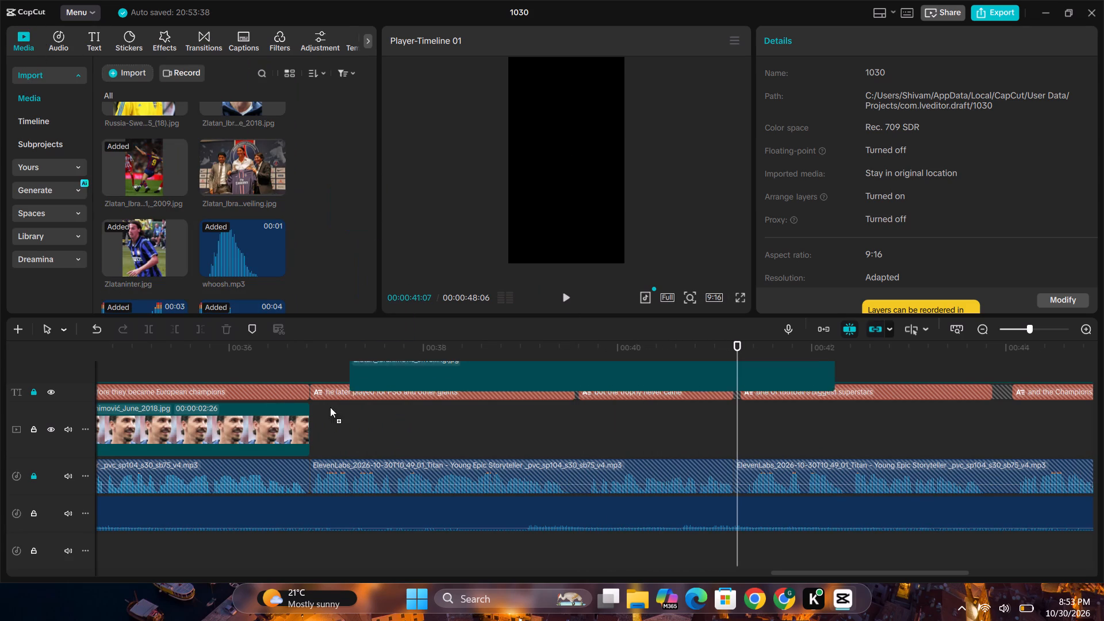
left_click_drag(330, 407, 314, 426)
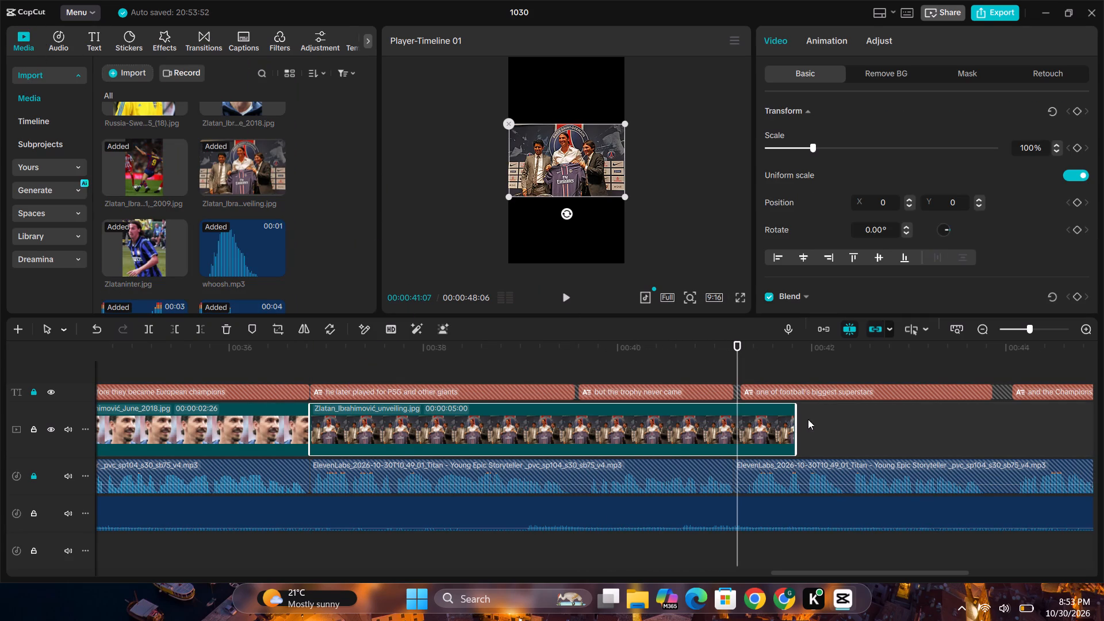
left_click_drag(796, 418, 582, 413)
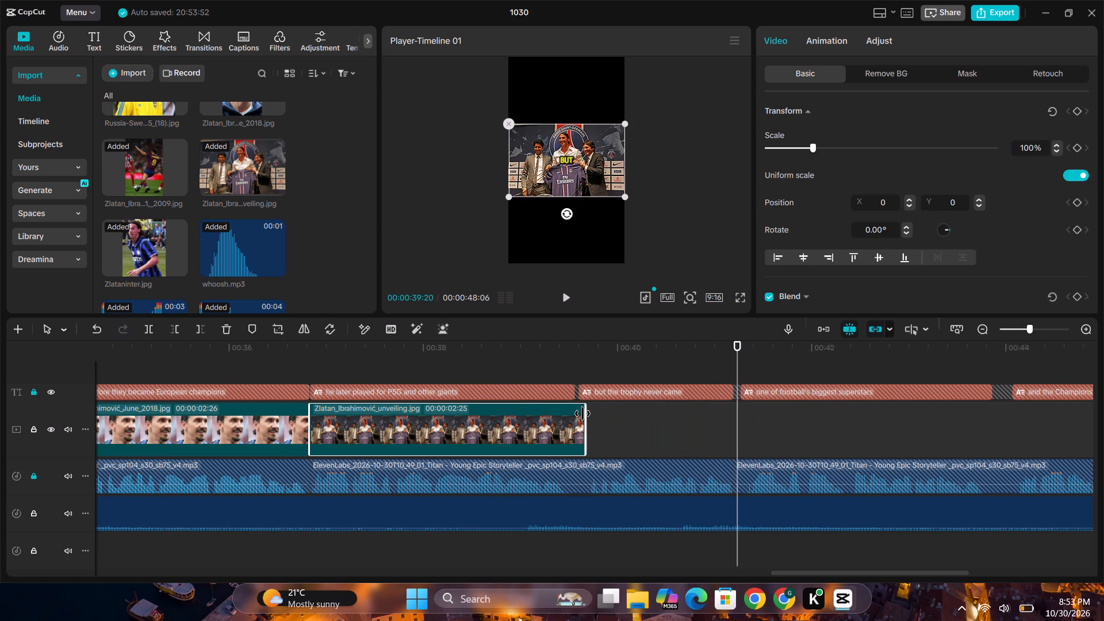
left_click_drag(582, 413, 614, 419)
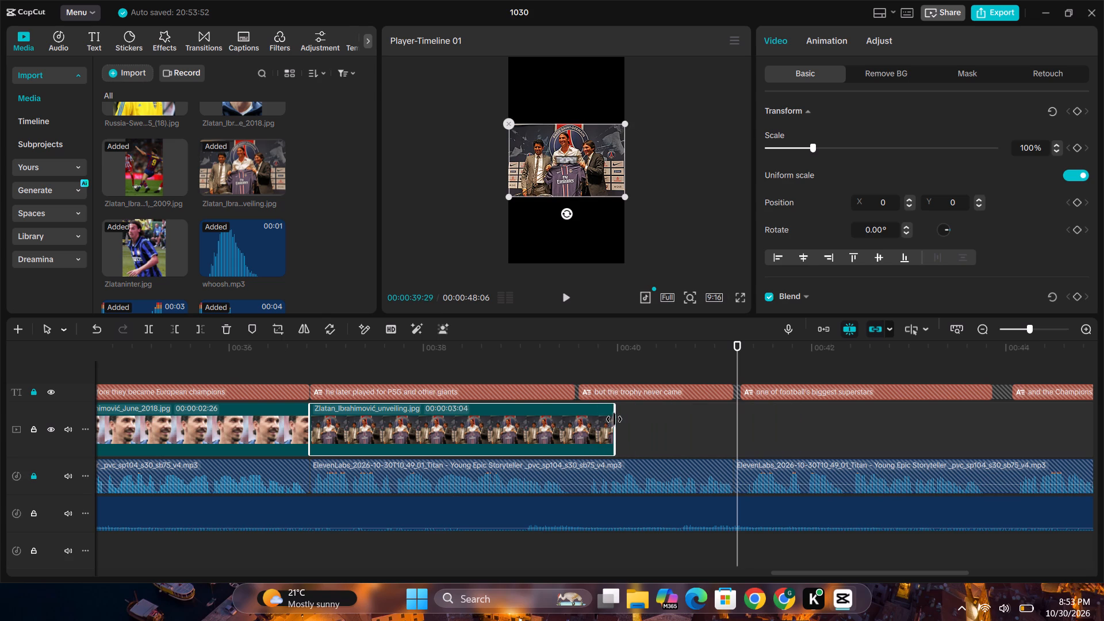
left_click_drag(614, 419, 614, 420)
Scale the unveiling image to 220% at position X 428, Y 87, and add a scale keyframe at 00:00:36:25.
left_click(312, 372)
left_click(338, 418)
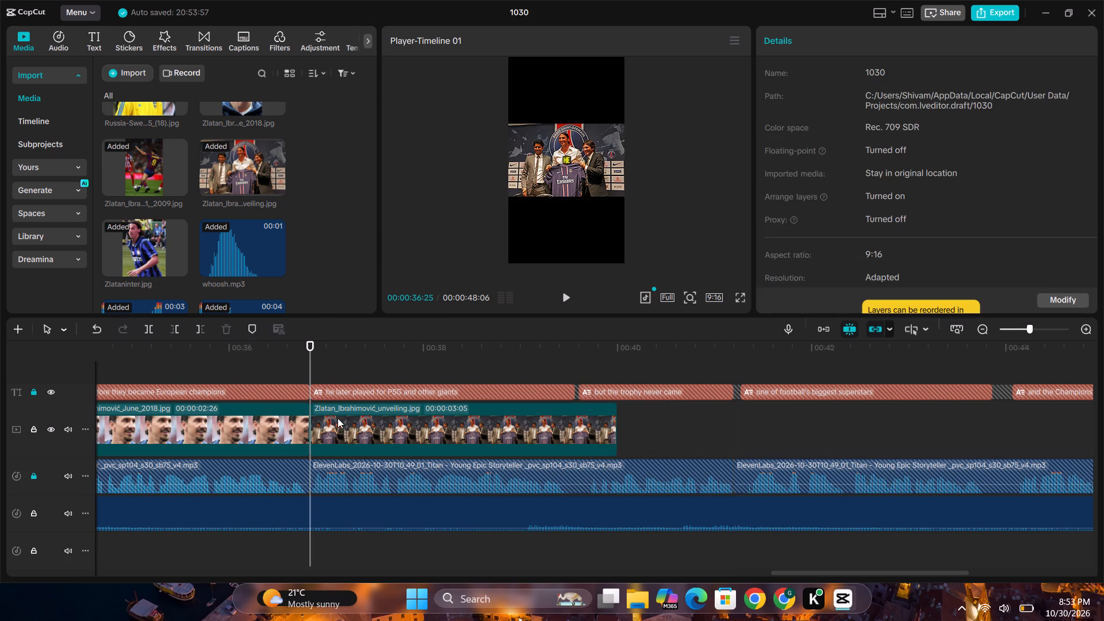
left_click_drag(506, 192, 503, 198)
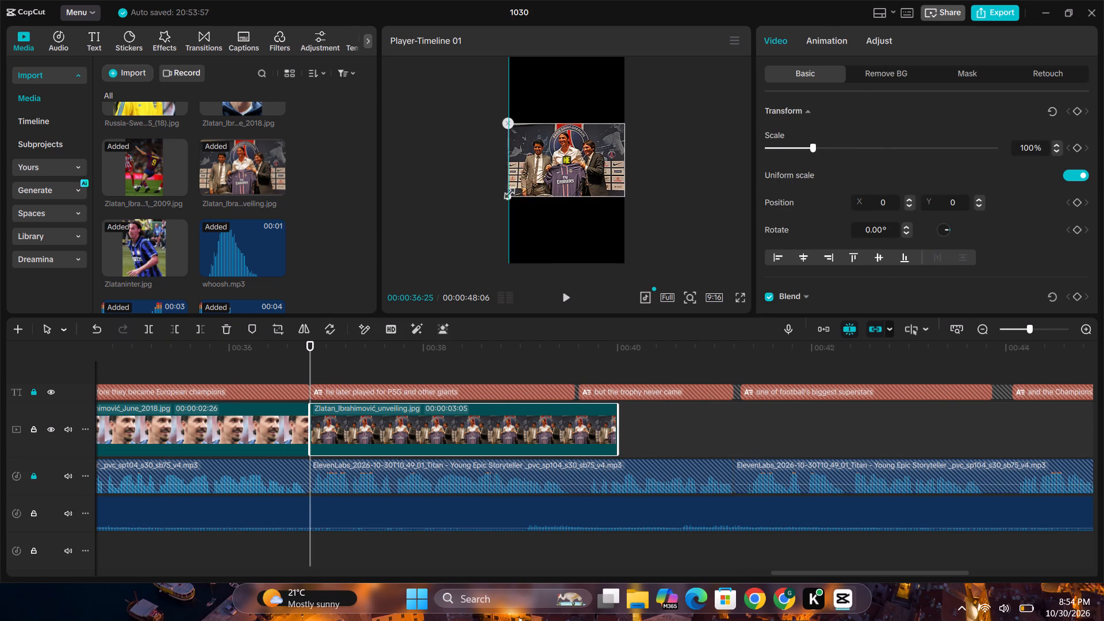
left_click_drag(503, 198, 440, 309)
left_click_drag(557, 224, 557, 224)
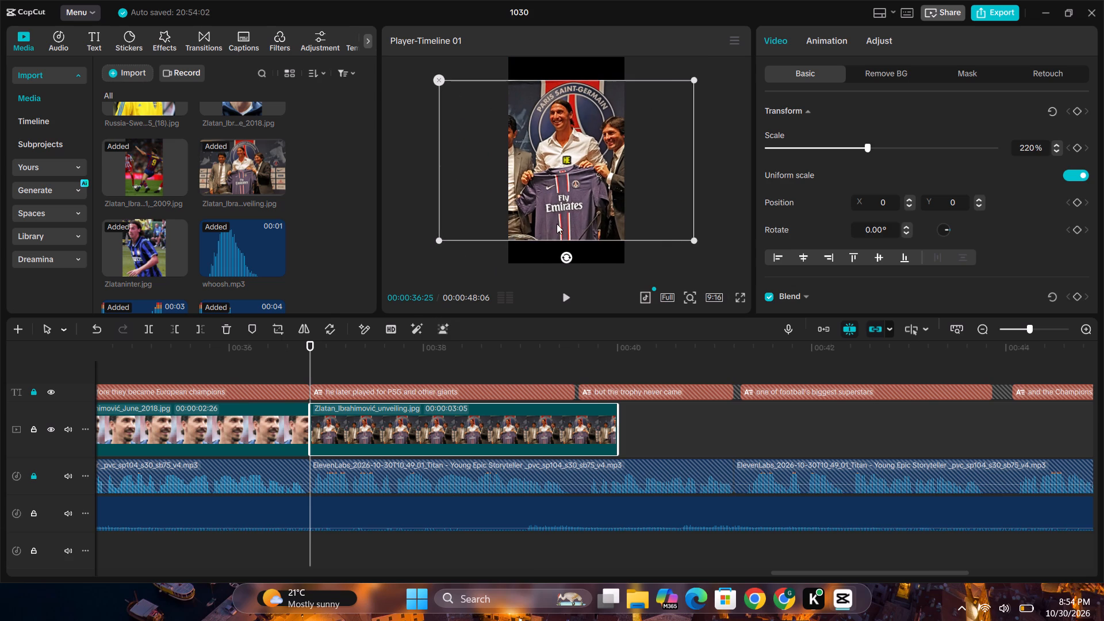
left_click_drag(557, 224, 604, 227)
left_click_drag(586, 216, 580, 213)
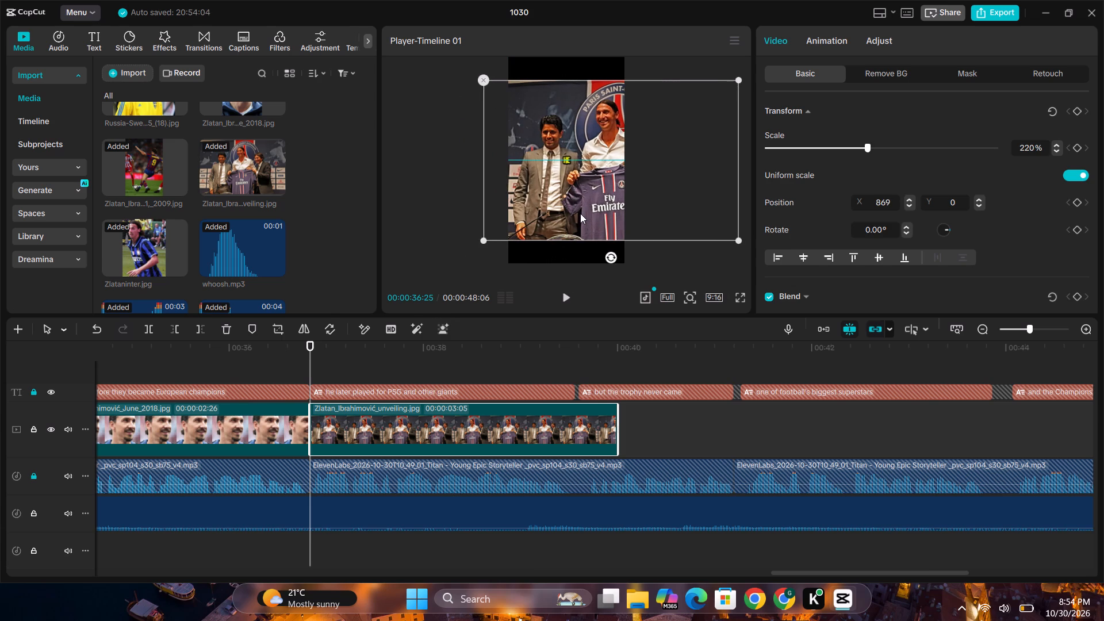
left_click_drag(580, 213, 562, 210)
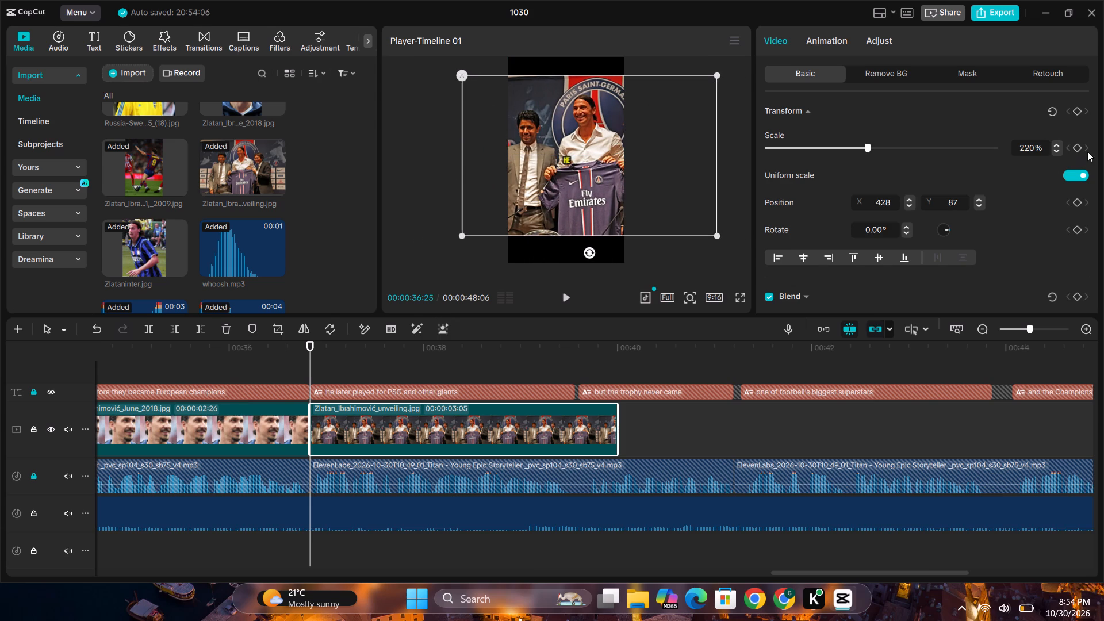
left_click(1076, 146)
Add a 234% scale keyframe at 00:00:39:29, near the end of the unveiling clip, and play back the zoom.
left_click(613, 377)
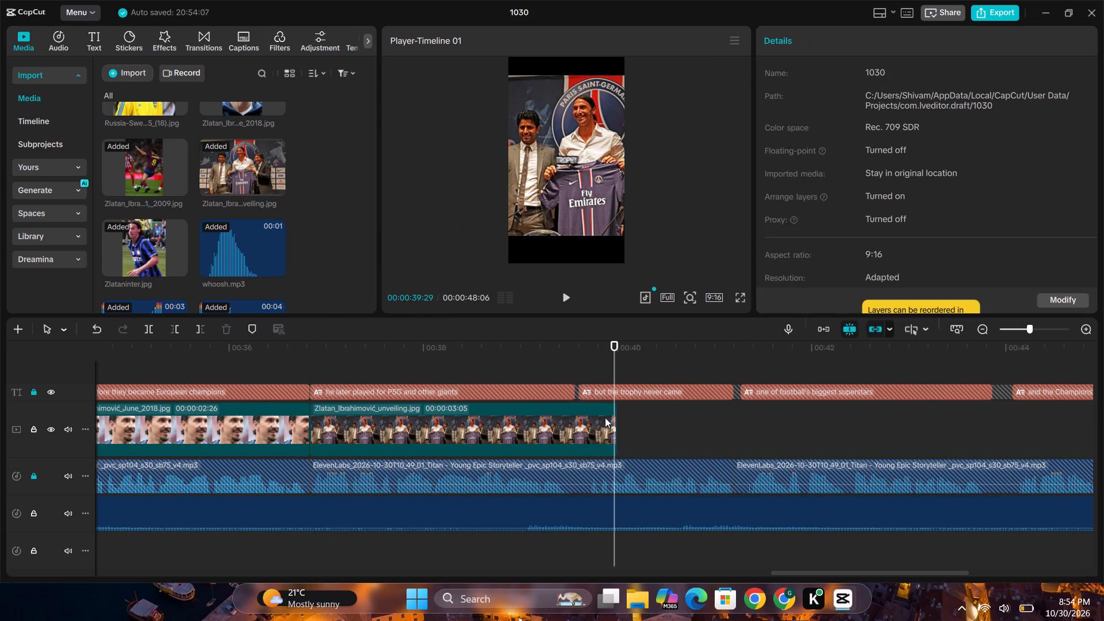
left_click(605, 417)
left_click(871, 147)
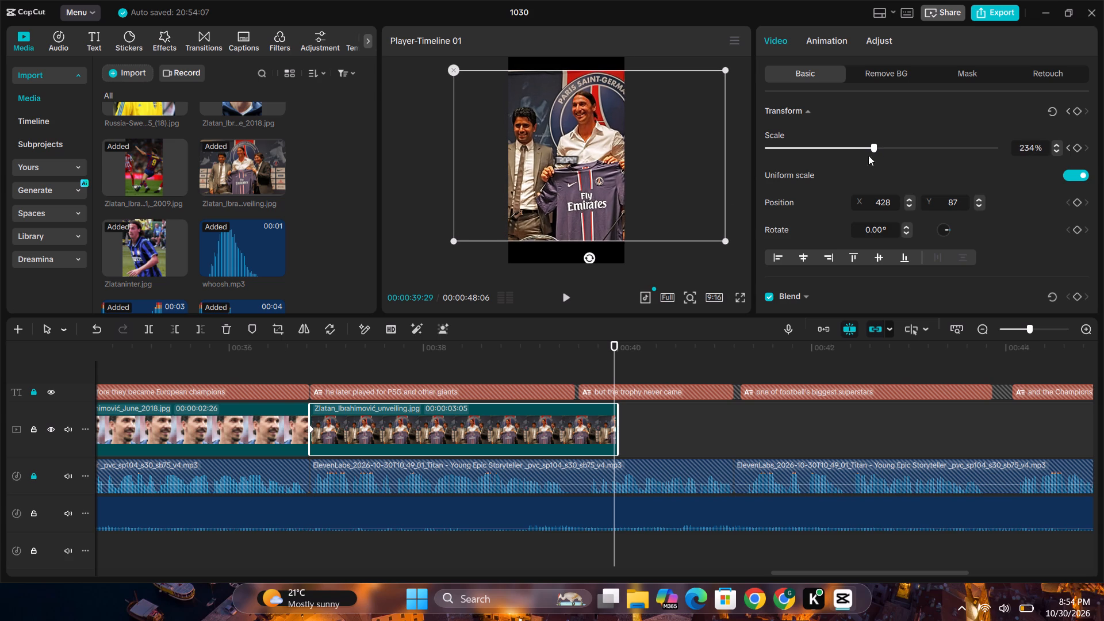
left_click(411, 343)
key("space")
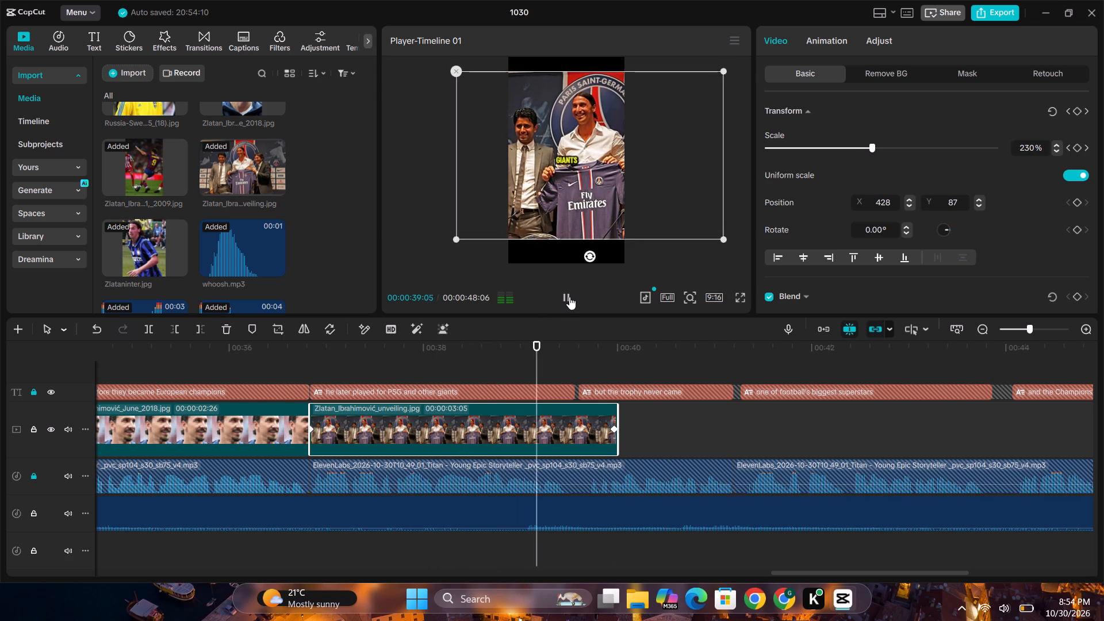
left_click(566, 294)
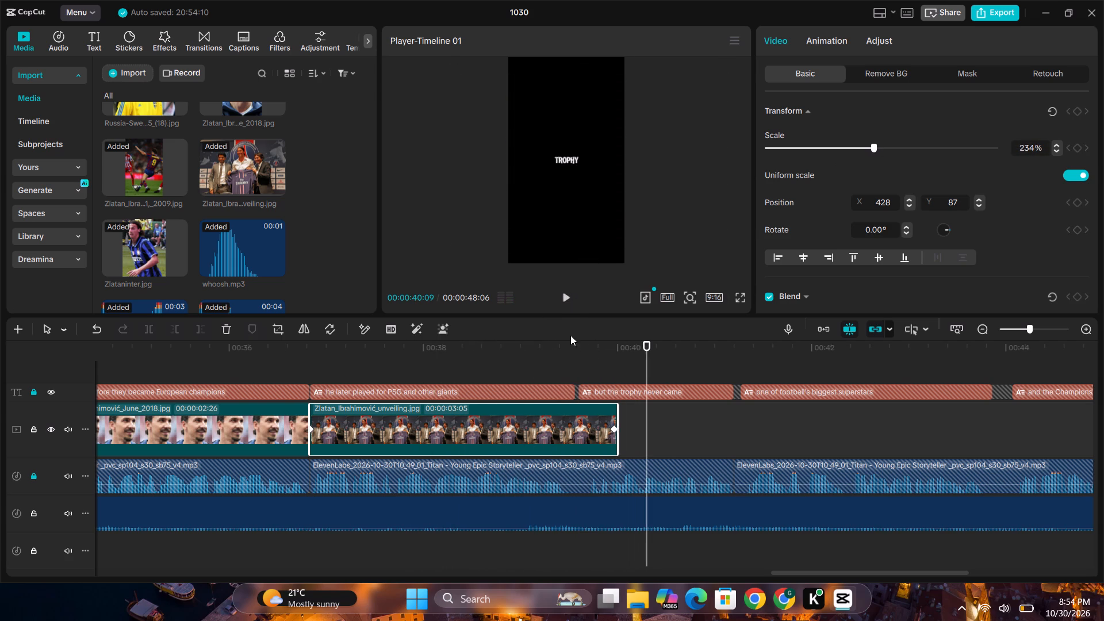
Paste the mouse sound effect just before the start of the unveiling clip and play it back.
left_click_drag(781, 569, 832, 573)
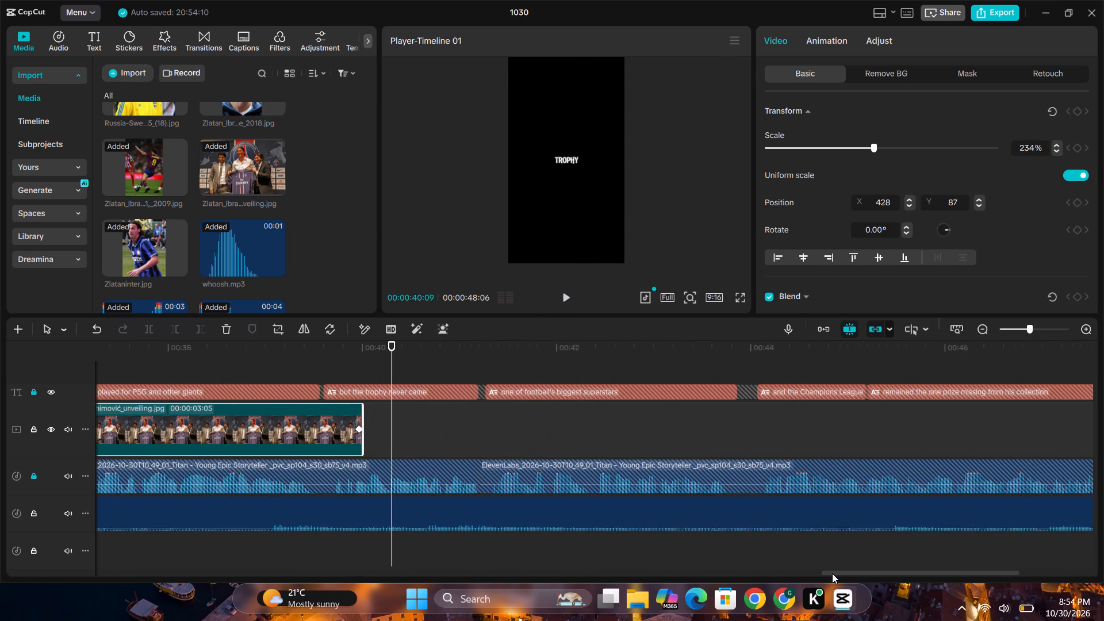
left_click_drag(832, 573, 768, 572)
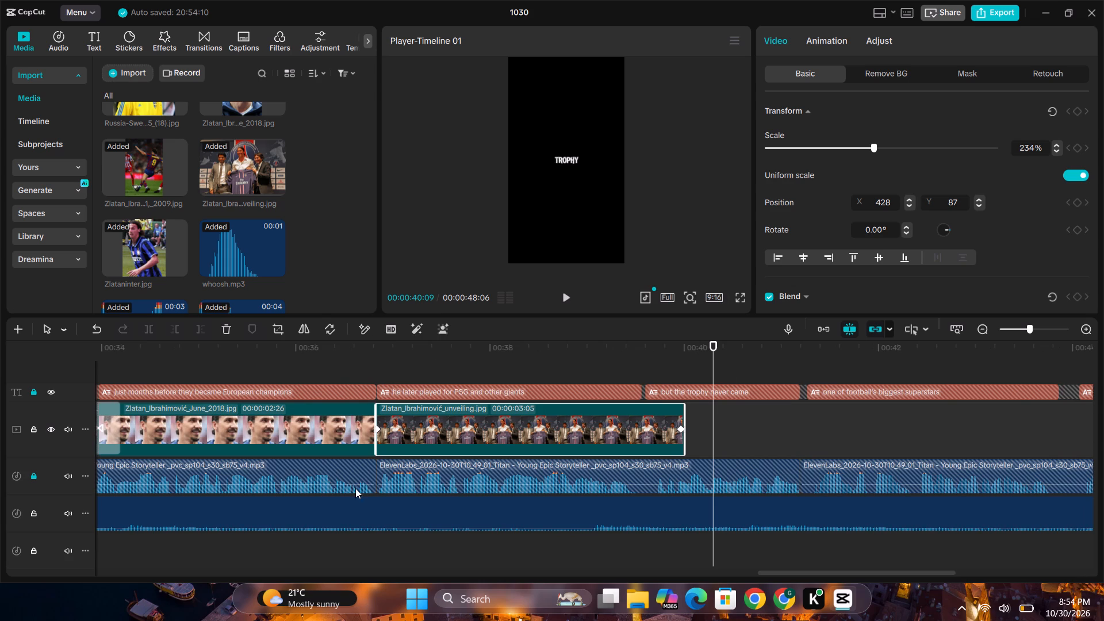
left_click(363, 545)
key("ctrl+v")
key("space")
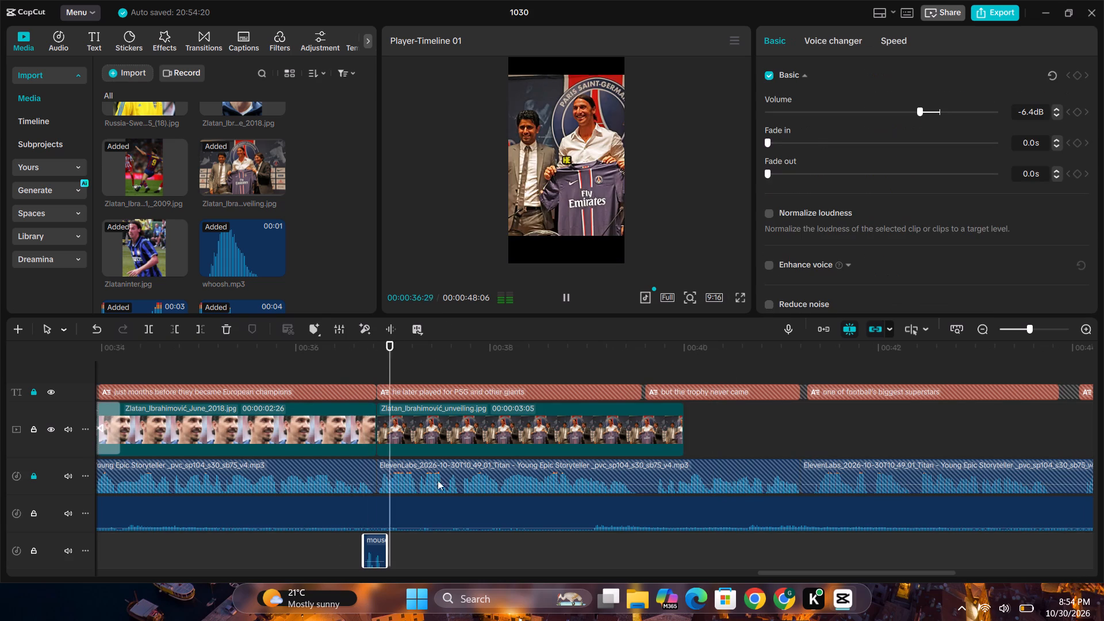
left_click_drag(769, 570, 839, 586)
left_click(565, 298)
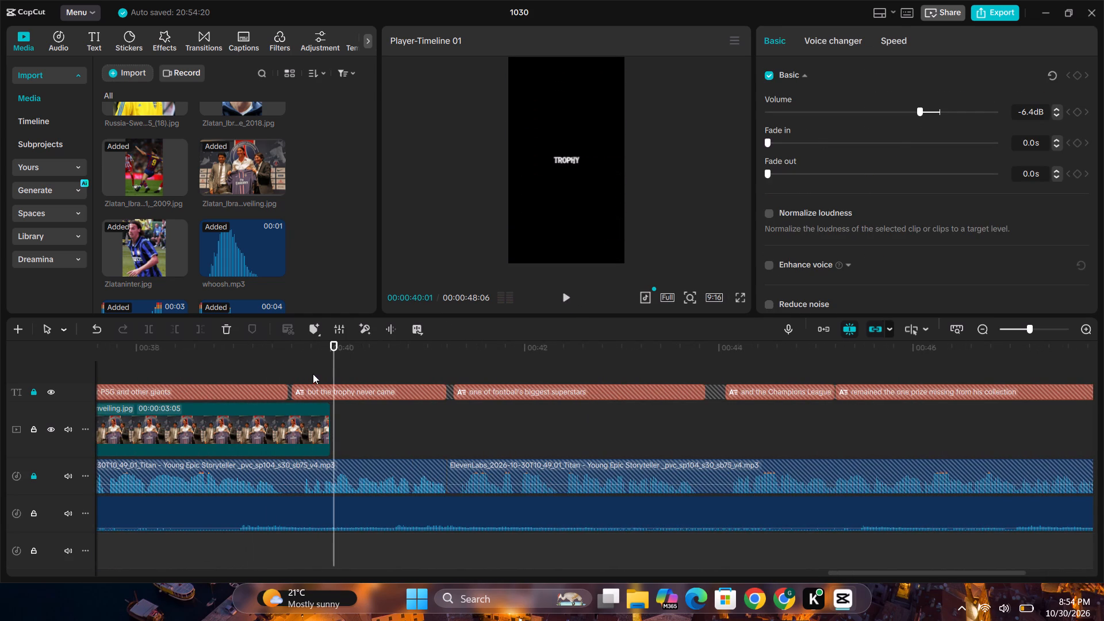
Place the Manchester United Zlatan image directly after the unveiling clip and trim it to 00:00:04:02, ending where the "and the Champions League" caption starts.
left_click(319, 370)
scroll(196, 270, "up", 2)
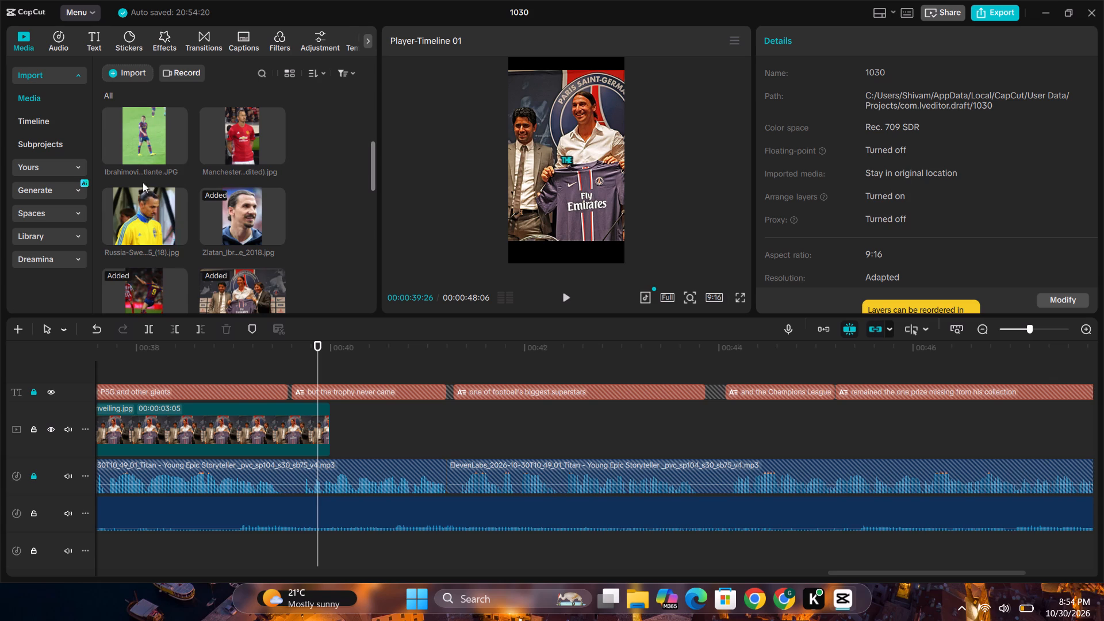
scroll(155, 208, "up", 2)
scroll(159, 213, "down", 1)
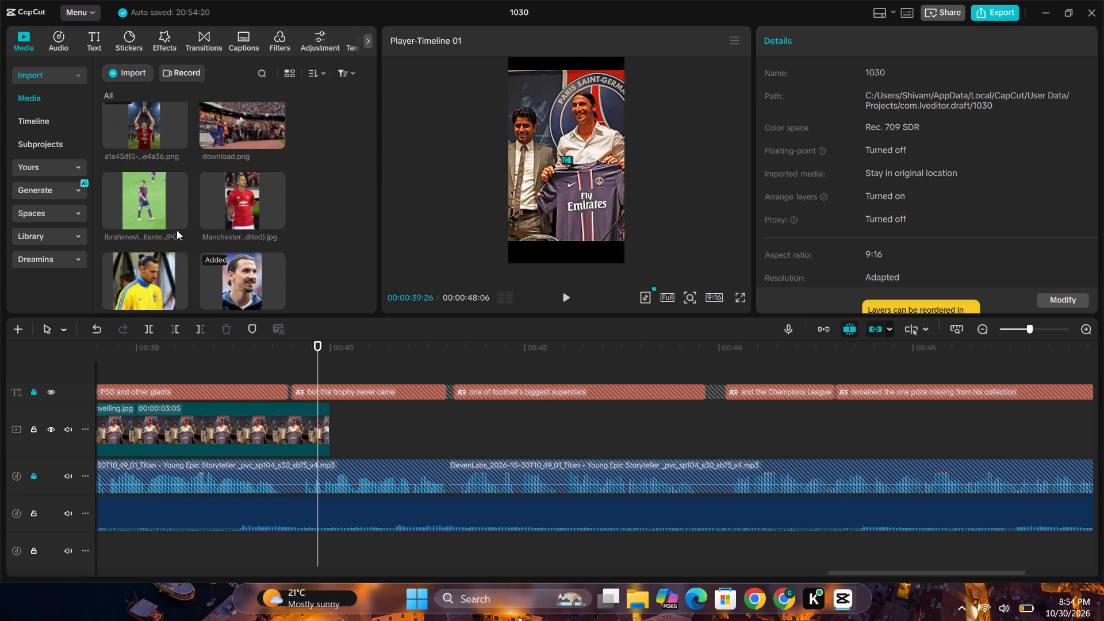
left_click_drag(233, 183, 333, 441)
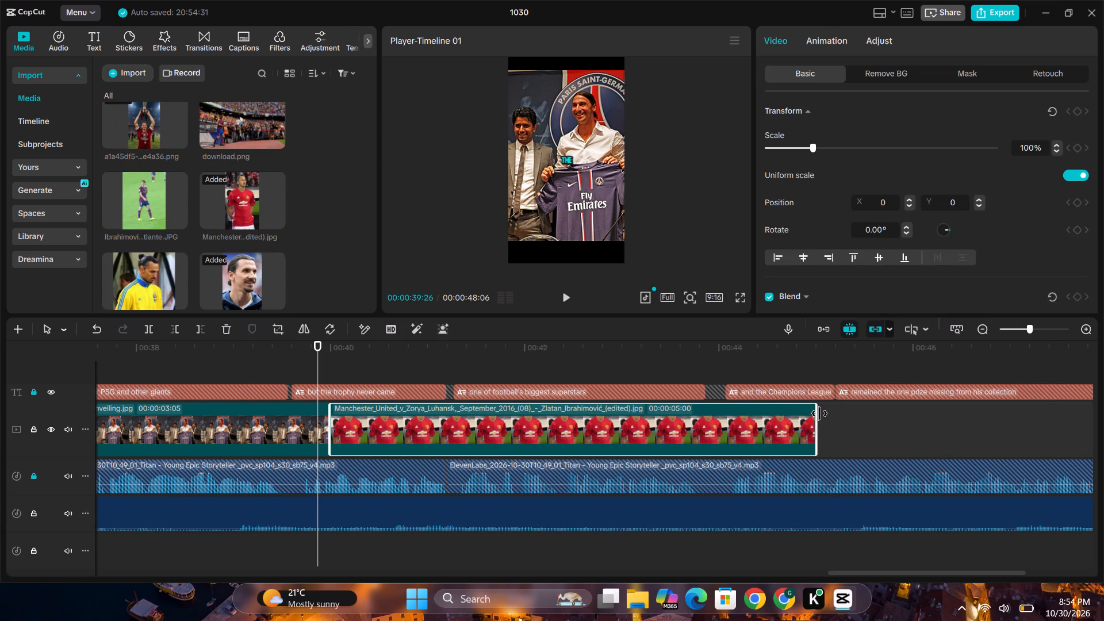
left_click_drag(820, 413, 764, 420)
left_click(764, 420)
left_click_drag(816, 417, 721, 420)
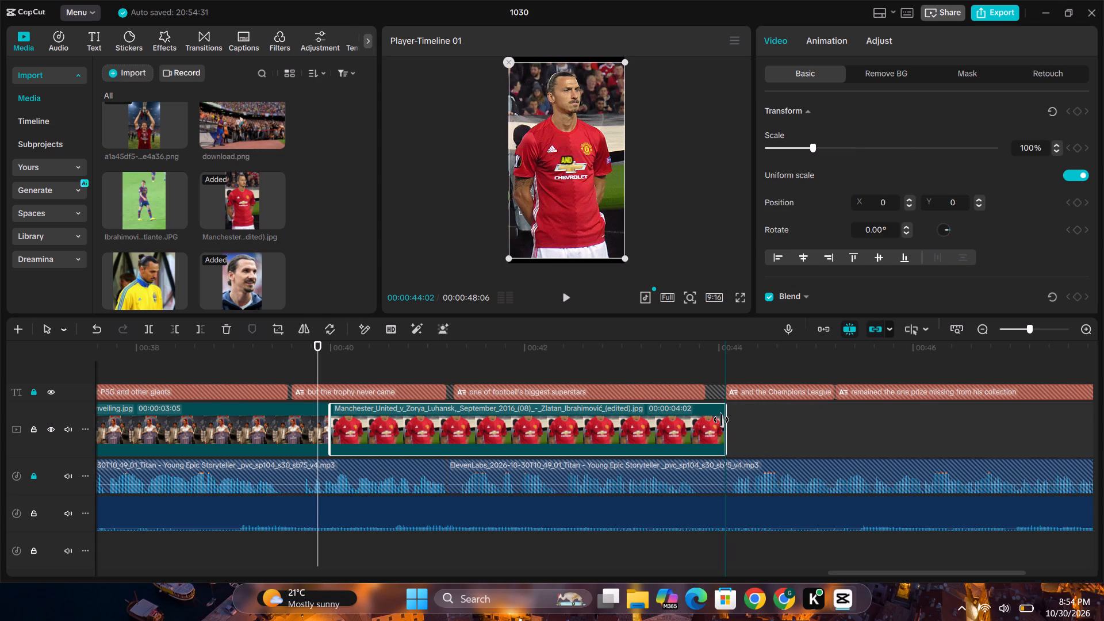
left_click_drag(721, 420, 718, 420)
Add a scale keyframe at 00:00:40:00, the start of the Manchester United clip, with its scale kept at 100%.
left_click(332, 377)
left_click(343, 429)
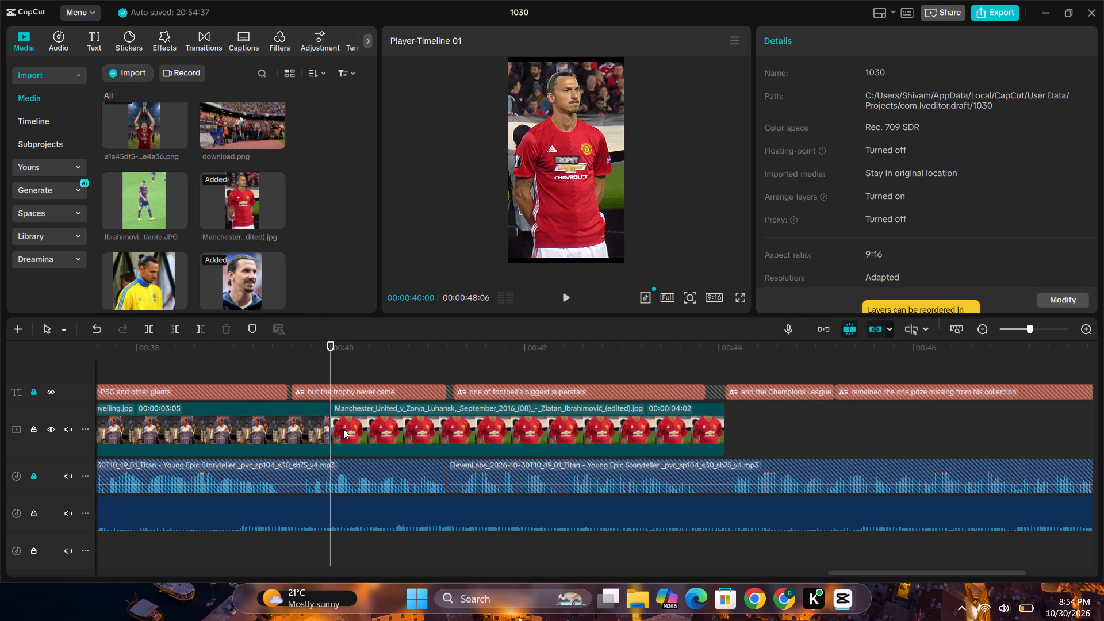
left_click(1079, 148)
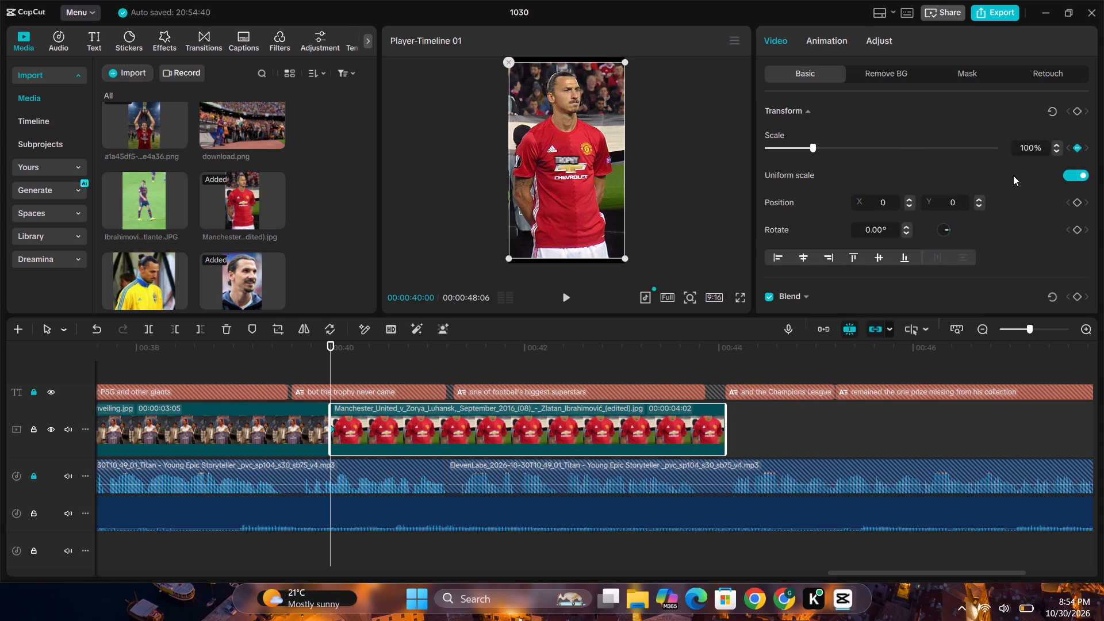
Add a scale keyframe of about 116% at 00:00:44:00, near the end of the Manchester United clip, and play back the zoom.
left_click(719, 377)
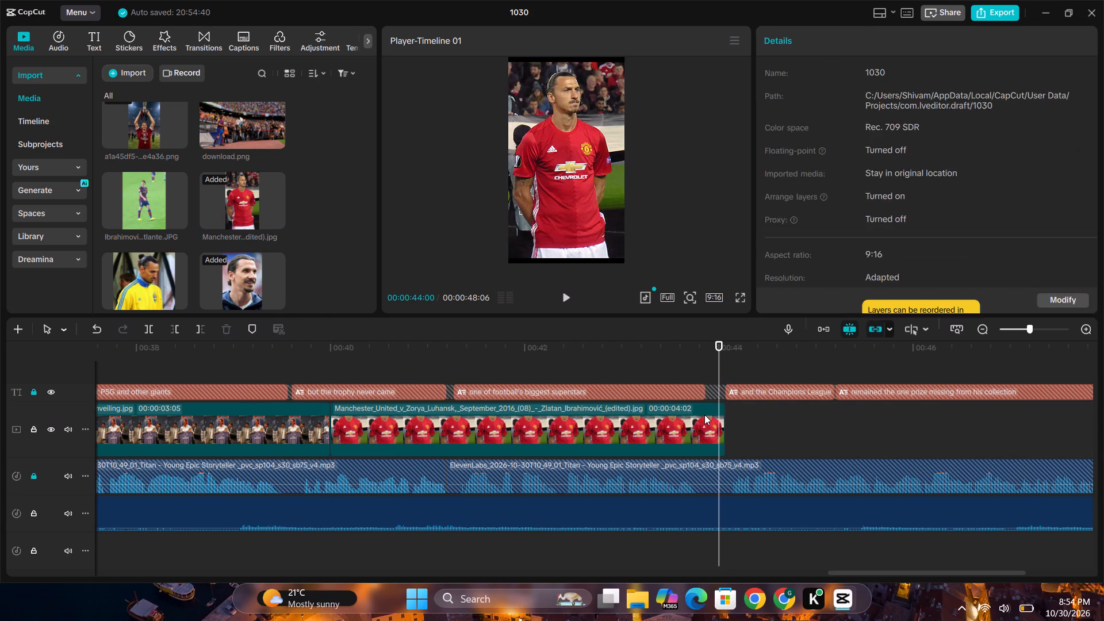
left_click(704, 415)
left_click_drag(812, 146, 819, 145)
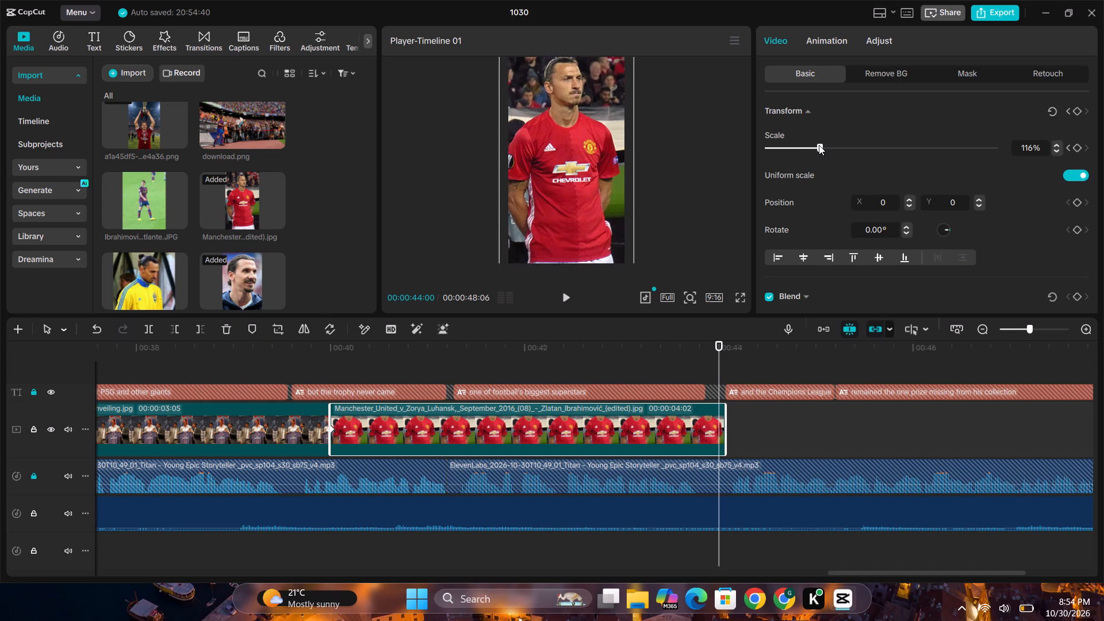
left_click_drag(819, 145, 818, 145)
left_click(370, 373)
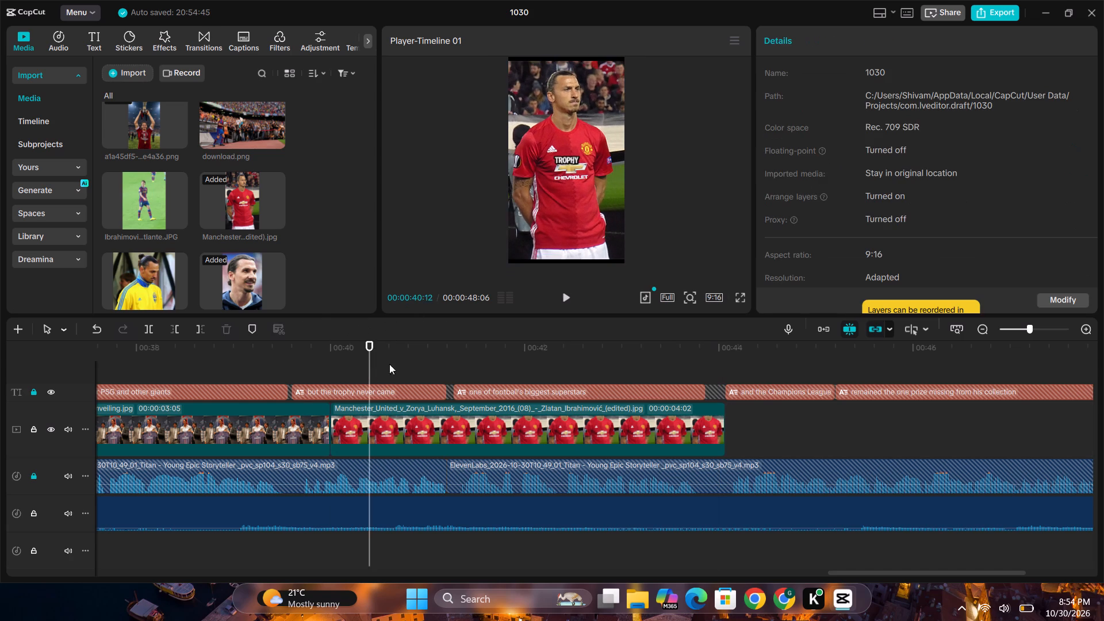
key("space")
left_click(567, 301)
Play back the rest of the Manchester United clip through to where the "and the Champions League" caption starts.
left_click(208, 53)
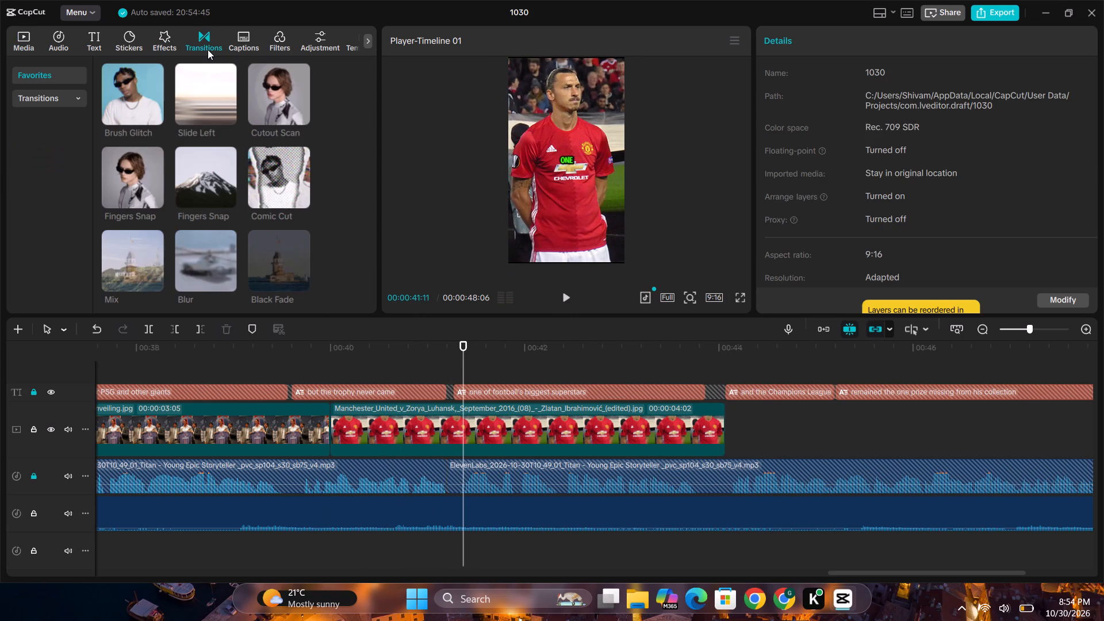
left_click(252, 355)
key("space")
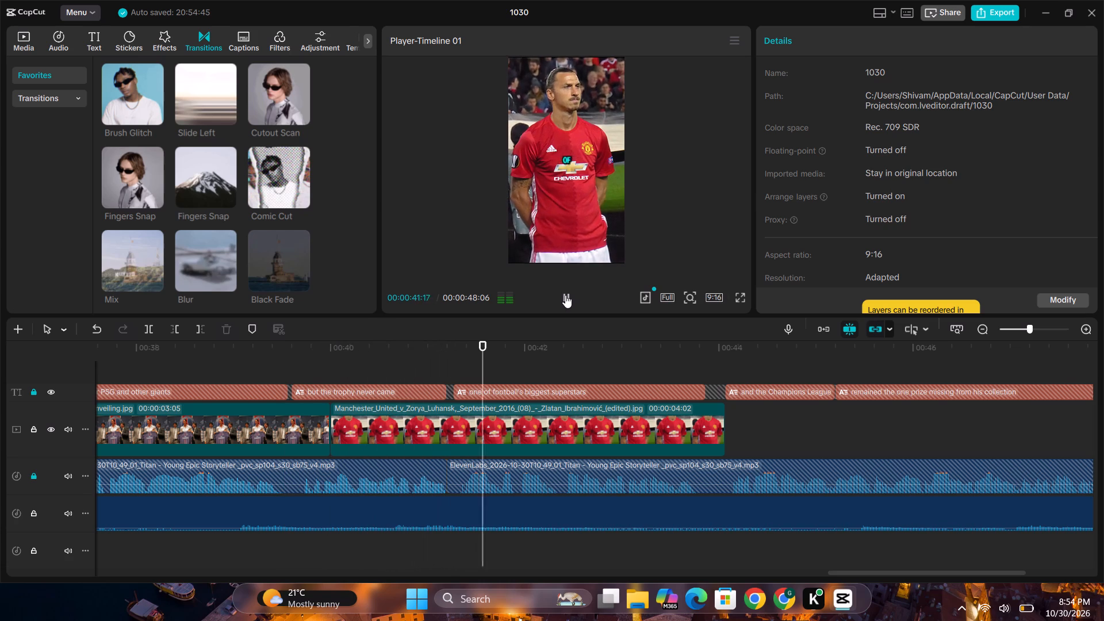
left_click_drag(834, 572, 871, 573)
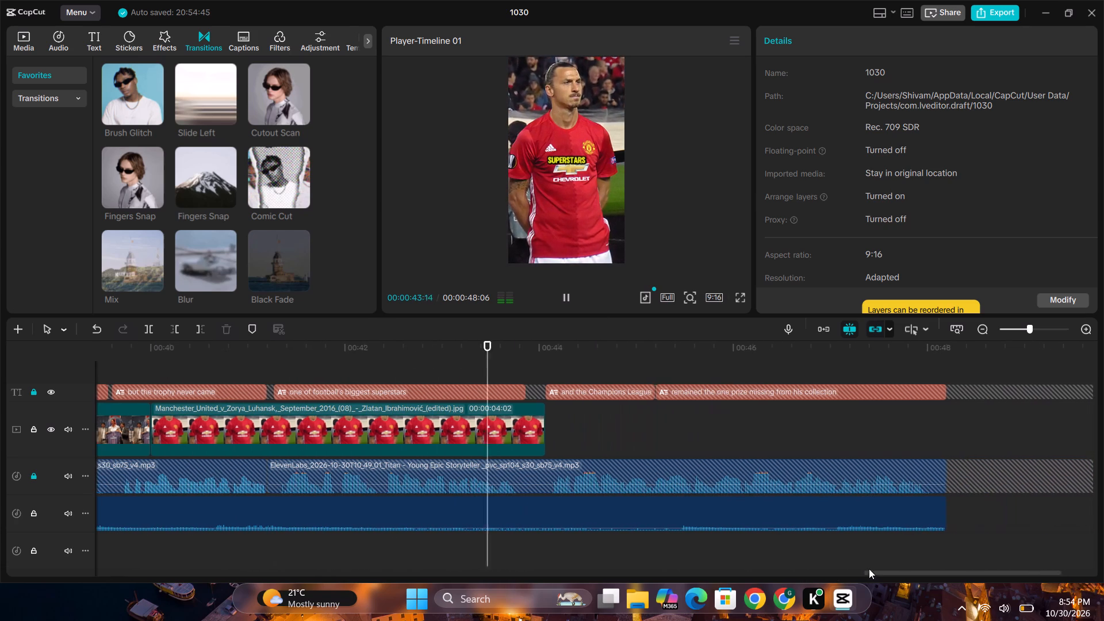
left_click(564, 296)
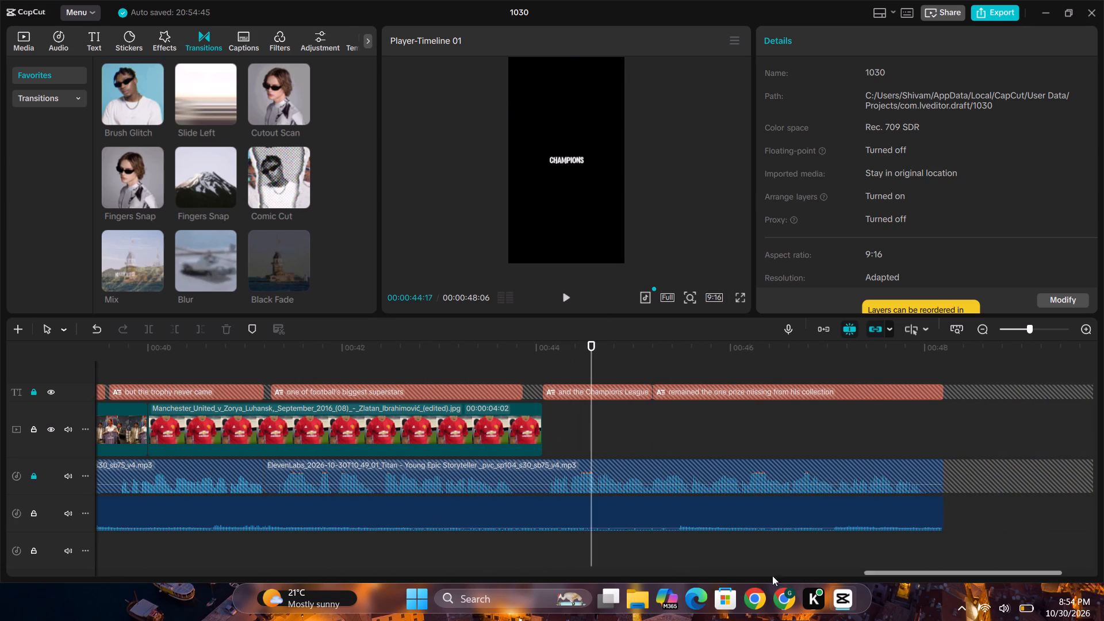
left_click_drag(872, 573, 896, 570)
left_click(390, 366)
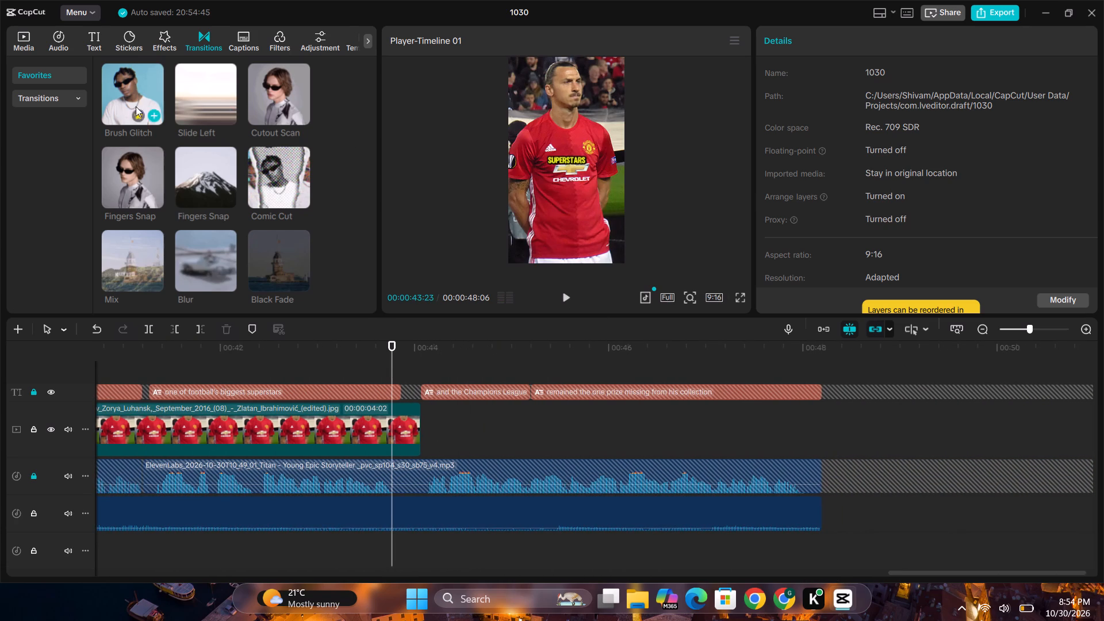
Place the Russia-Sweden Zlatan image directly after the Manchester United clip and trim it to 00:00:04:04, ending with the last caption.
left_click(31, 37)
scroll(210, 194, "up", 3)
scroll(210, 193, "down", 1)
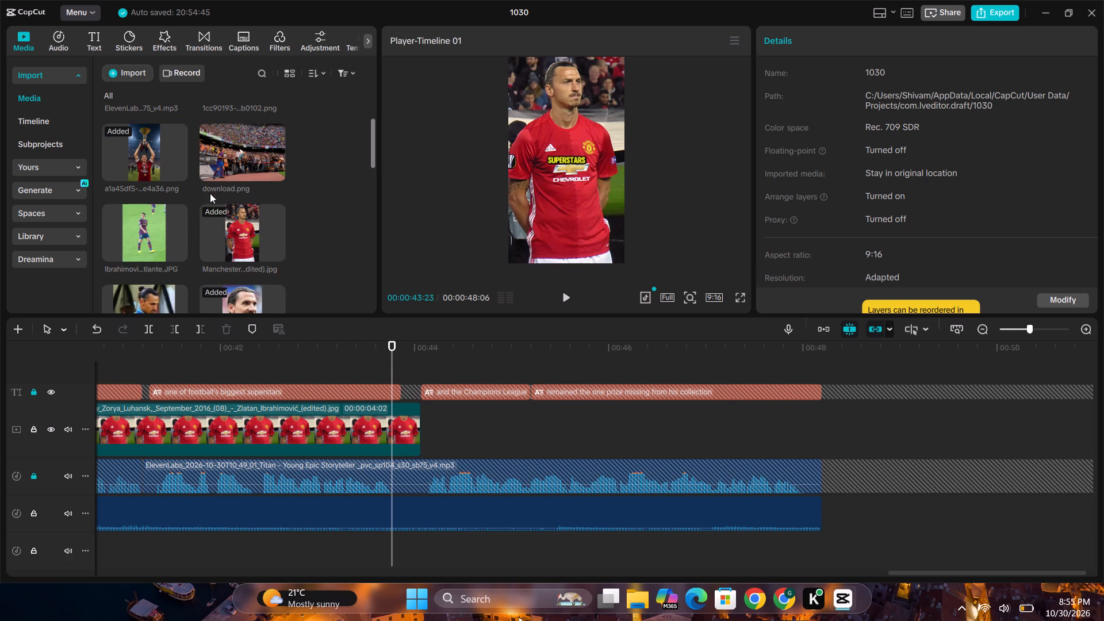
scroll(189, 251, "down", 1)
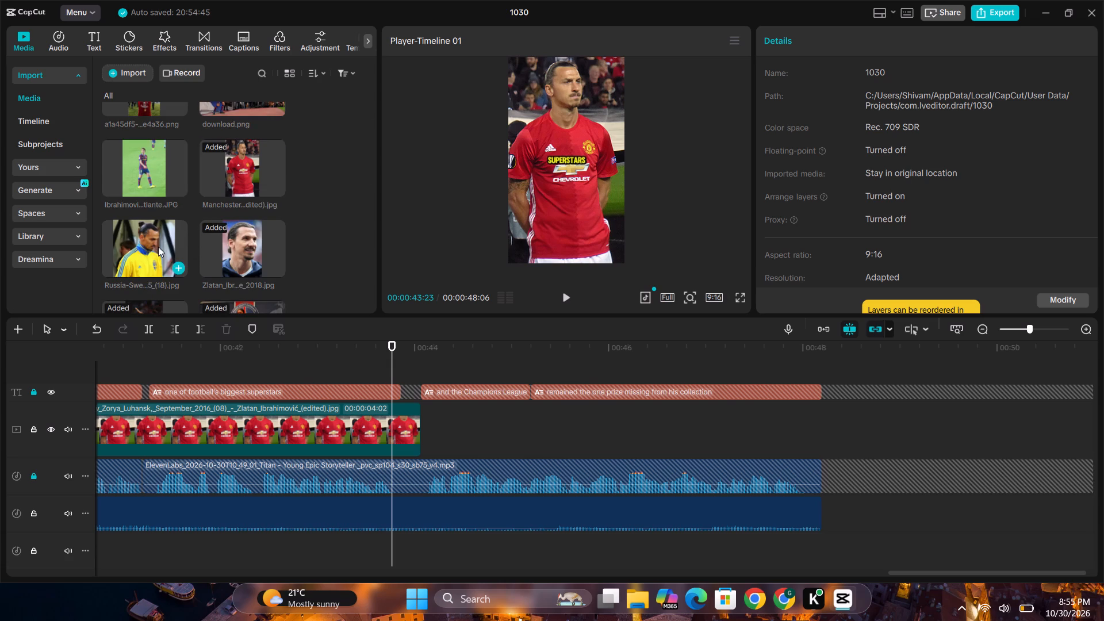
left_click_drag(156, 235, 424, 442)
left_click_drag(908, 418, 879, 420)
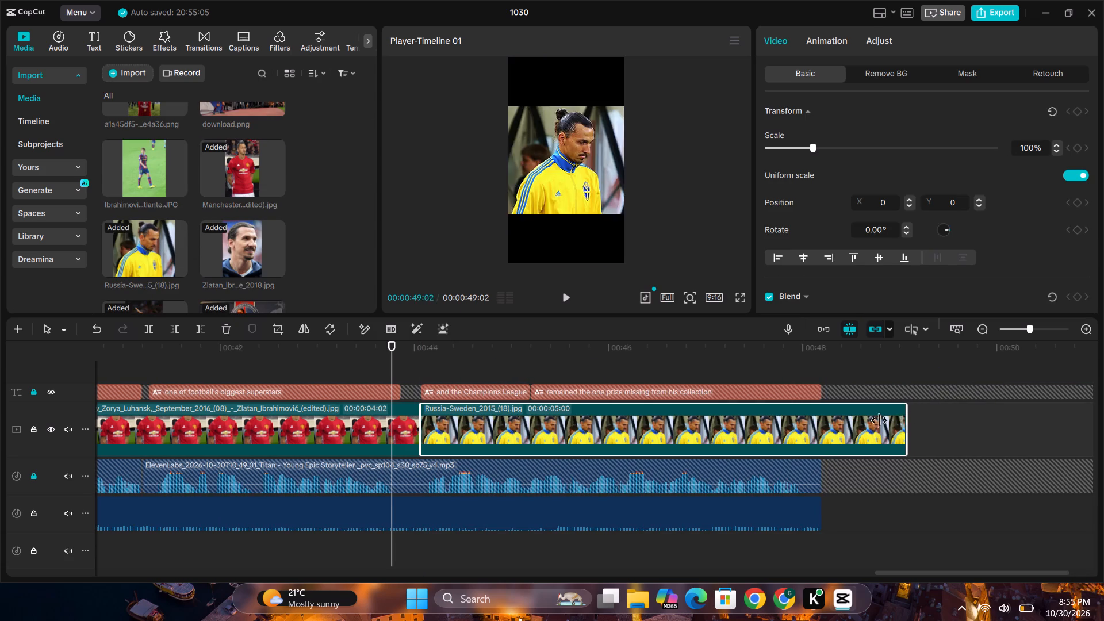
left_click_drag(879, 420, 821, 426)
Enlarge the Russia-Sweden image to 155% and add a scale keyframe at 00:00:44:02, the start of its clip.
left_click(423, 373)
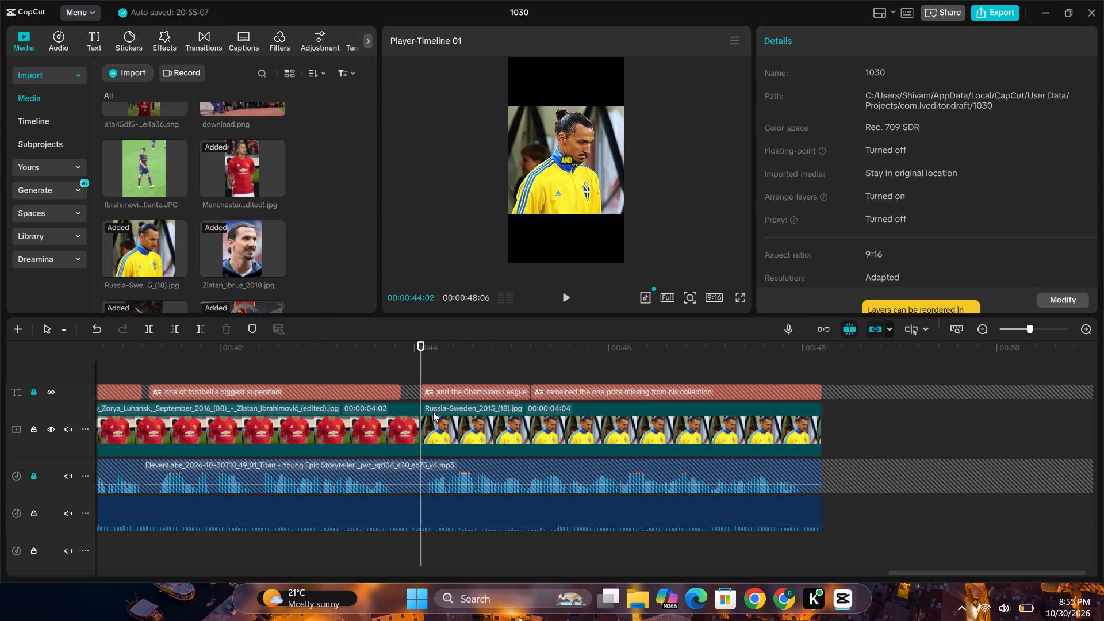
left_click(434, 413)
left_click_drag(508, 214, 490, 267)
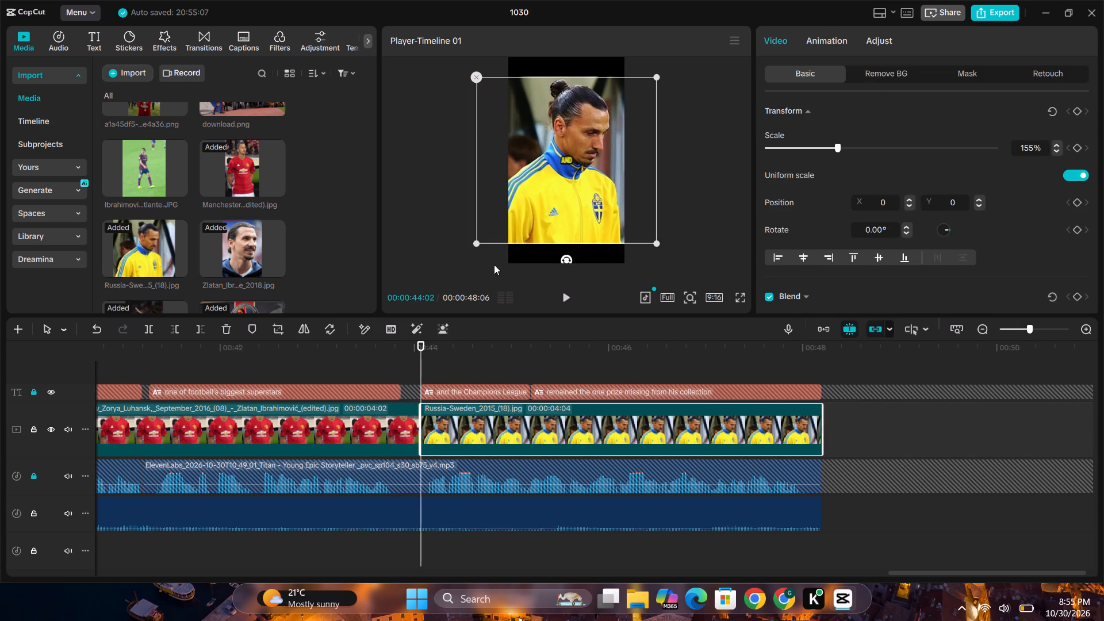
left_click(1076, 147)
Add a scale keyframe of about 168% at 00:00:48:04, near the end of the Russia-Sweden clip, and play back the zoom.
left_click(815, 375)
left_click(785, 437)
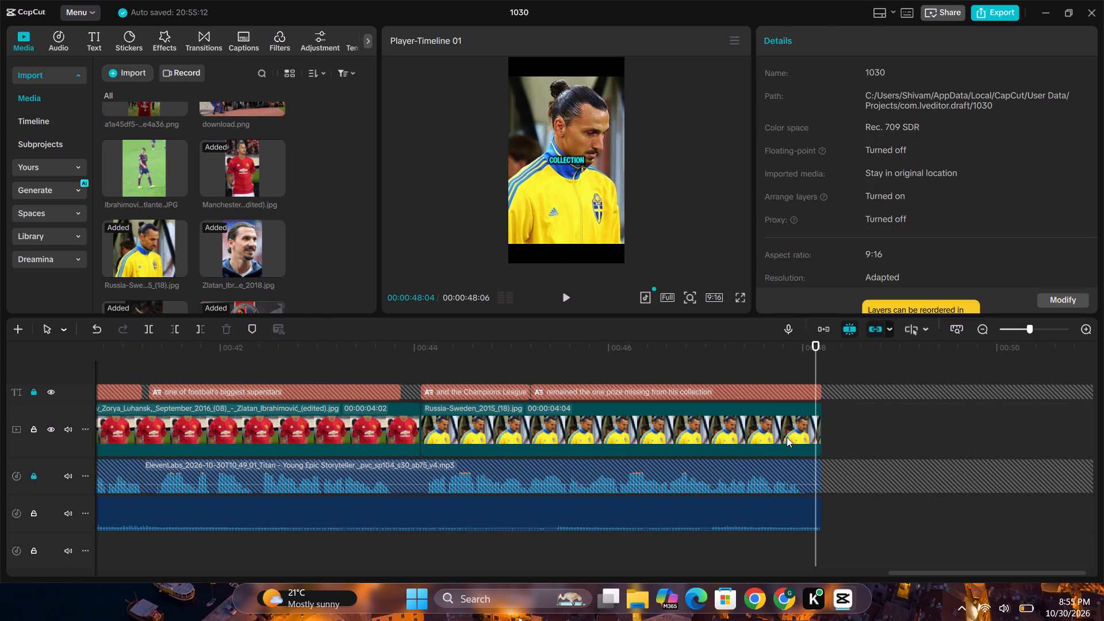
left_click_drag(837, 146, 841, 147)
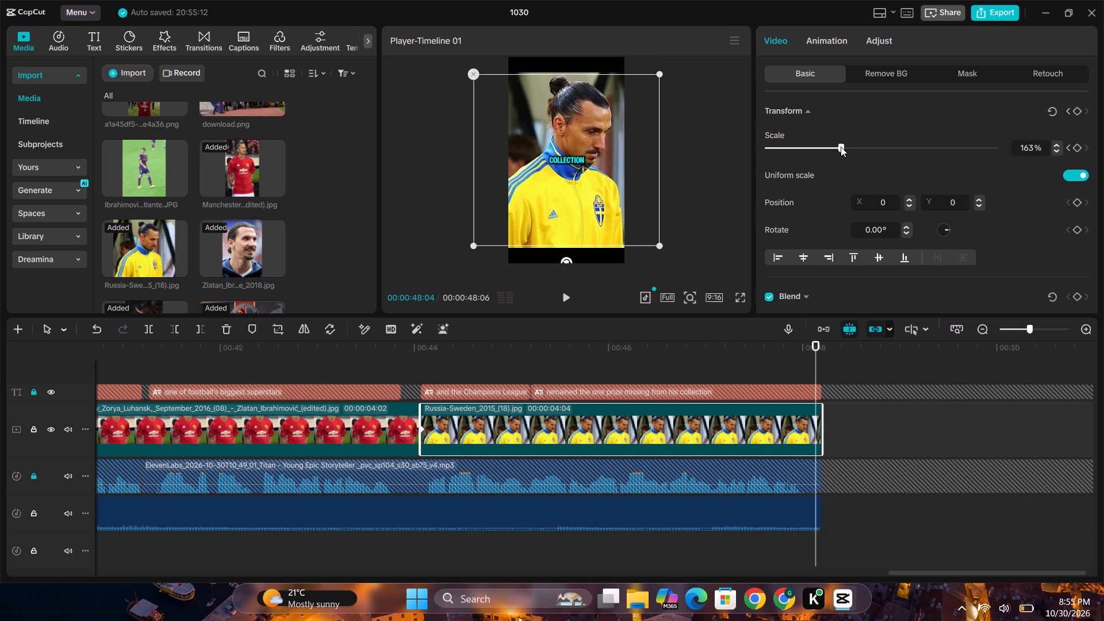
left_click_drag(841, 147, 844, 147)
left_click(540, 347)
key("space")
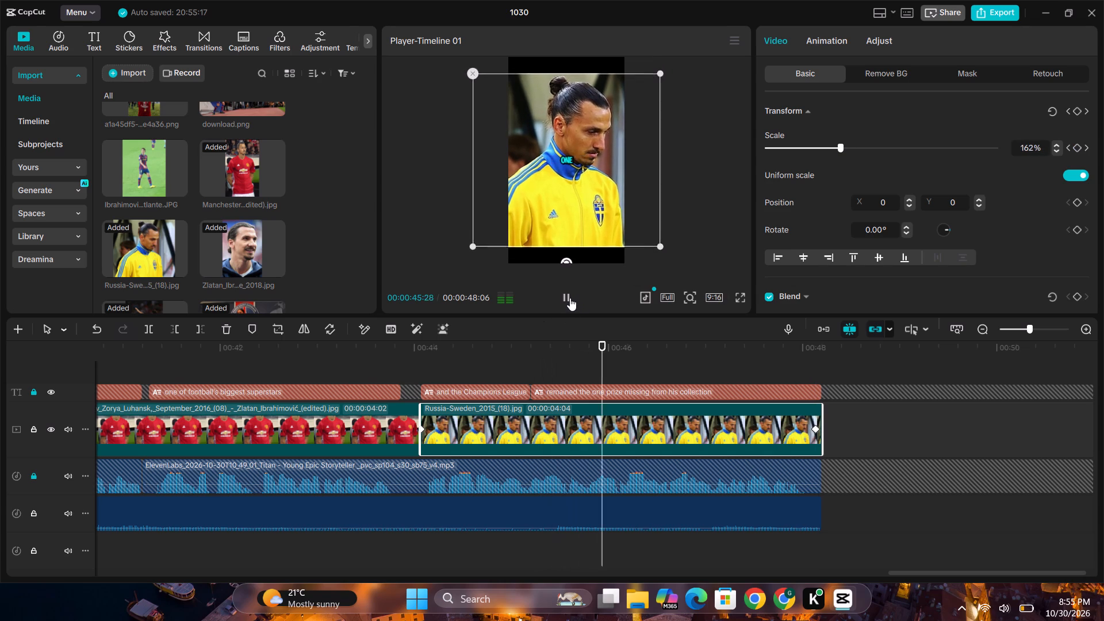
left_click(572, 297)
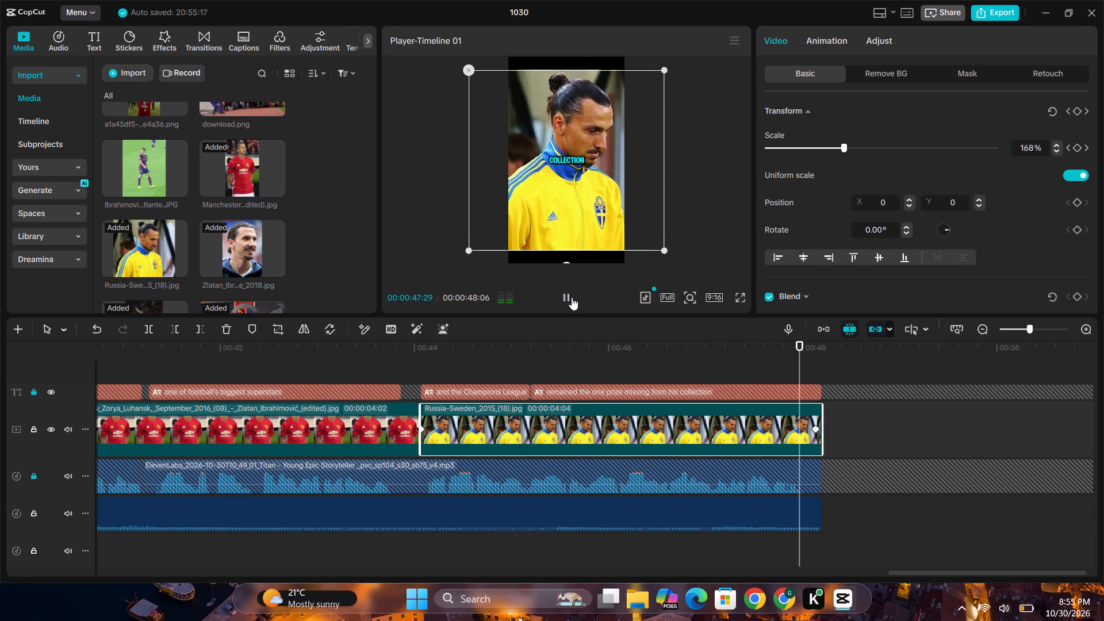
Add the Black Fade transition between the Manchester United and Russia-Sweden clips and play it back.
left_click(409, 371)
left_click(390, 375)
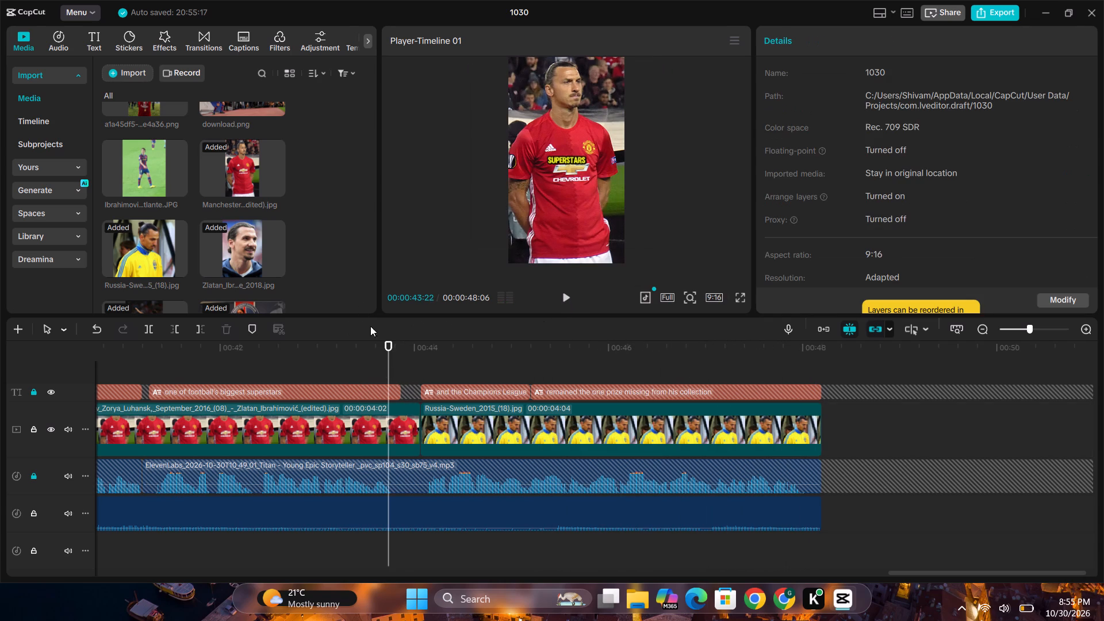
left_click(210, 44)
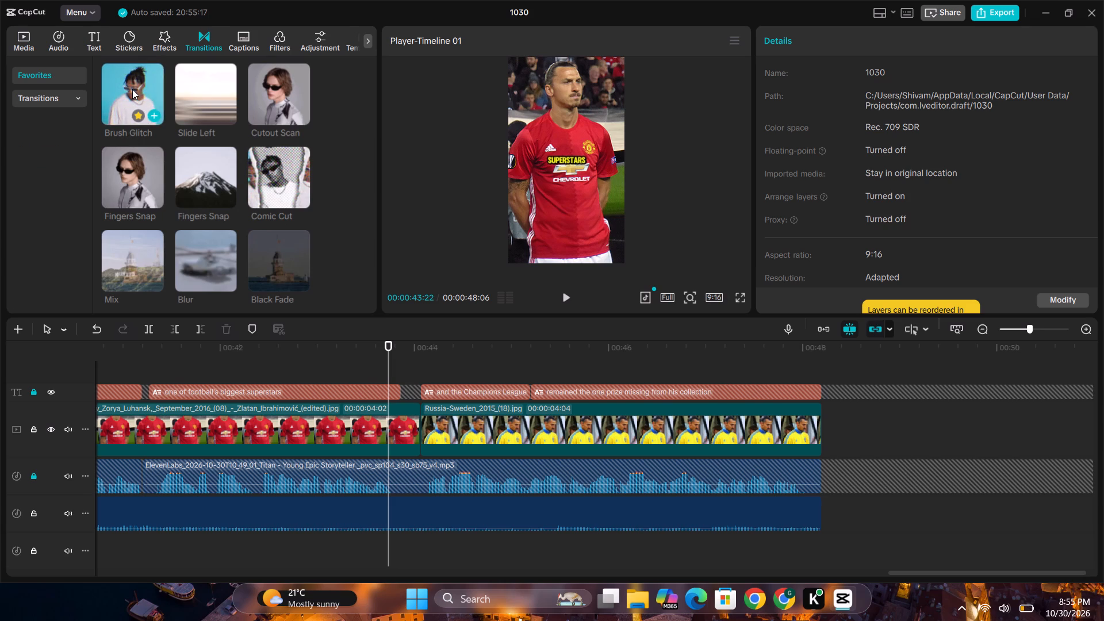
scroll(236, 150, "up", 4)
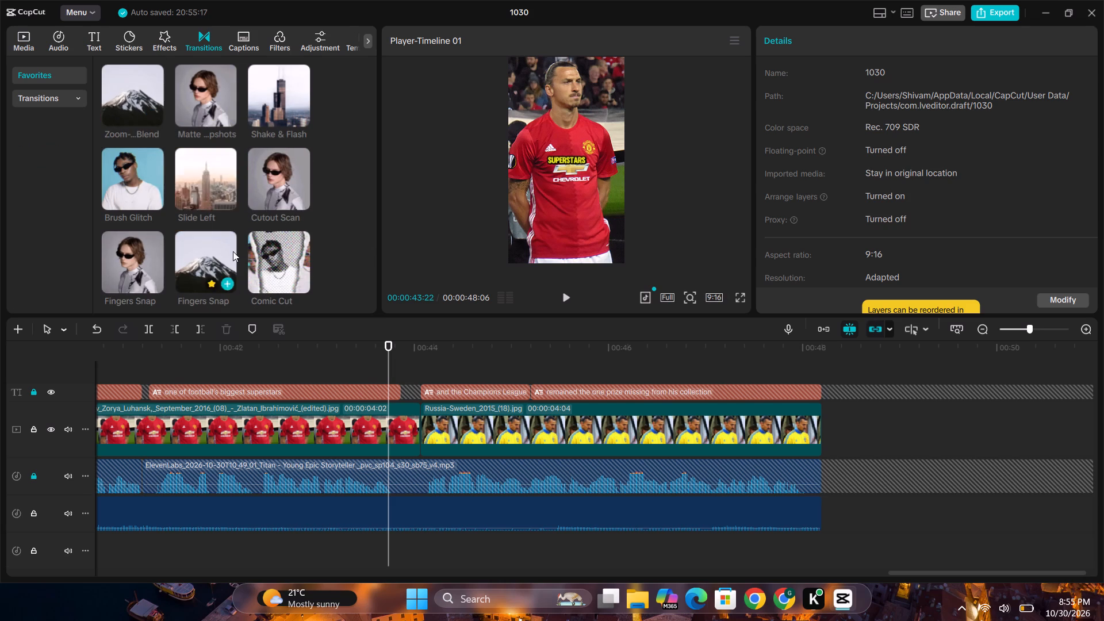
scroll(195, 195, "down", 4)
left_click_drag(280, 252, 381, 416)
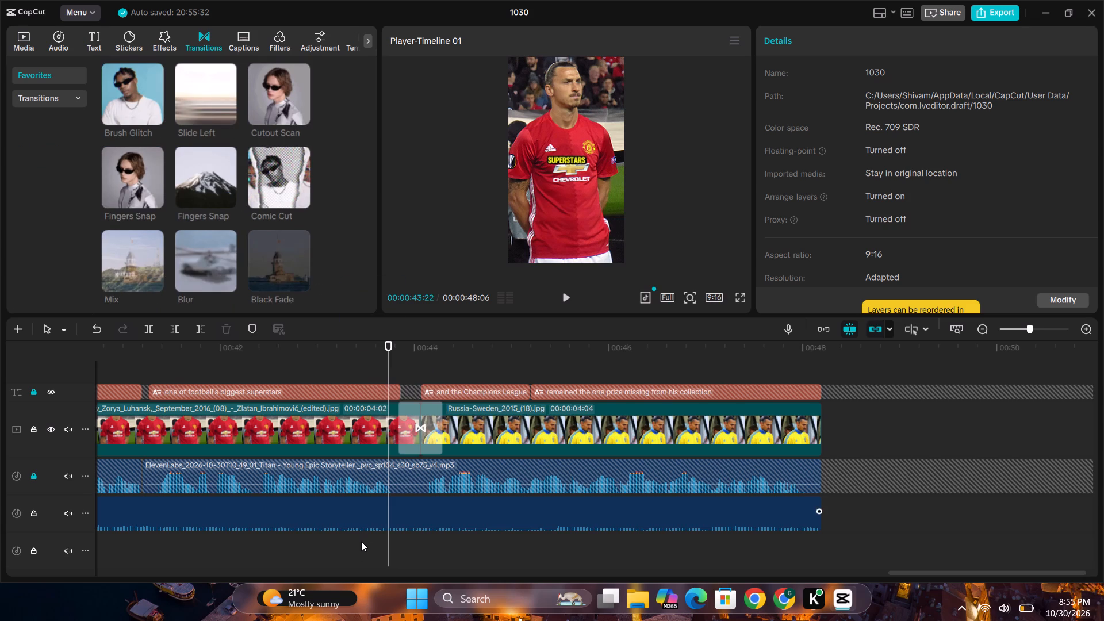
left_click(359, 561)
left_click(380, 535)
key("space")
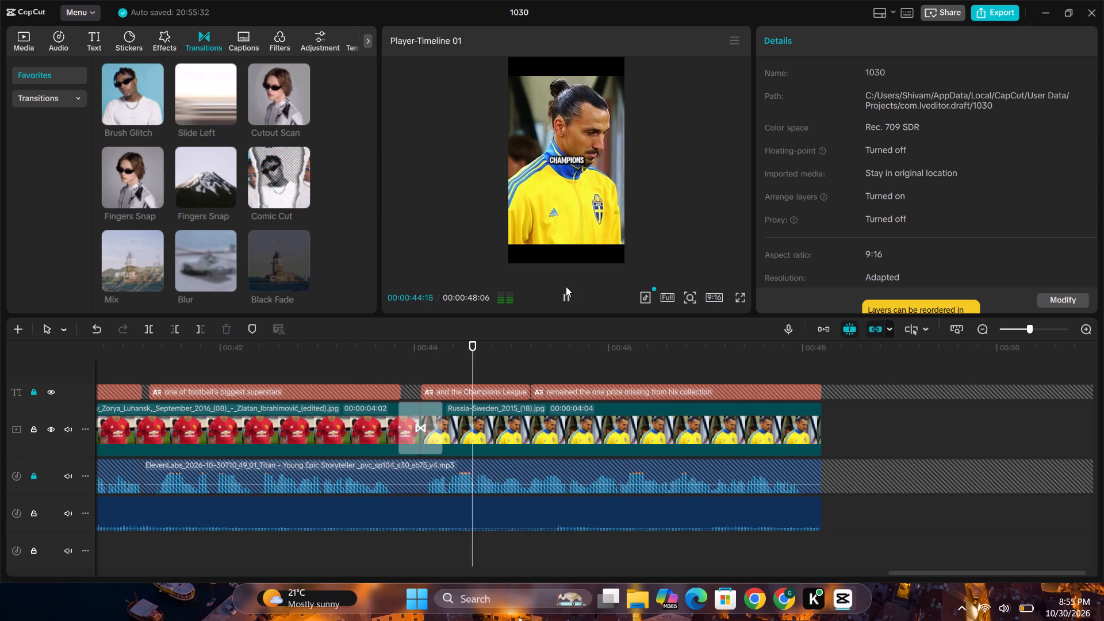
left_click(566, 286)
left_click(566, 292)
Review the edited video in full screen from its beginning up to the Manchester United section.
left_click(745, 295)
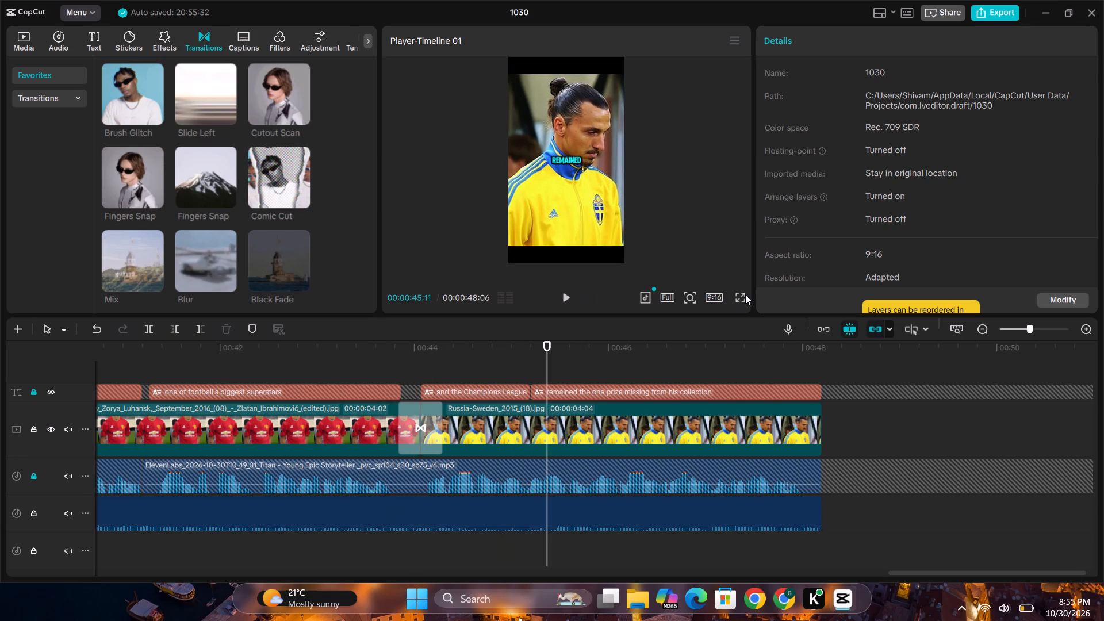
left_click(493, 554)
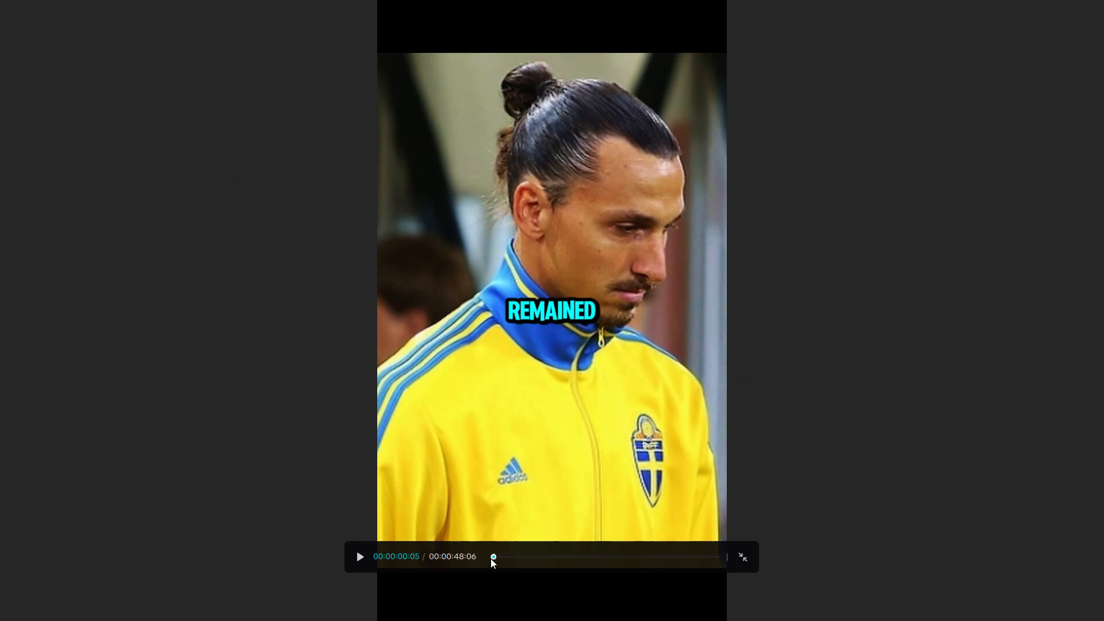
left_click(358, 558)
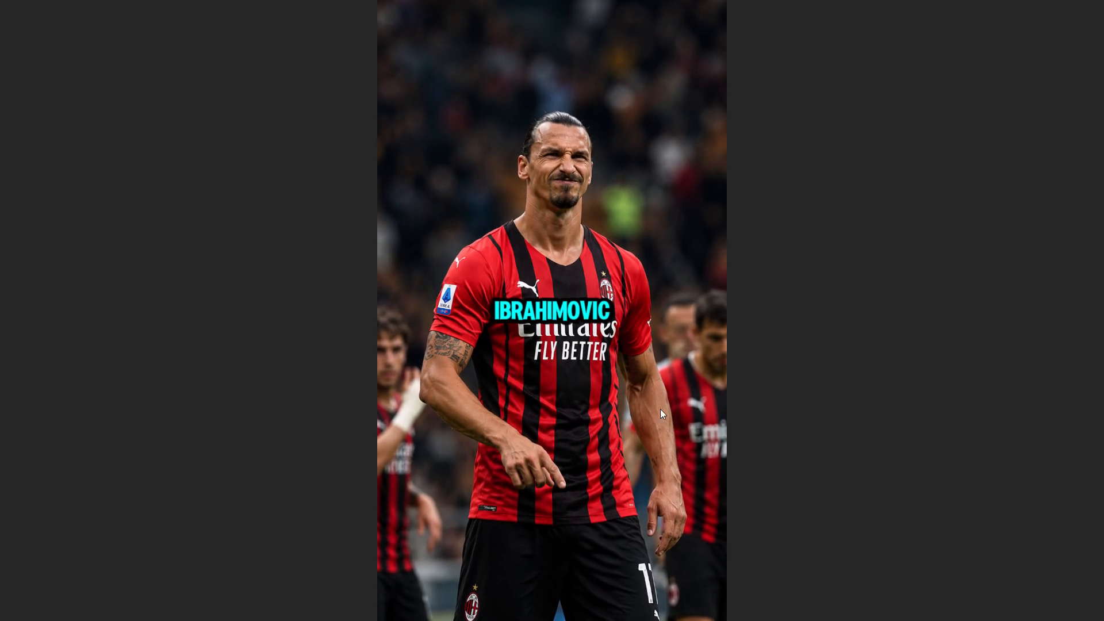
left_click(685, 393)
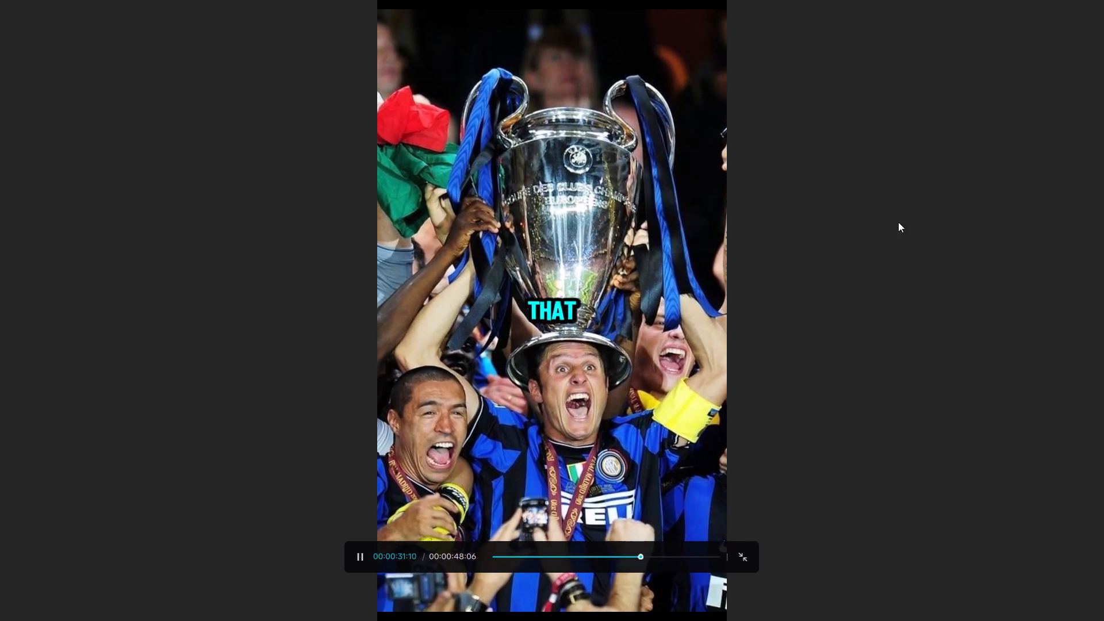
left_click(655, 517)
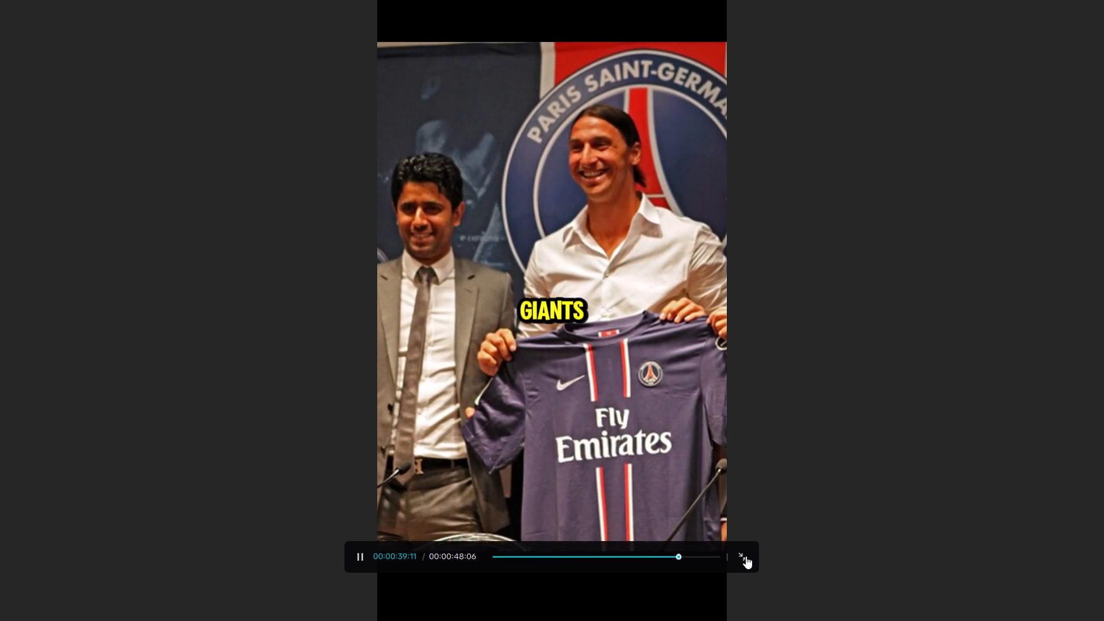
left_click(746, 556)
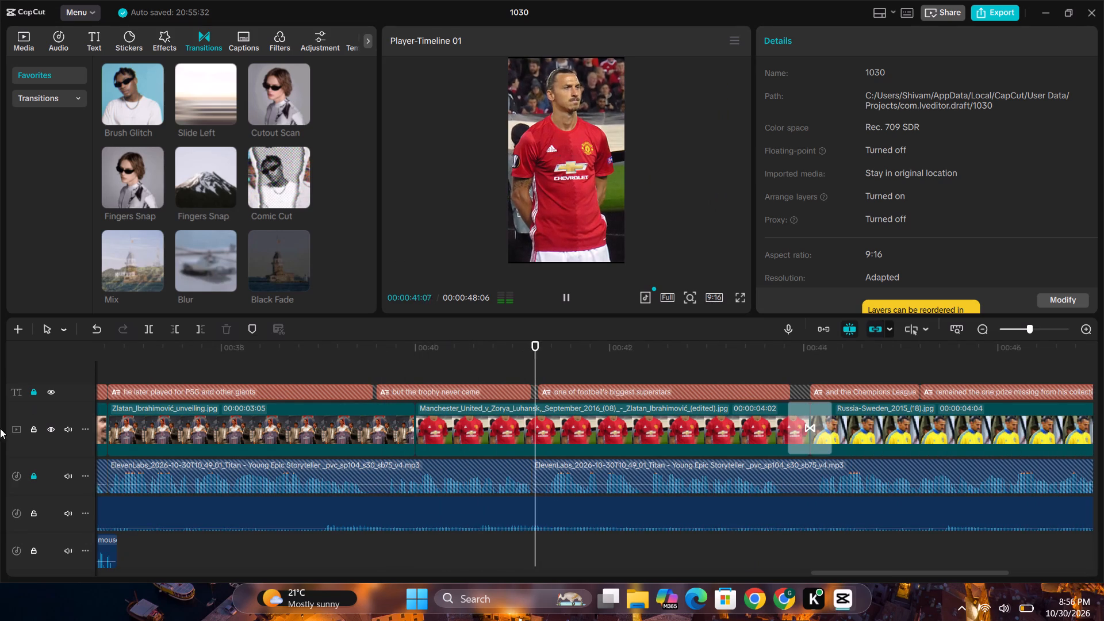
Lock the main video track, the background music track and the sound effects track.
left_click(36, 425)
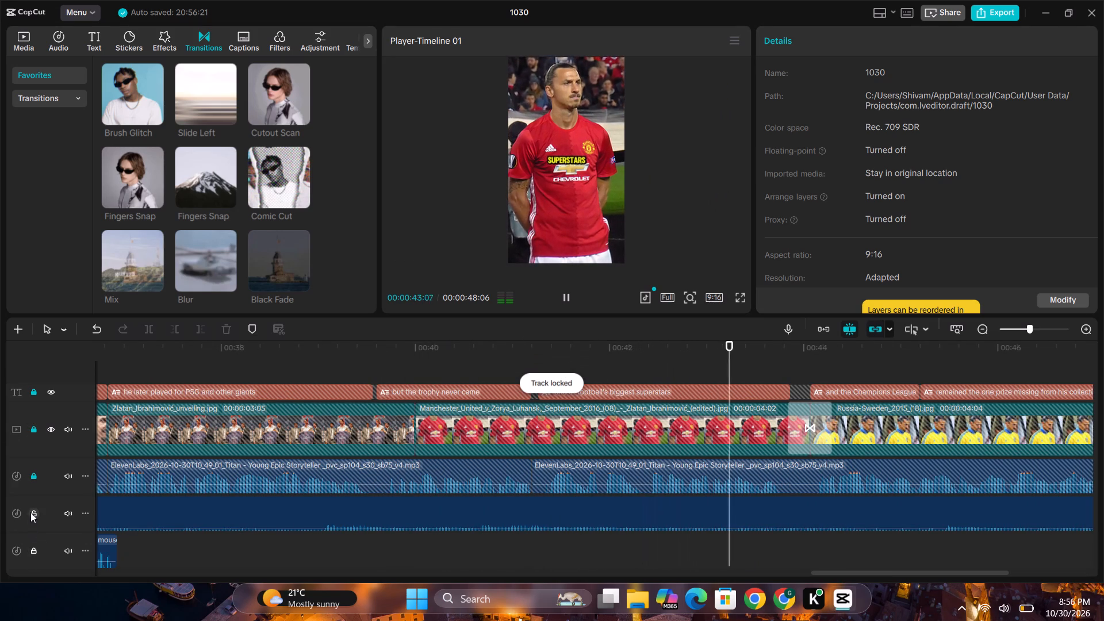
left_click(30, 512)
left_click(32, 553)
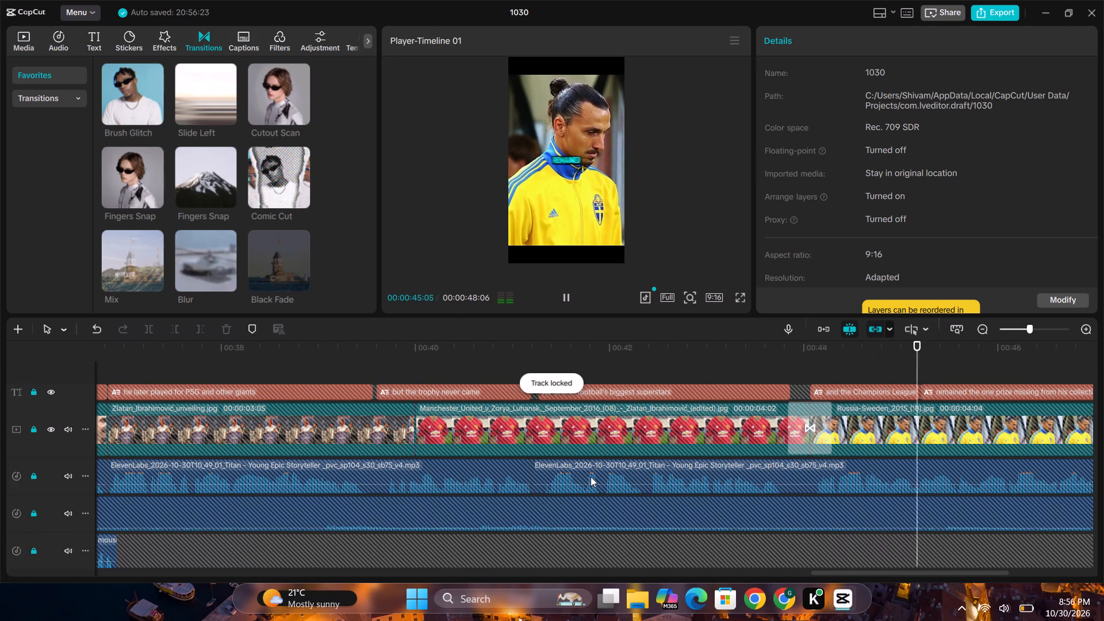
Start exporting the finished video as 1030 in 1080P, H.264, mp4 format at 30fps.
left_click_drag(854, 577, 789, 591)
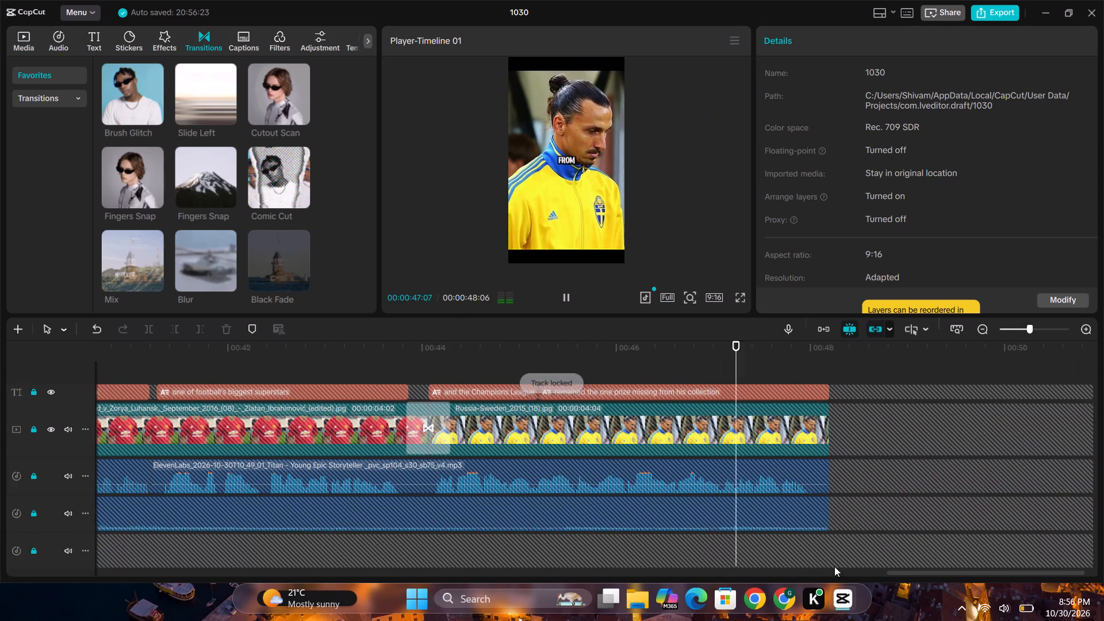
left_click_drag(907, 570, 71, 571)
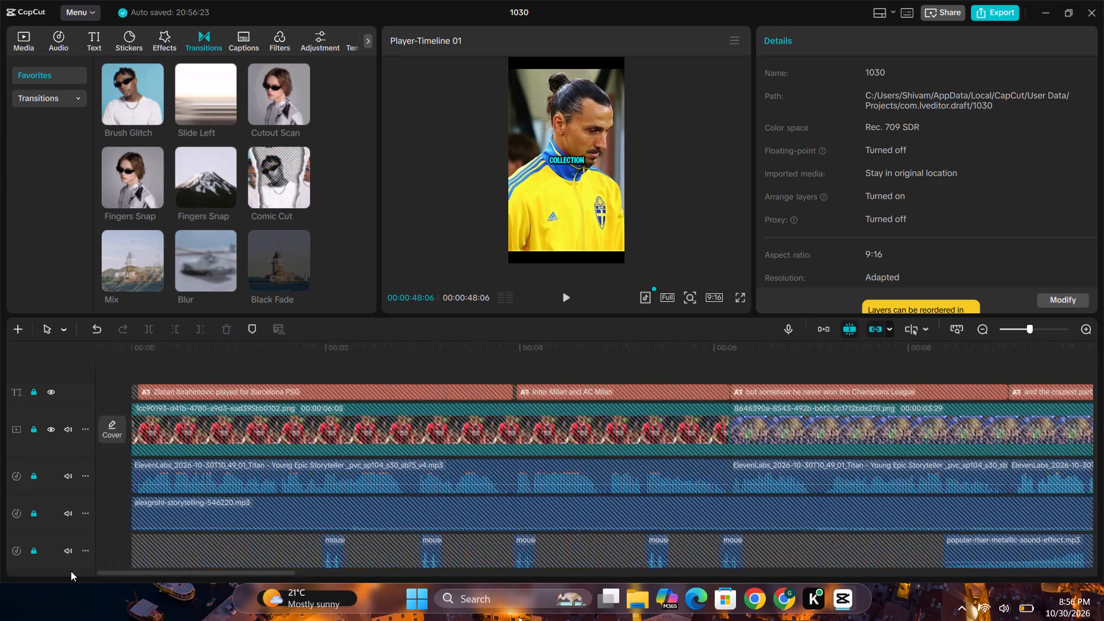
left_click_drag(71, 571, 26, 572)
left_click(1006, 12)
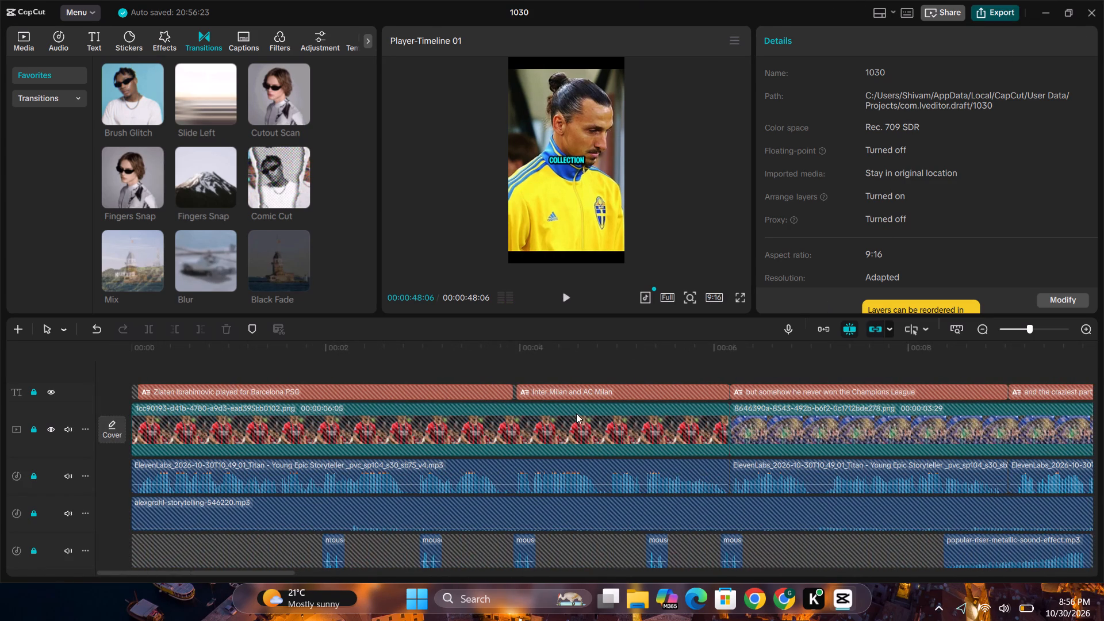
left_click(707, 511)
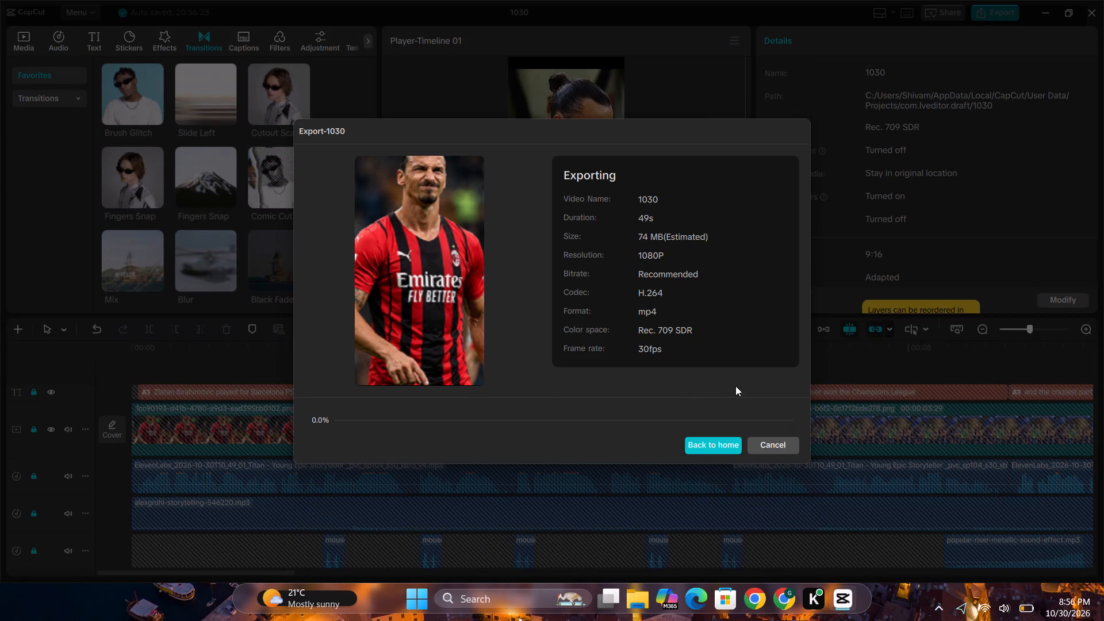
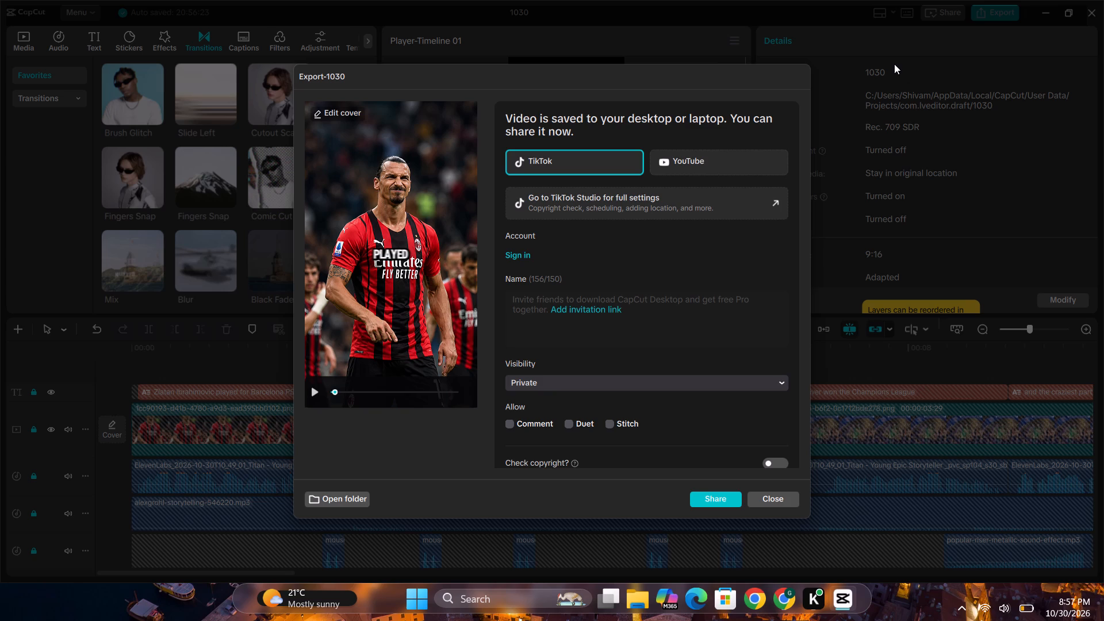
Dismiss the finished export's sharing window without sharing the video, and exit CapCut.
left_click(773, 505)
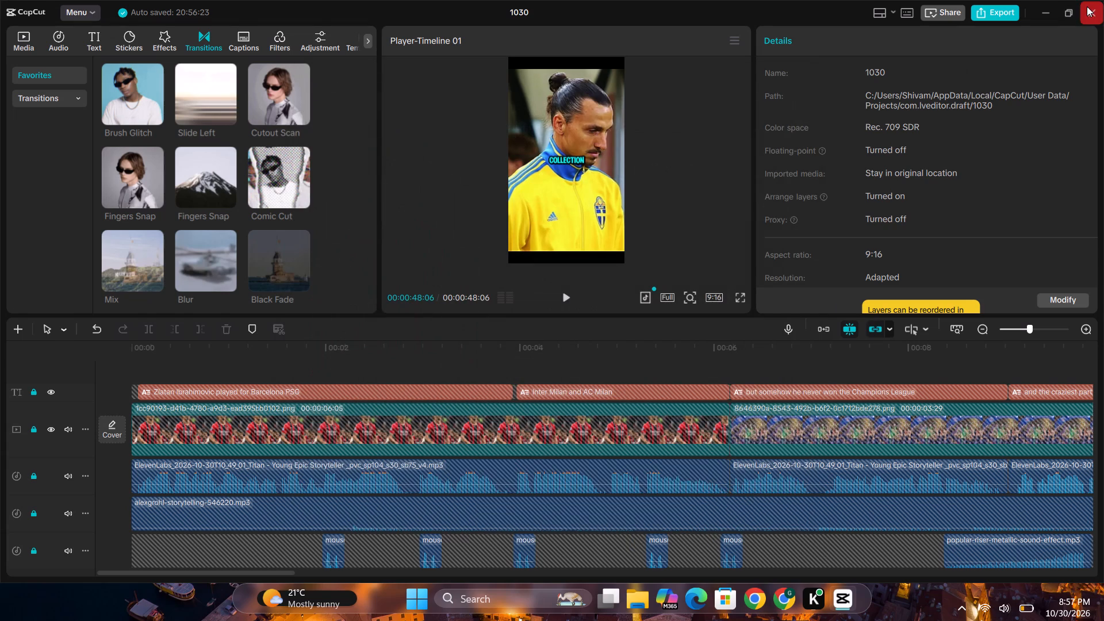
left_click(1087, 11)
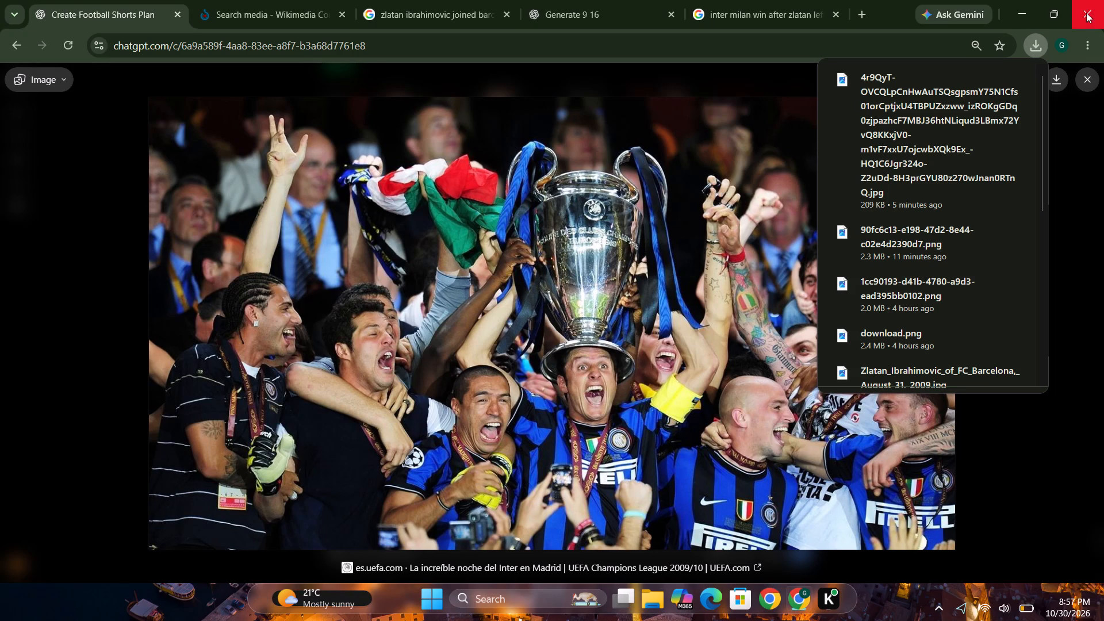
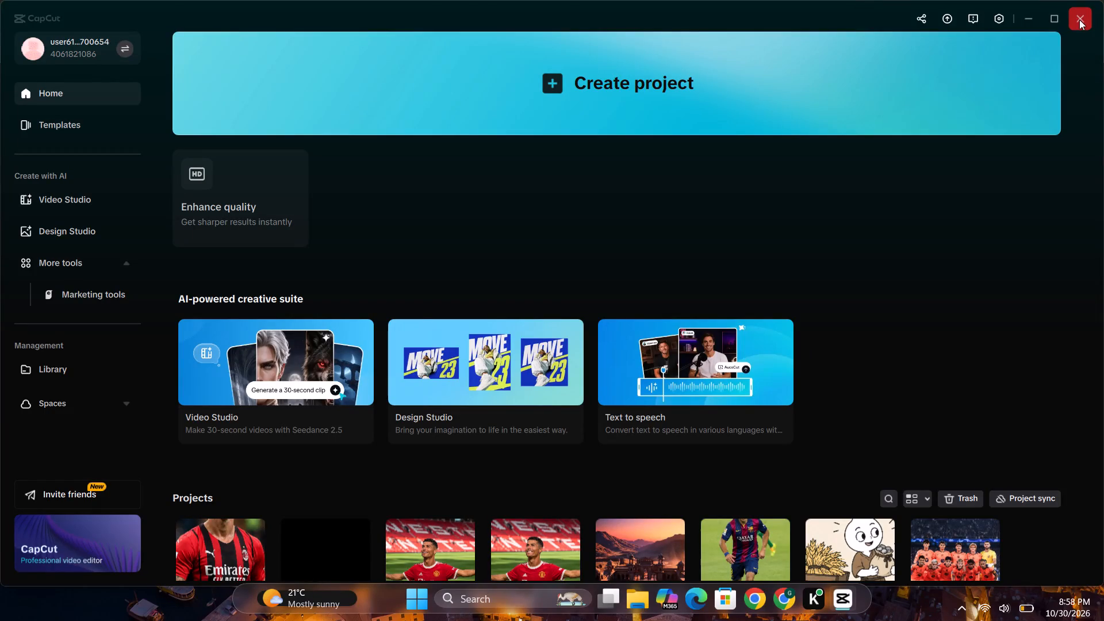
Quit CapCut from its home screen and confirm the exit.
left_click(1079, 20)
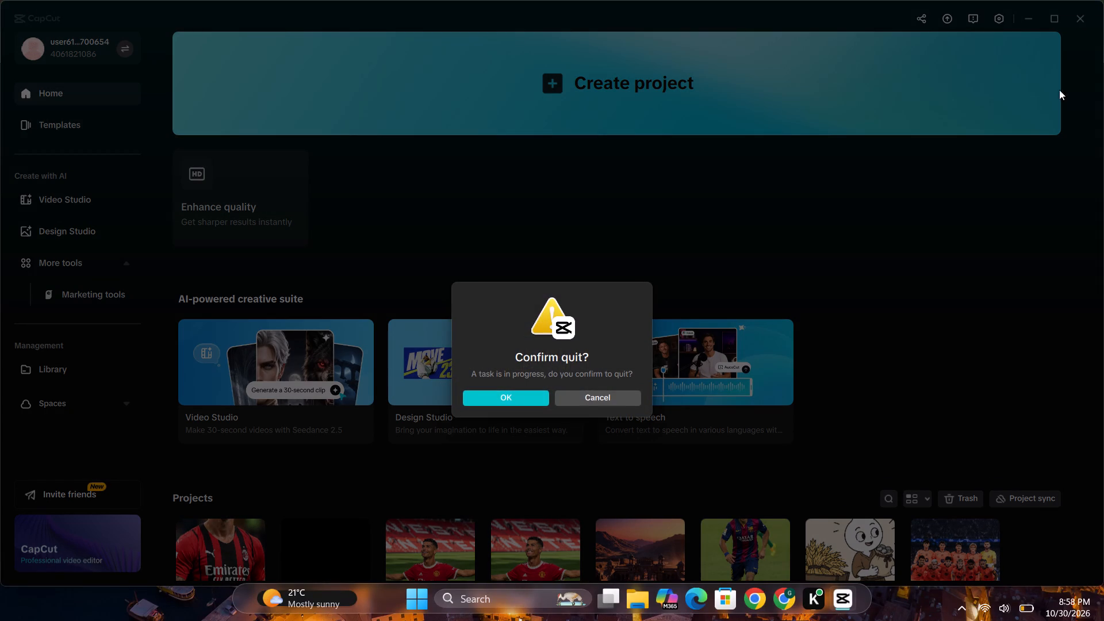
left_click(494, 397)
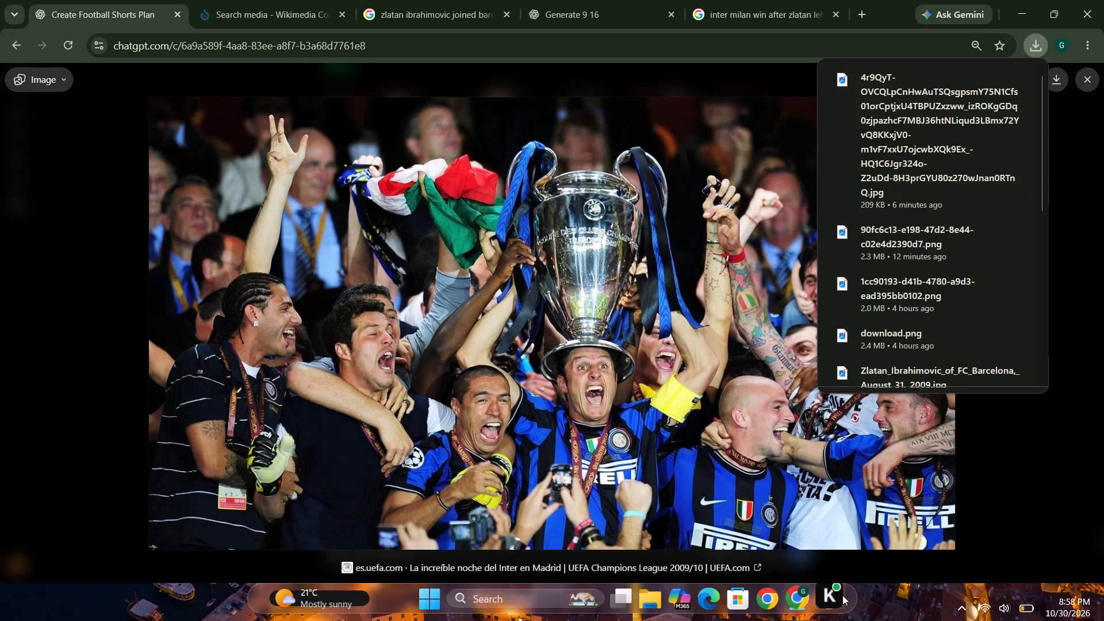
Dismiss the downloads list and the enlarged Inter trophy image in ChatGPT, and close the Chrome window.
left_click(894, 601)
left_click(1009, 452)
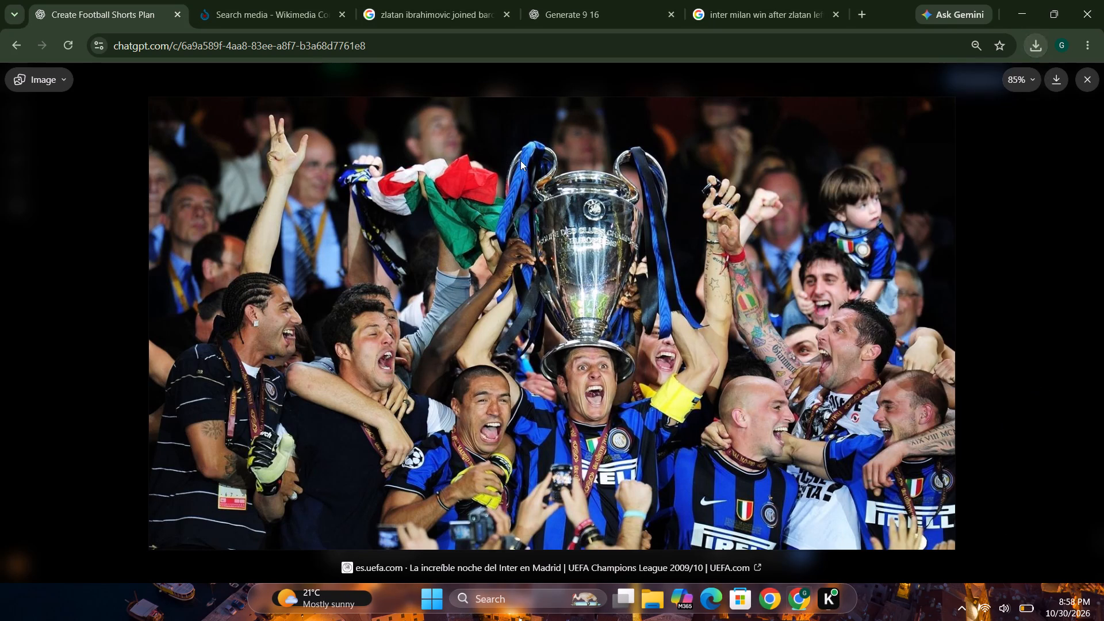
left_click(1103, 0)
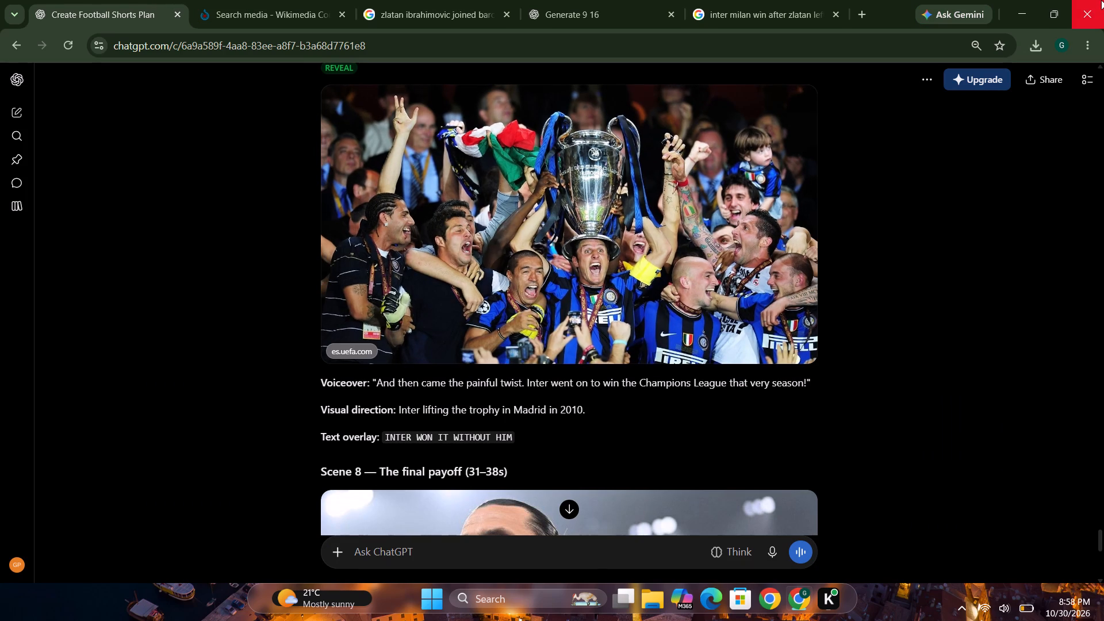